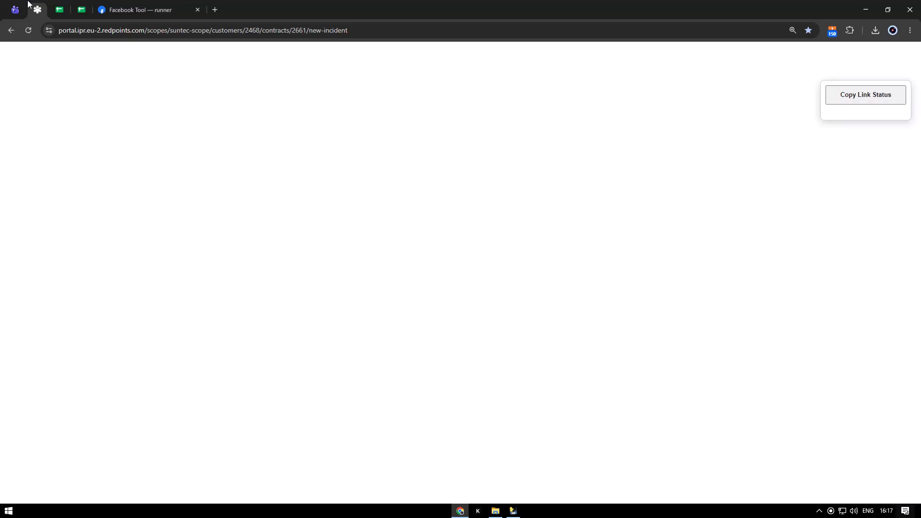
Bring up the Alo FB US worksheet, then switch to the FB-OCR.exe console window to check the OCR run.
key(ctrl+Tab)
key(alt+Tab)
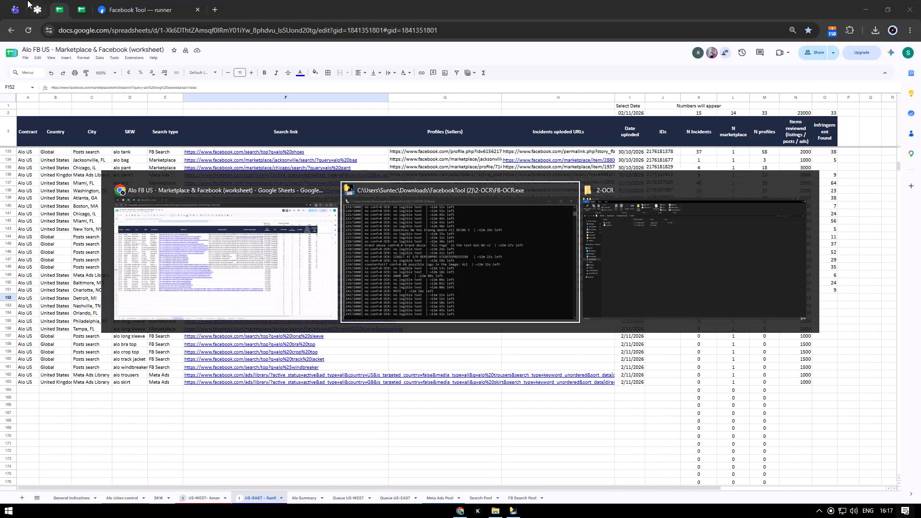
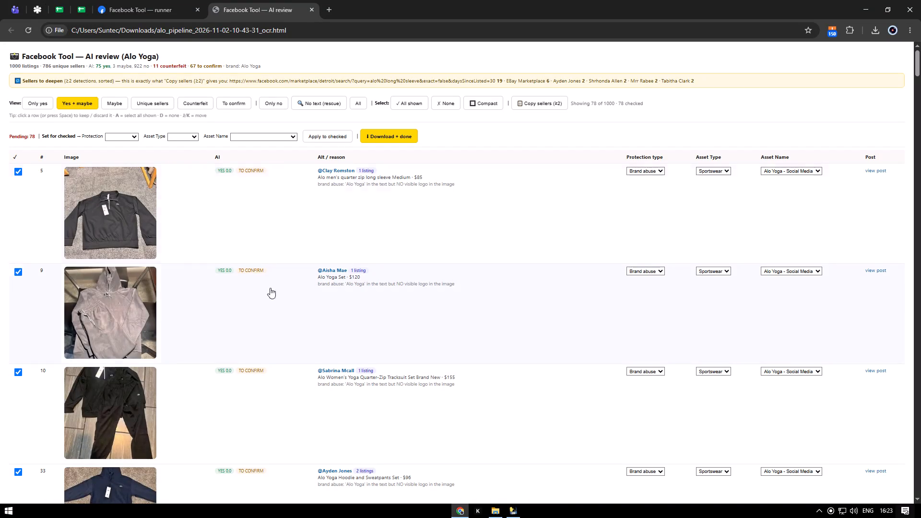
Exclude listing 56 (Lions Long sleeve) and listing 61 (Alo Longsleeve Top, P2p 14 1/2") from the checked listings.
scroll(227, 215, down, 2)
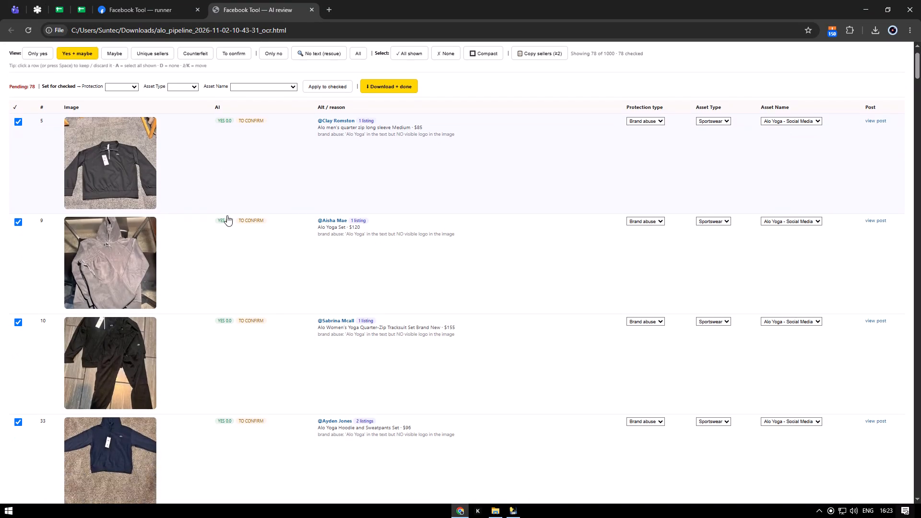
scroll(227, 215, down, 9)
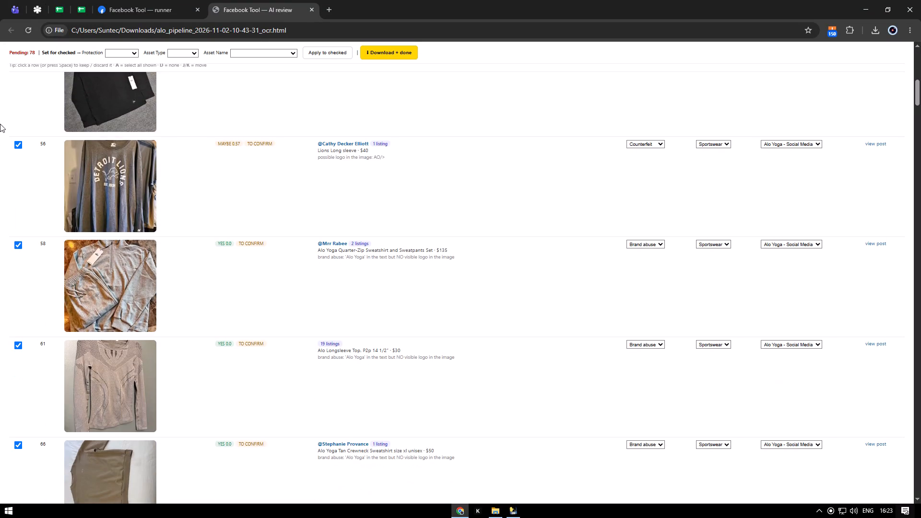
click(15, 143)
scroll(354, 297, down, 5)
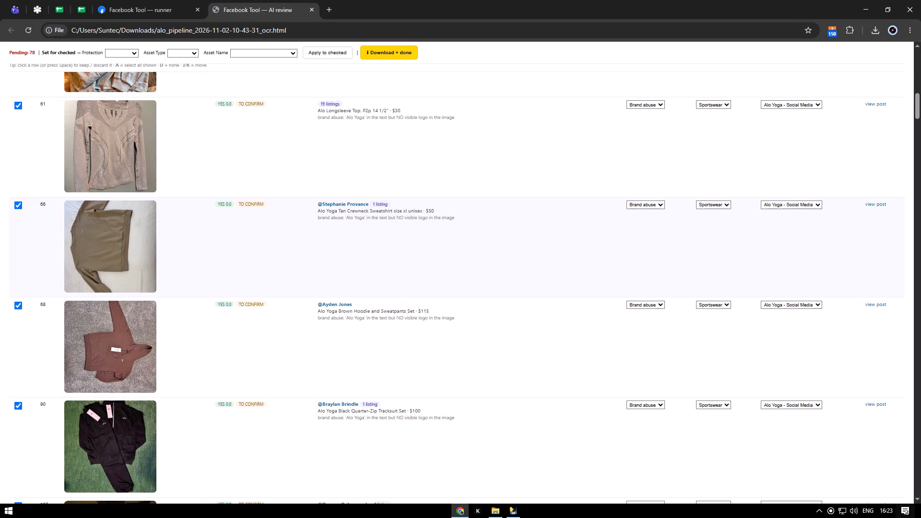
click(14, 106)
Inspect listing 66's photo enlarged, and exclude listing 108, the Alo Cool Fit Long Sleeve Tee.
scroll(290, 186, down, 2)
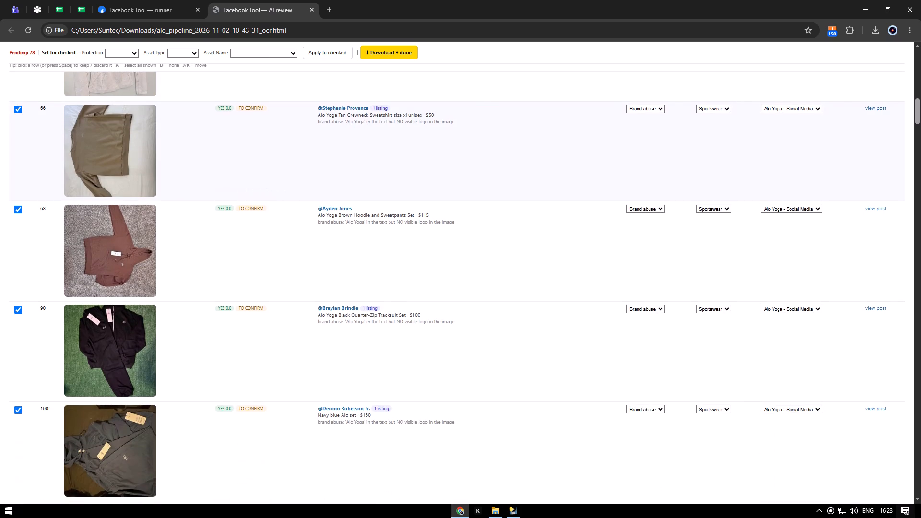
click(115, 155)
click(115, 155)
scroll(121, 170, down, 2)
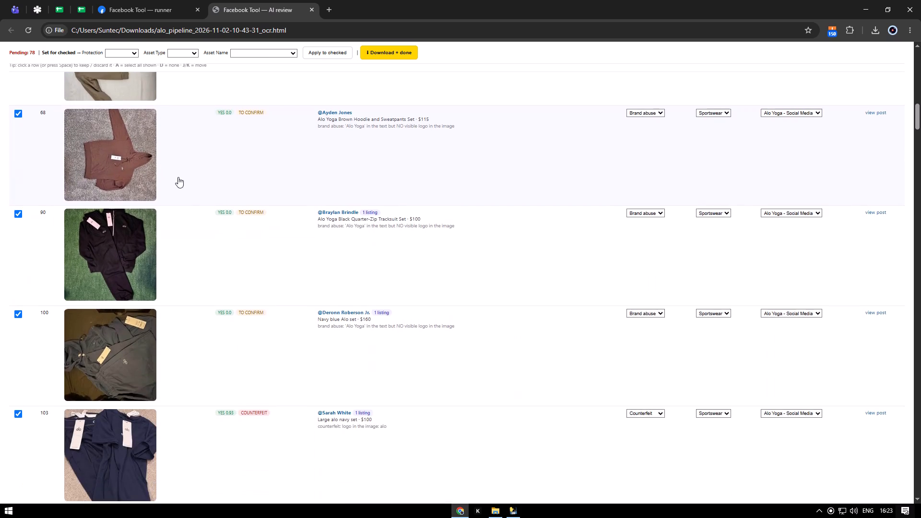
scroll(186, 193, down, 10)
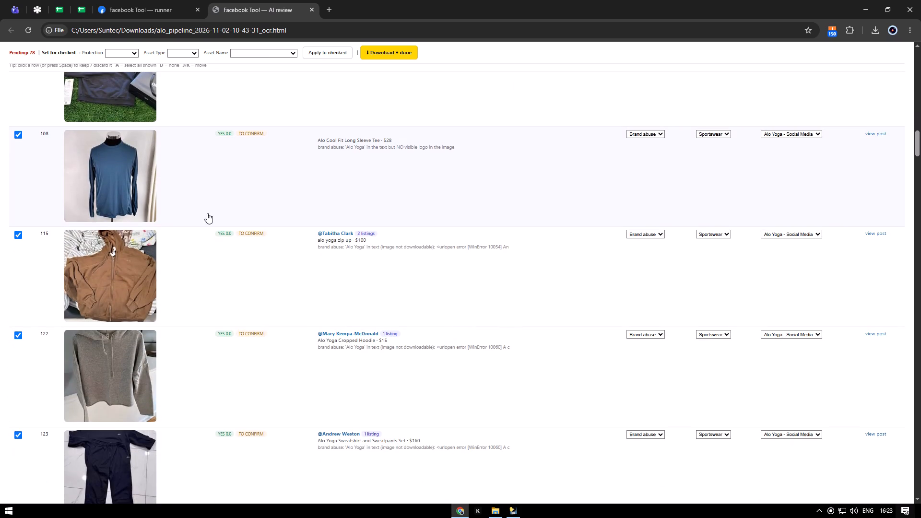
click(19, 138)
Inspect listing 122's photo enlarged, and exclude the light grey sweater listing directly before listing 187.
scroll(88, 189, down, 5)
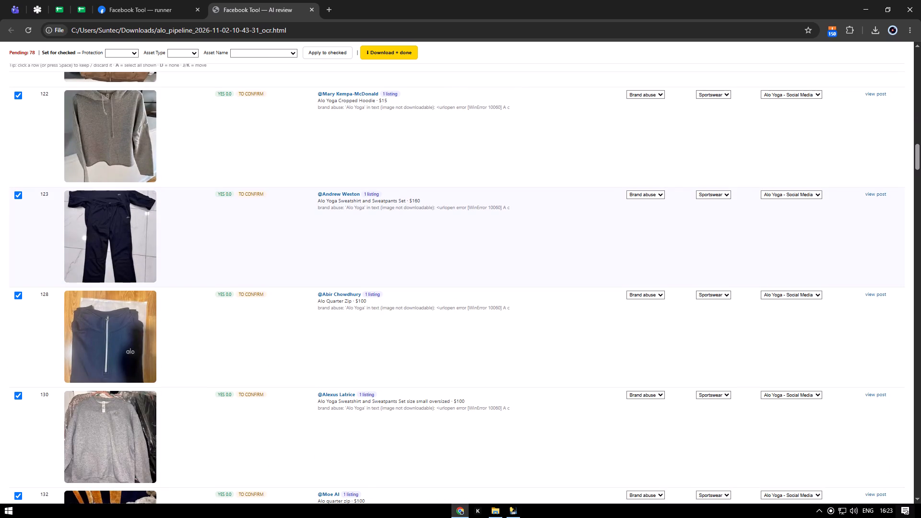
click(111, 123)
click(111, 123)
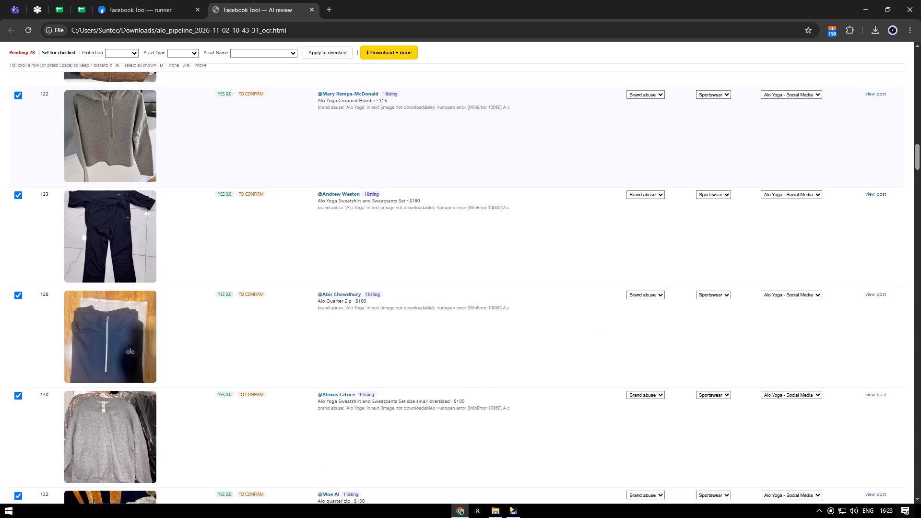
scroll(154, 189, down, 10)
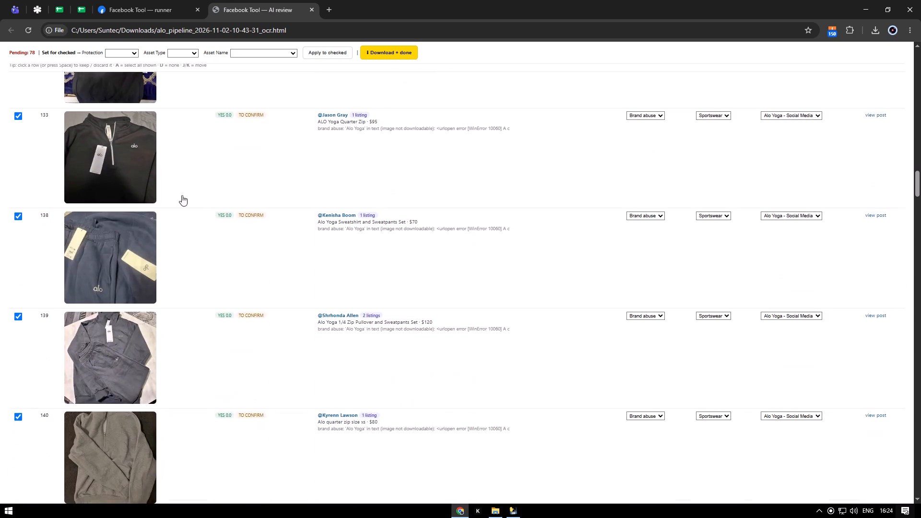
scroll(210, 203, down, 10)
scroll(183, 254, down, 8)
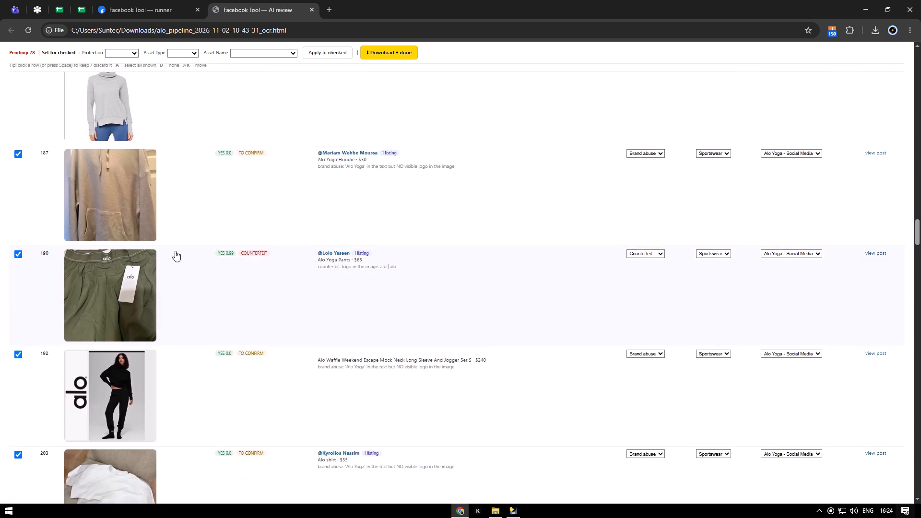
scroll(175, 251, up, 2)
click(18, 145)
Inspect the enlarged photo of listing 229, the Alo Yoga Siren Long Sleeve Crop Top, and exclude that listing.
scroll(201, 182, down, 4)
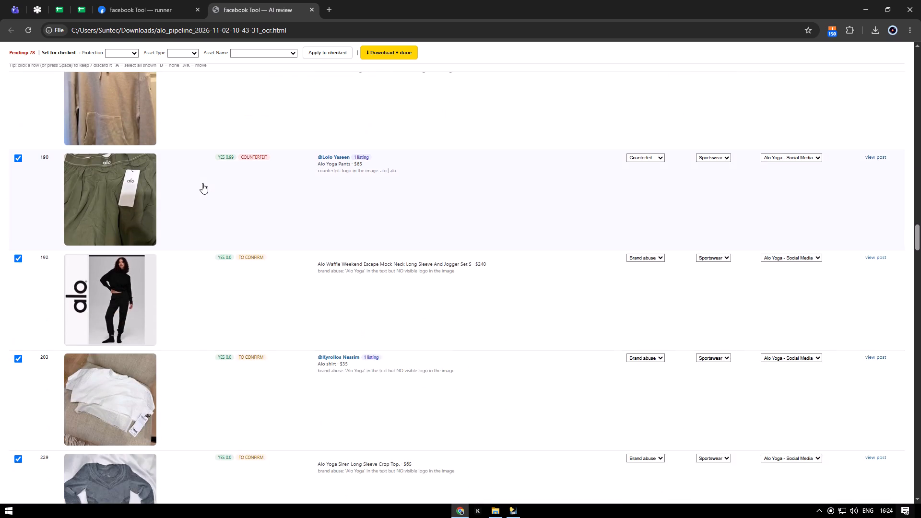
scroll(202, 183, down, 5)
middle_click(211, 198)
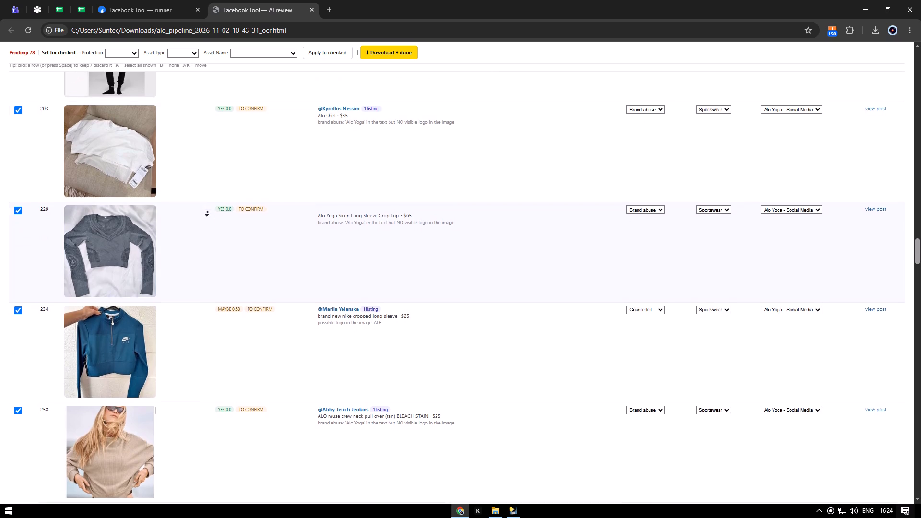
click(207, 212)
click(140, 214)
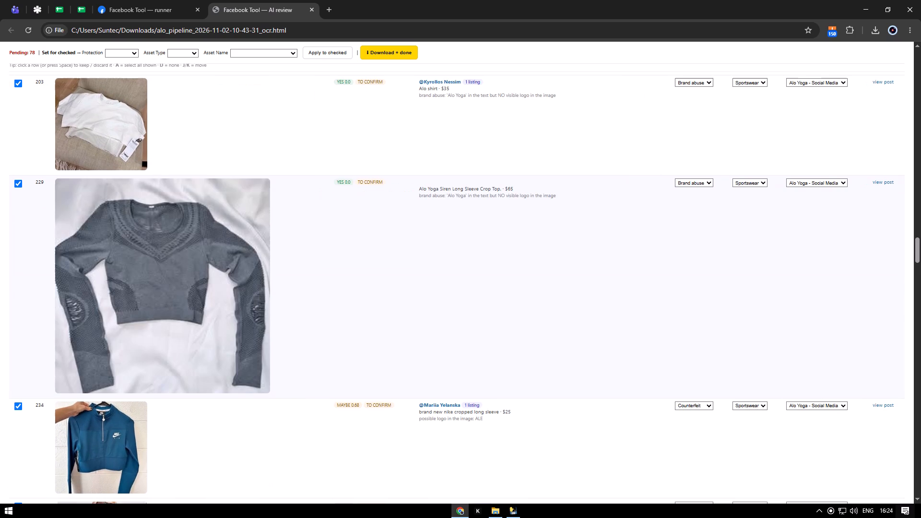
click(140, 214)
click(21, 184)
Inspect listing 258's photo enlarged, and exclude listing 272, the Alo Cool Fit Long Sleeve Zip Henley.
scroll(154, 195, down, 5)
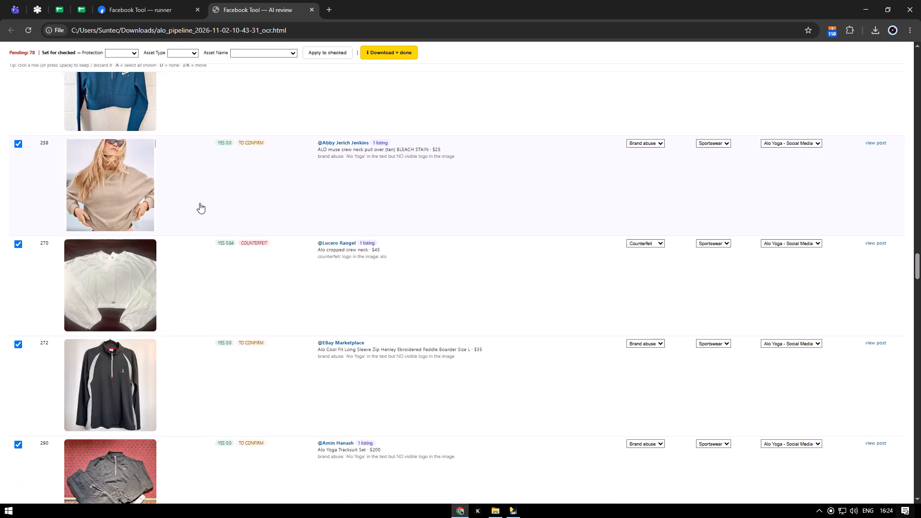
click(106, 198)
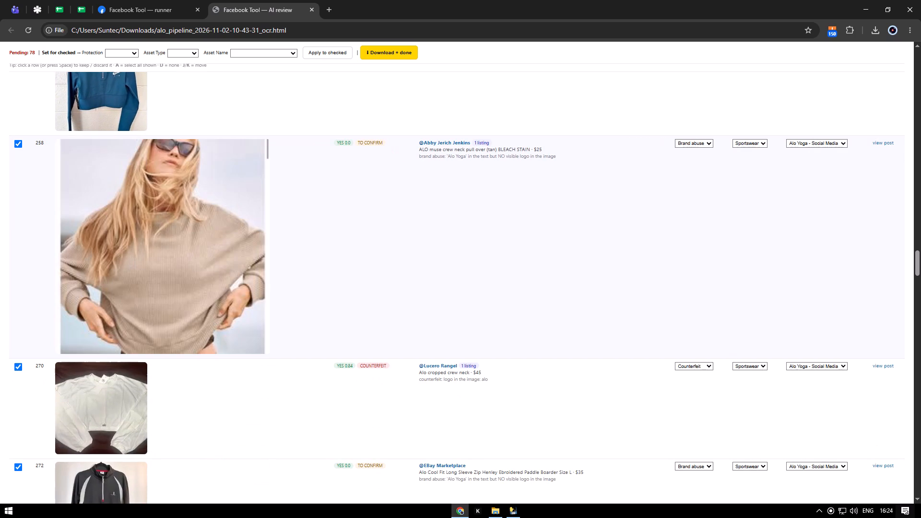
click(106, 197)
scroll(192, 184, down, 6)
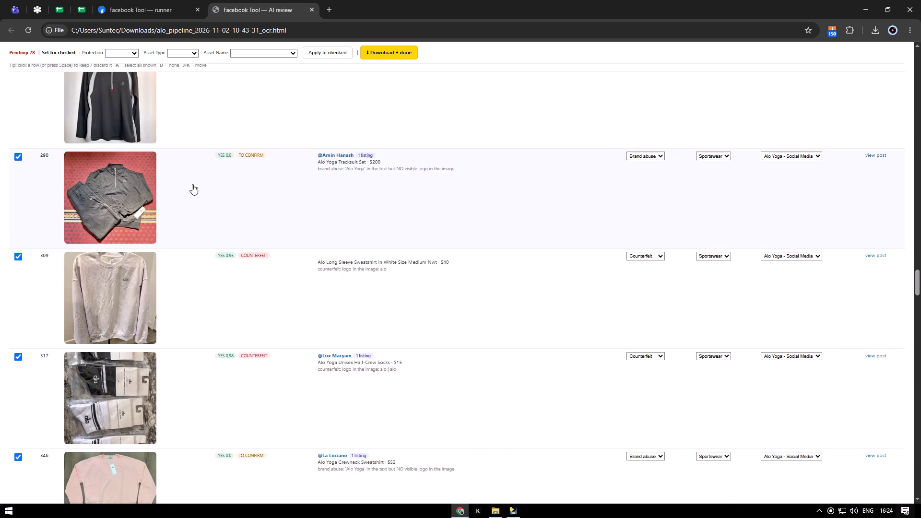
scroll(192, 184, up, 3)
click(20, 202)
Inspect the enlarged photo of listing 376, the purple alo leggings, and exclude that listing.
scroll(216, 202, down, 4)
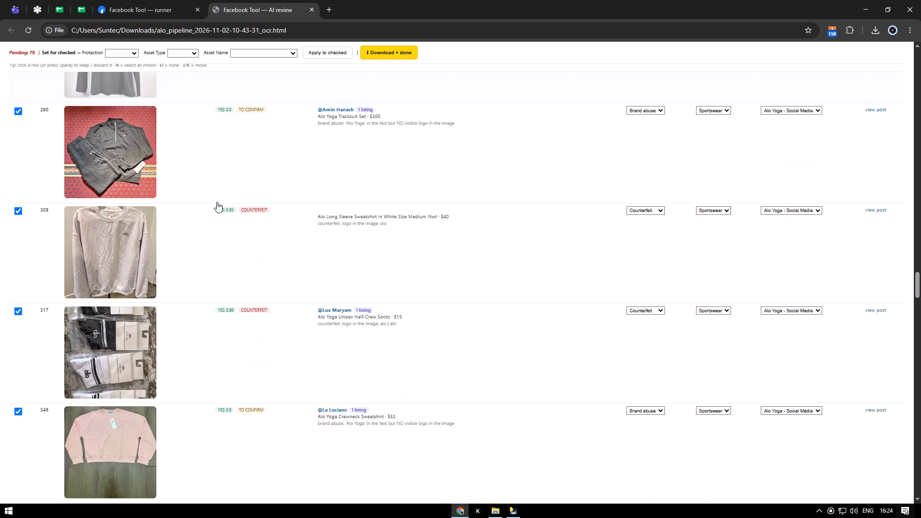
scroll(217, 201, down, 15)
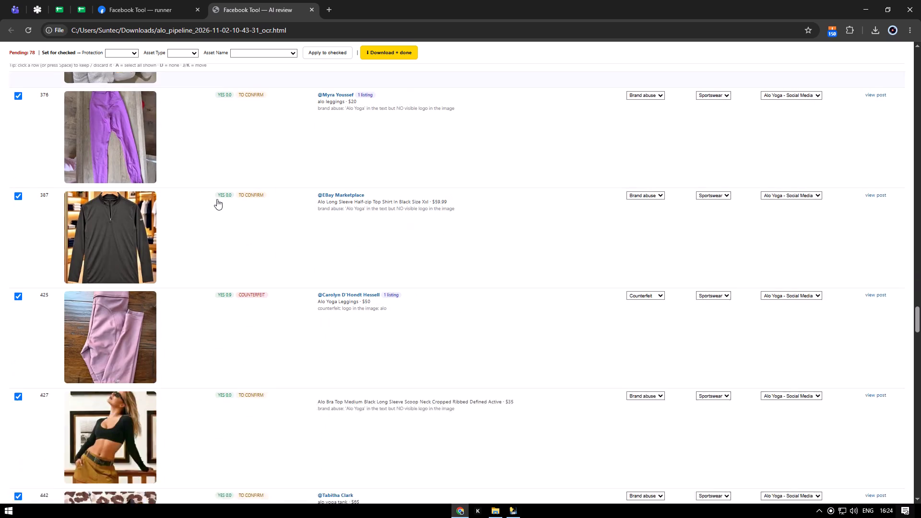
scroll(215, 199, up, 5)
click(100, 259)
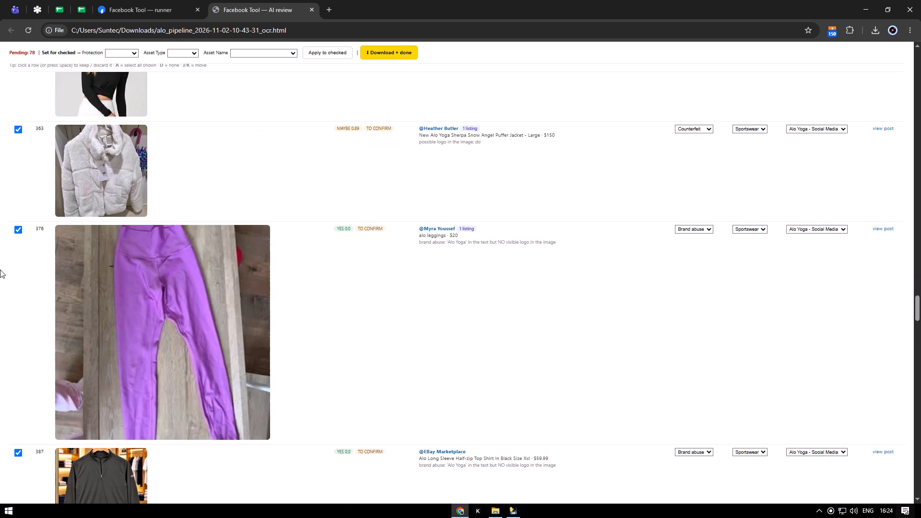
click(22, 233)
click(84, 270)
Exclude listing 466, the Alo Yoga Mens Xl White Quarter Zip Pullover, from the checked listings.
scroll(88, 268, down, 2)
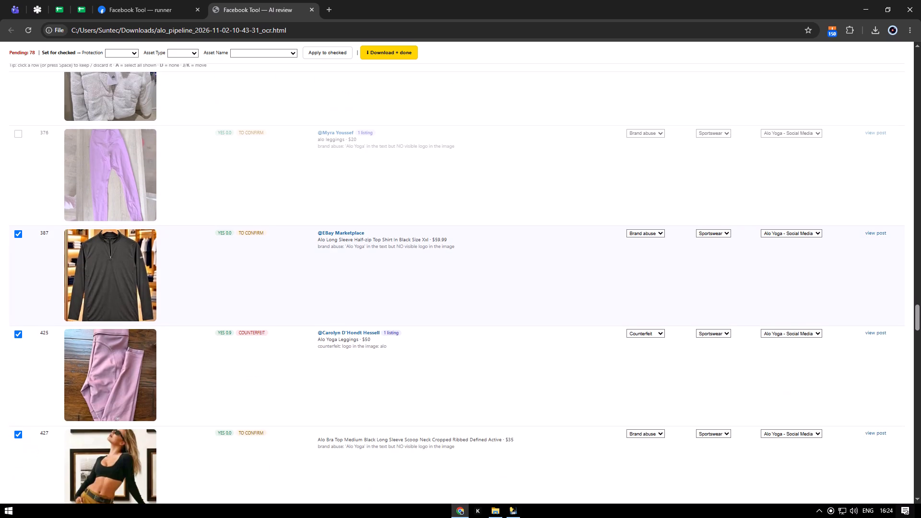
scroll(135, 255, down, 10)
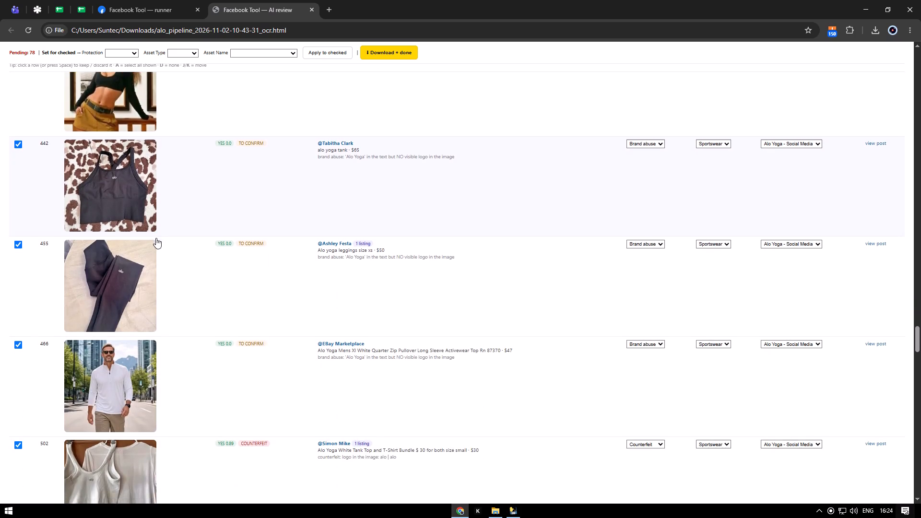
scroll(156, 238, down, 2)
click(15, 159)
Examine the photos of listing 510 (brown waffle knit shirt) and listing 514 (sweatshirt and sweatpants set) enlarged.
scroll(197, 249, down, 4)
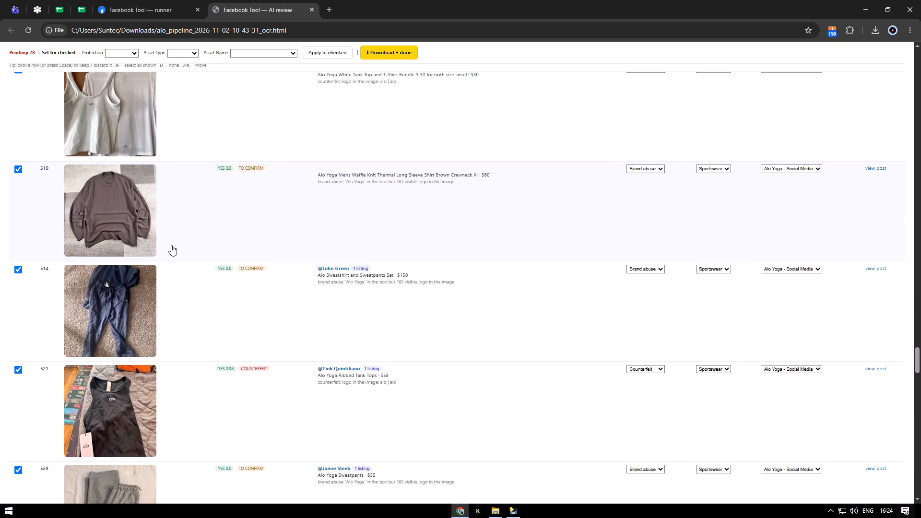
scroll(177, 246, down, 3)
scroll(177, 246, up, 3)
click(143, 243)
click(143, 243)
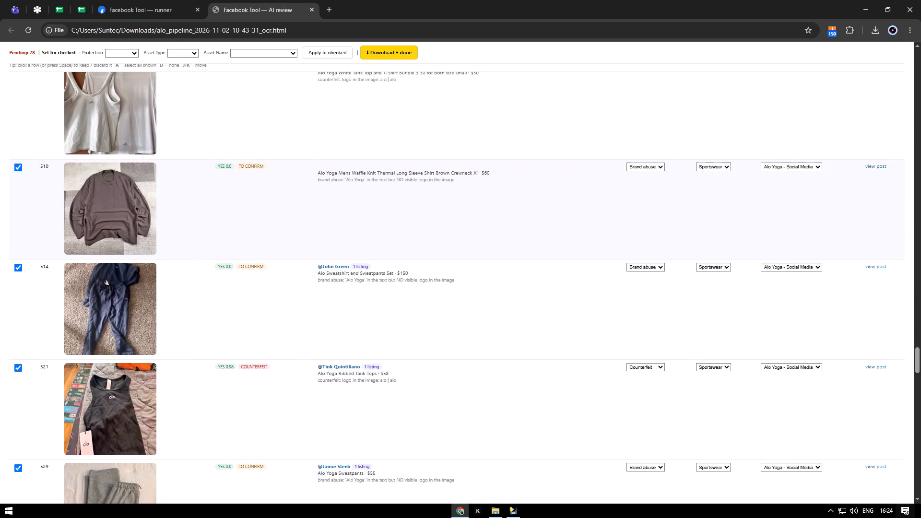
scroll(143, 243, down, 2)
click(139, 239)
click(139, 239)
scroll(139, 239, down, 3)
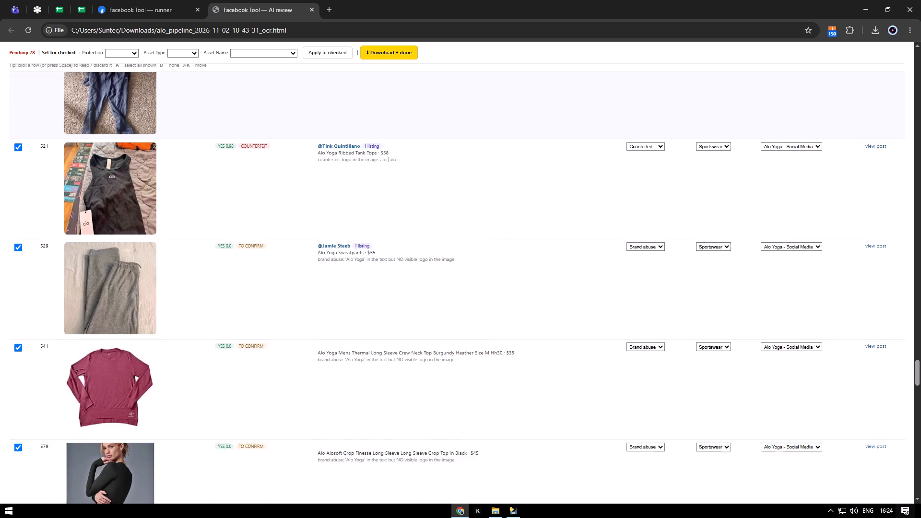
Inspect the Alo Yoga listings and exclude listing 658, the men's white quarter zip pullover, from the checked rows.
scroll(138, 234, down, 1)
click(138, 234)
click(138, 234)
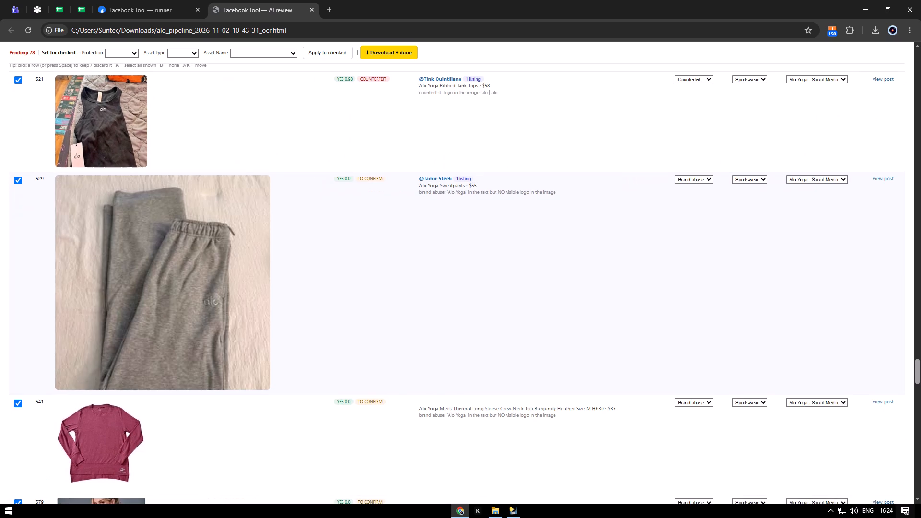
scroll(138, 234, down, 14)
click(19, 112)
Set the protection type of listing 740, the size medium Alo sports bra, to Counterfeit.
scroll(203, 196, down, 3)
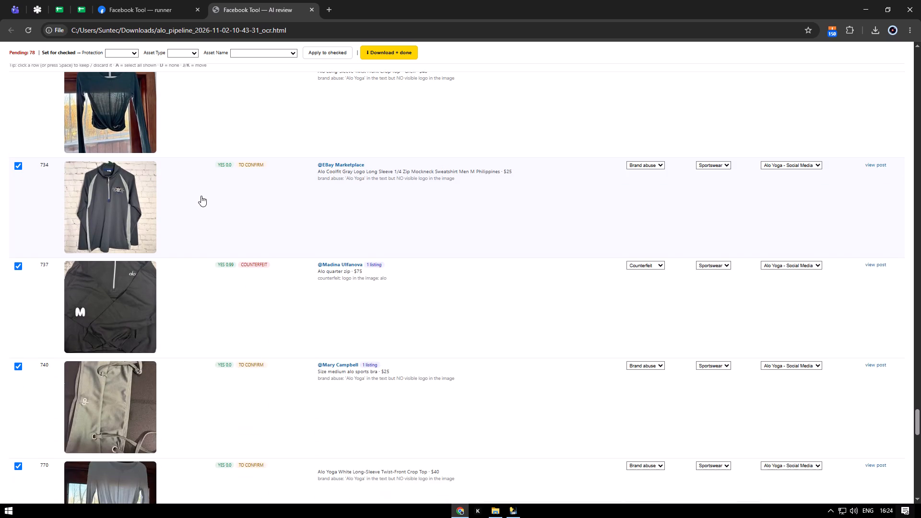
scroll(202, 188, down, 4)
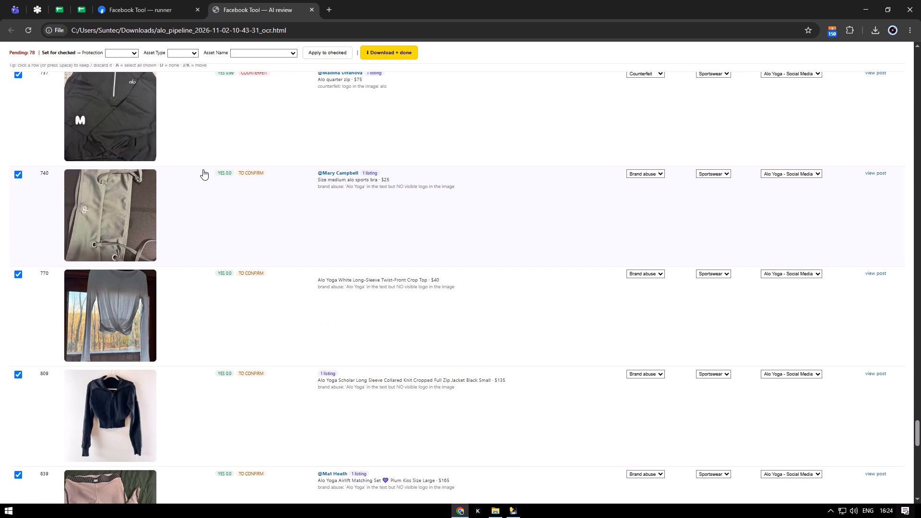
click(658, 176)
click(651, 195)
Recheck the images and protection types of the earlier listings in the AI review.
scroll(645, 224, up, 5)
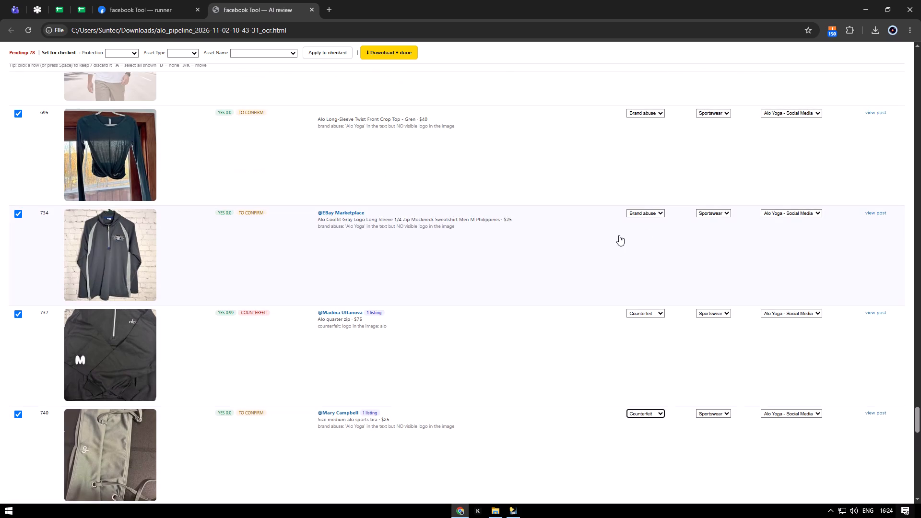
scroll(620, 234, up, 20)
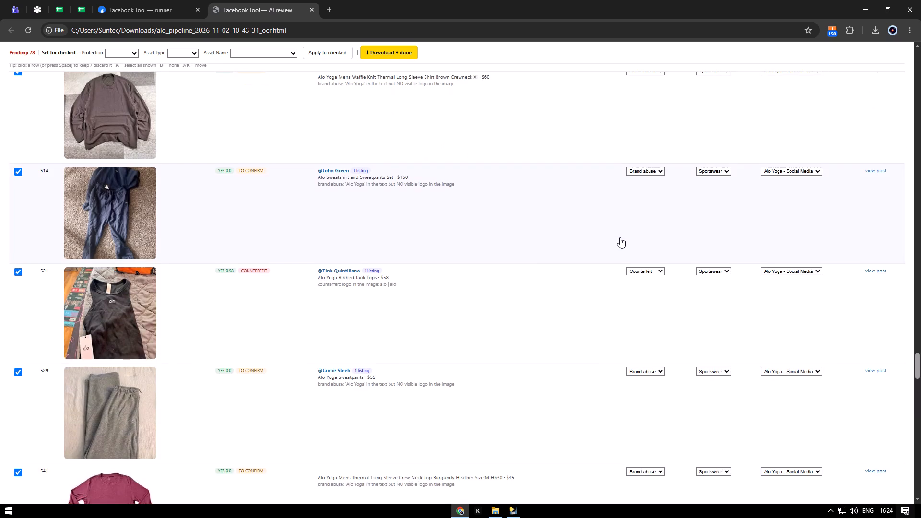
scroll(620, 237, up, 4)
scroll(578, 226, down, 6)
scroll(435, 230, down, 7)
scroll(363, 229, down, 7)
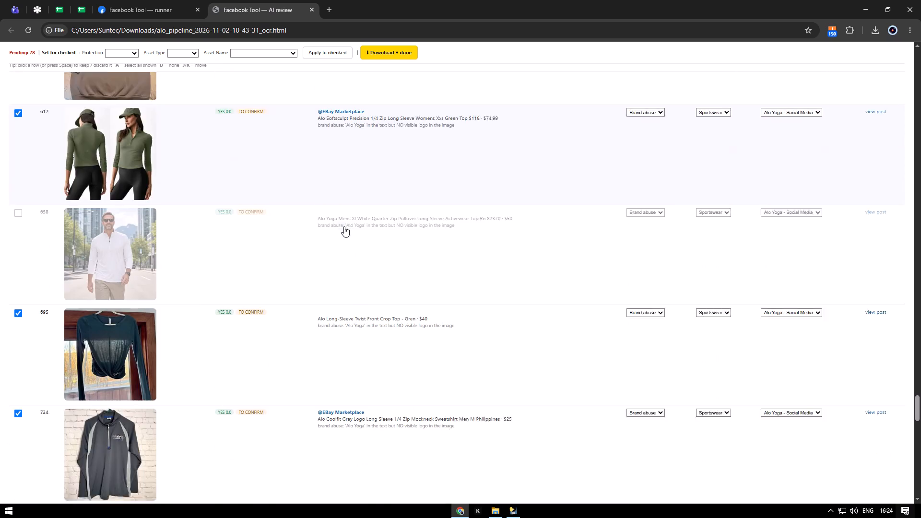
scroll(336, 222, down, 11)
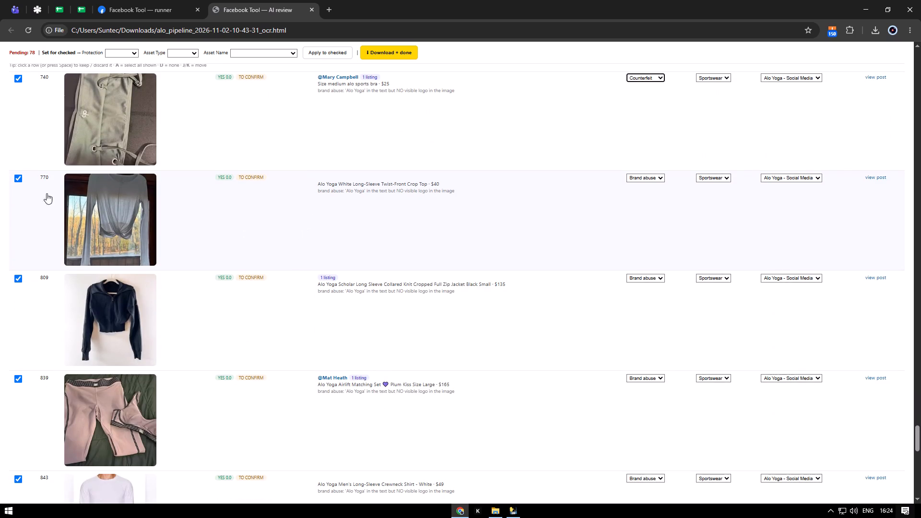
Exclude listings 770, 809 and 843, the twist-front crop top, cropped zip jacket and men's white crewneck, from the checked rows.
click(22, 180)
scroll(68, 204, down, 3)
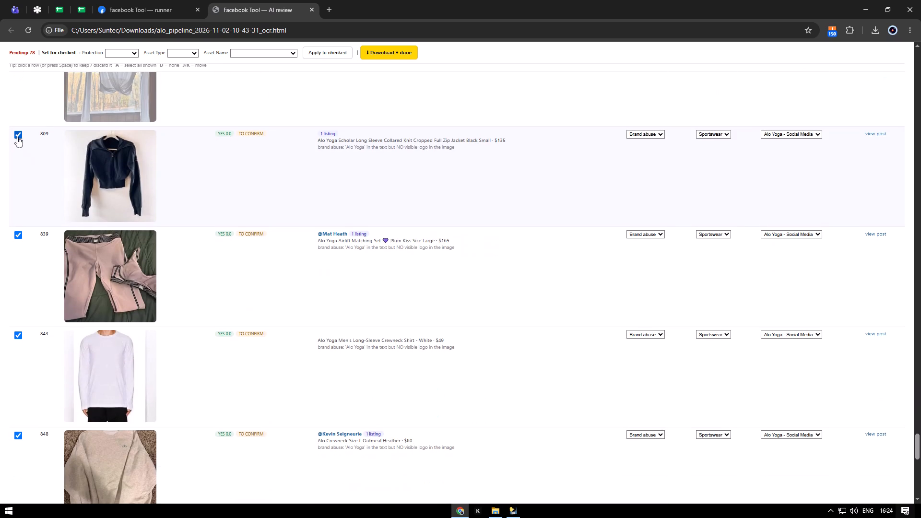
click(16, 129)
scroll(60, 215, down, 3)
click(19, 192)
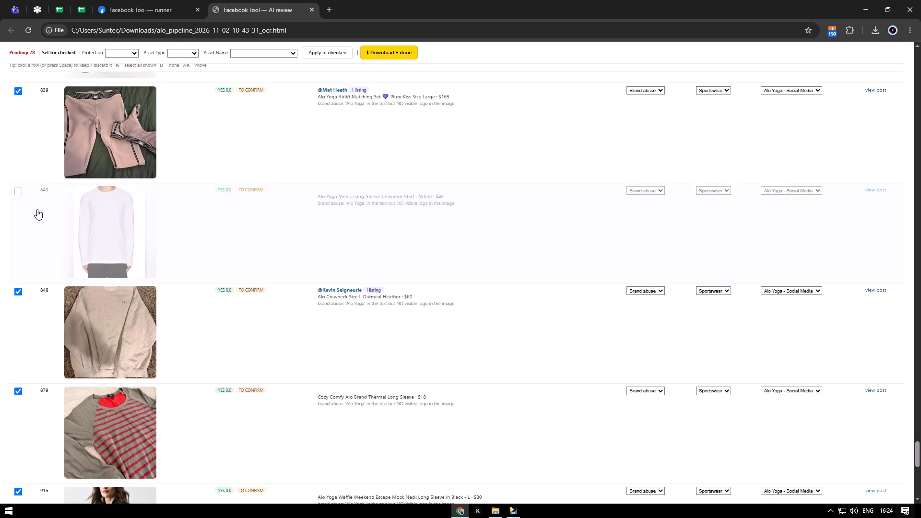
Examine the remaining Alo Yoga listings from 848 through 999 at the end of the review list.
scroll(39, 210, down, 3)
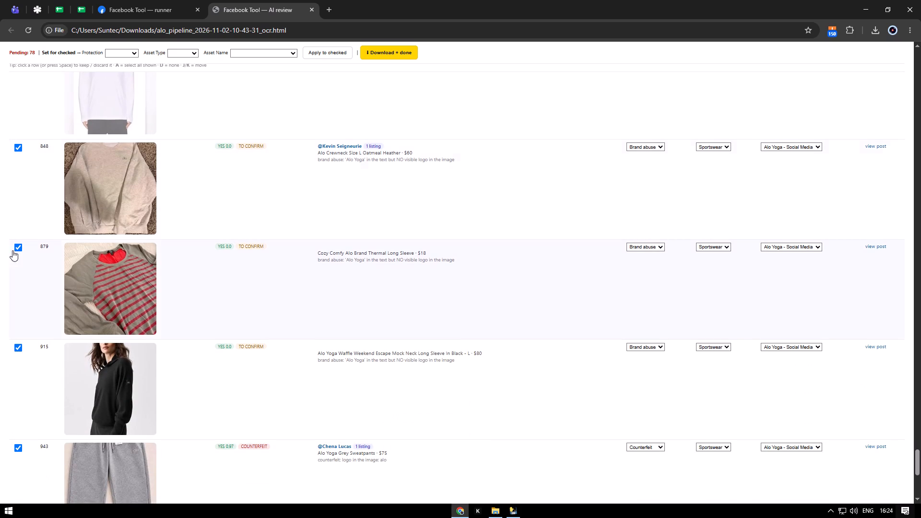
scroll(445, 284, down, 5)
scroll(116, 246, down, 4)
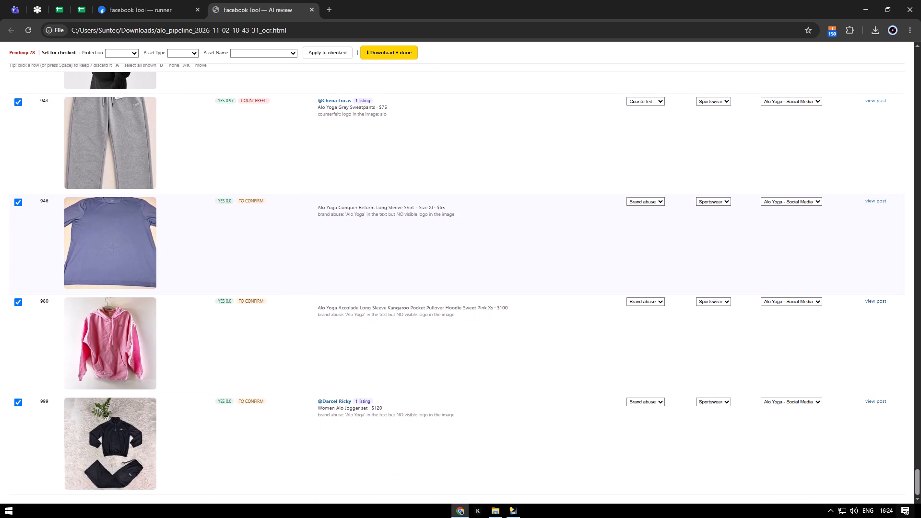
scroll(118, 283, down, 5)
scroll(169, 337, up, 6)
middle_click(568, 365)
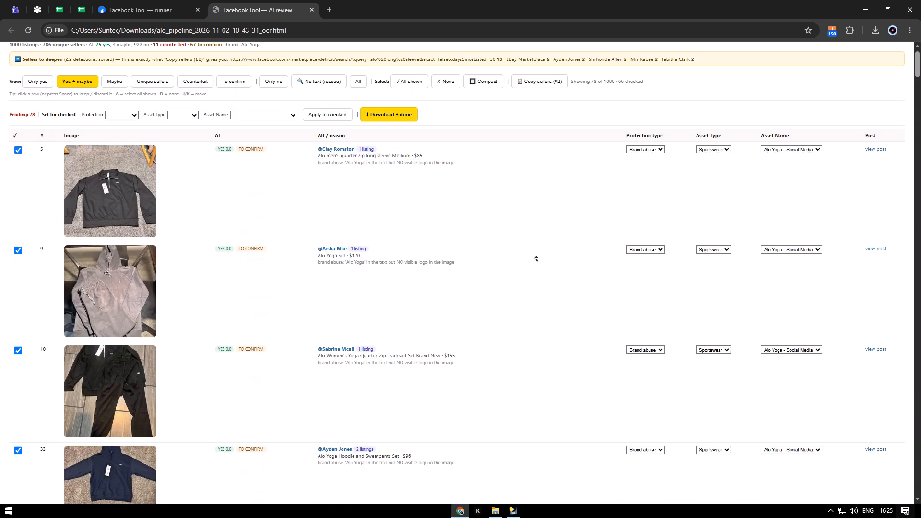
click(537, 260)
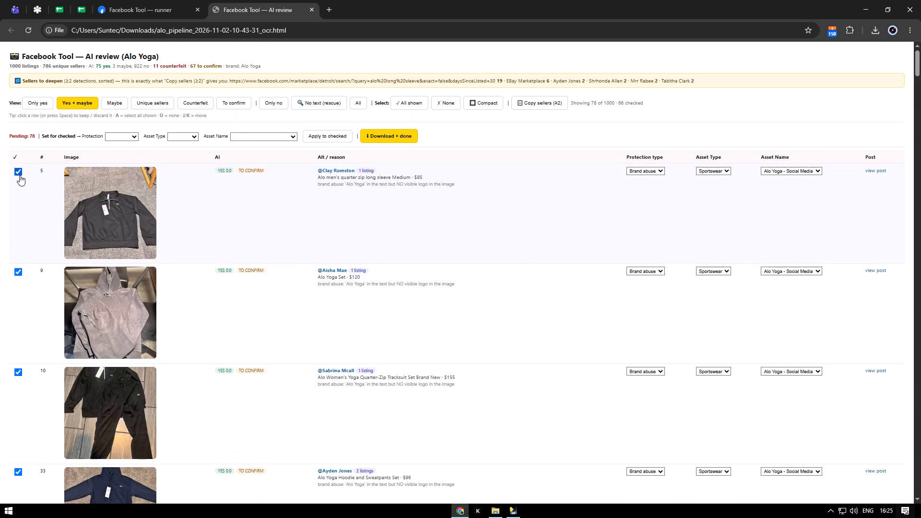
Keep listing 5 checked and download the completed Alo Yoga review results.
click(20, 175)
click(20, 175)
click(388, 137)
In the Yudhraa Facebook OCR spreadsheet, remove the filter from the earlier Alo Yoga results sheet and delete all its contents.
click(82, 8)
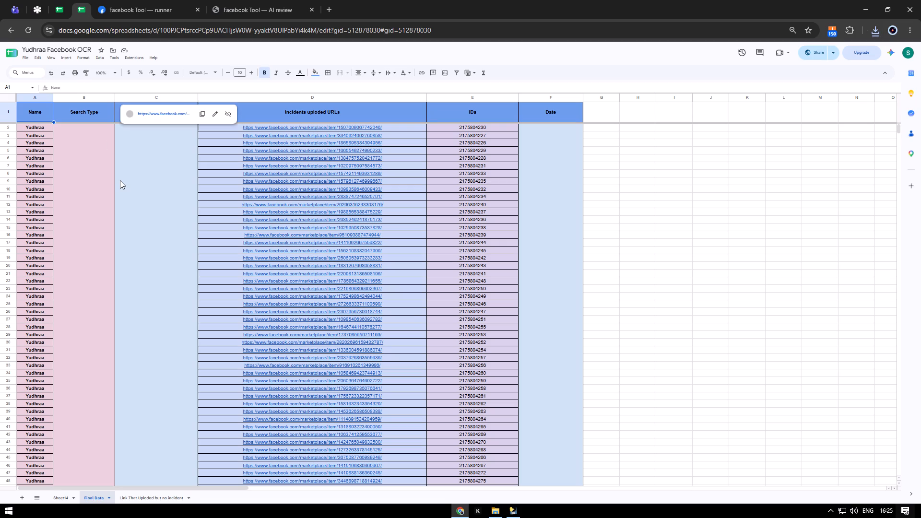
key(alt+Up)
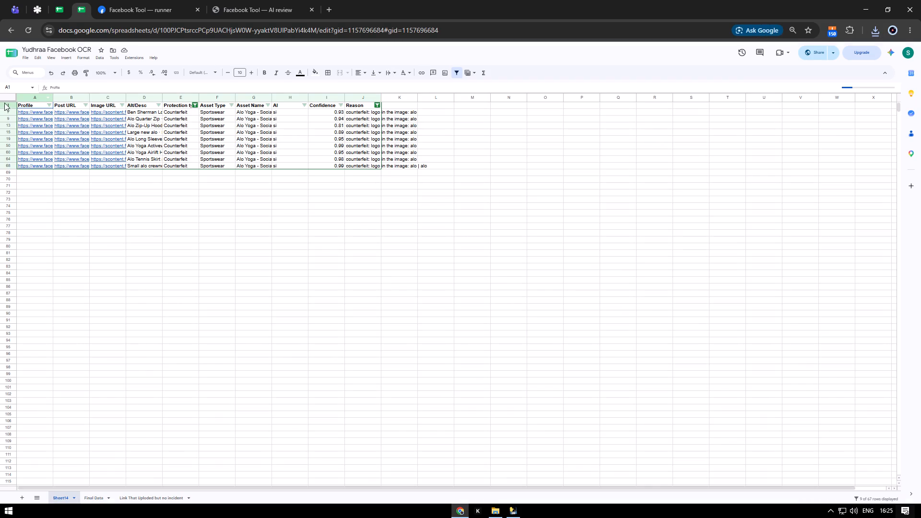
click(6, 96)
click(454, 71)
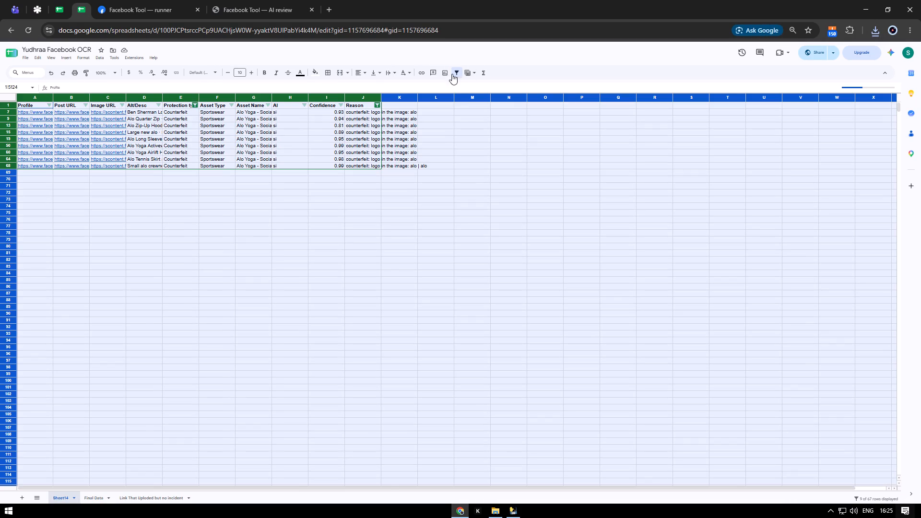
key(Delete)
key(Up)
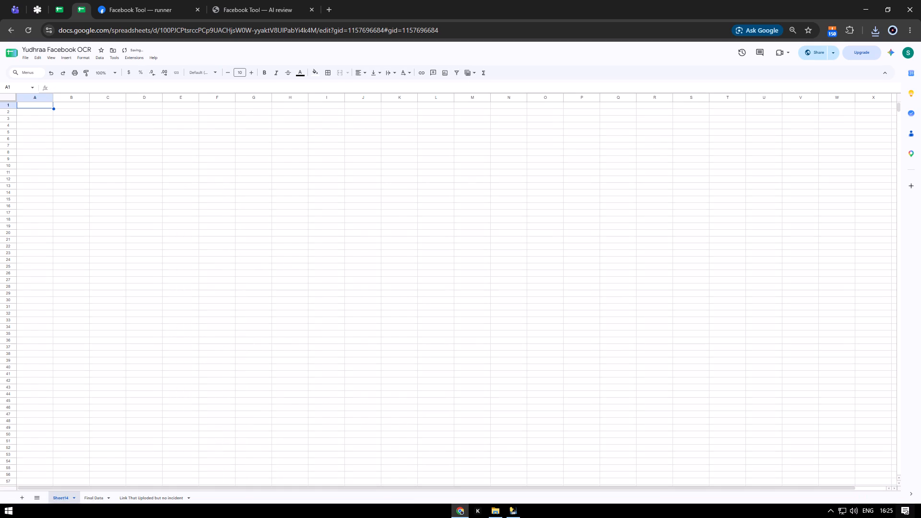
Start importing a file into the emptied sheet by upload, browsing the computer's Downloads folder.
click(28, 57)
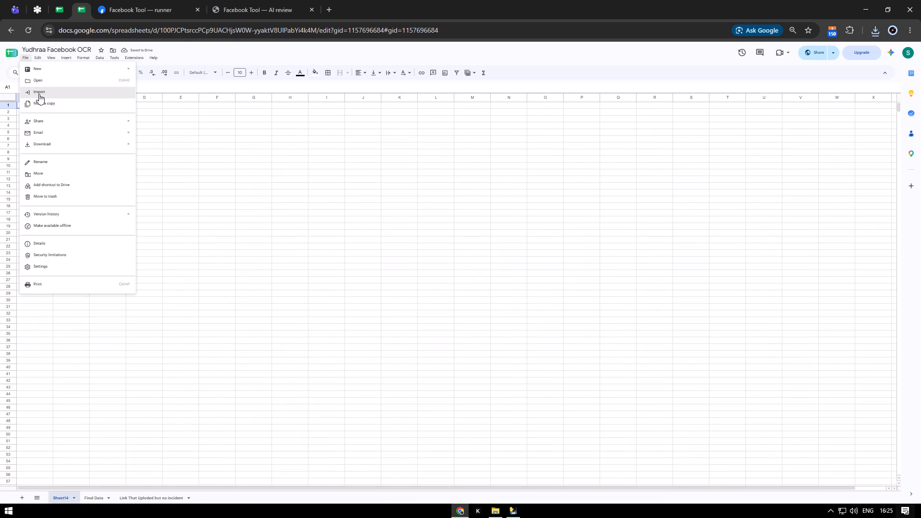
click(39, 94)
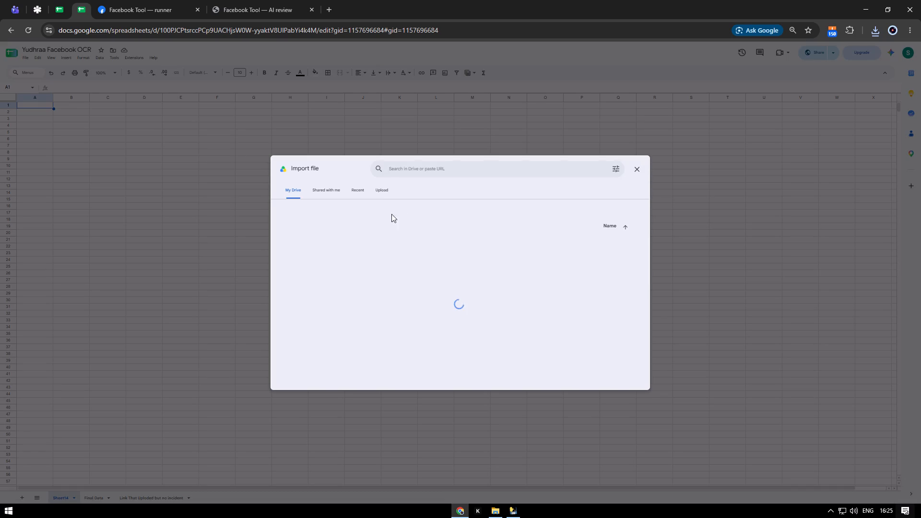
click(382, 194)
click(459, 313)
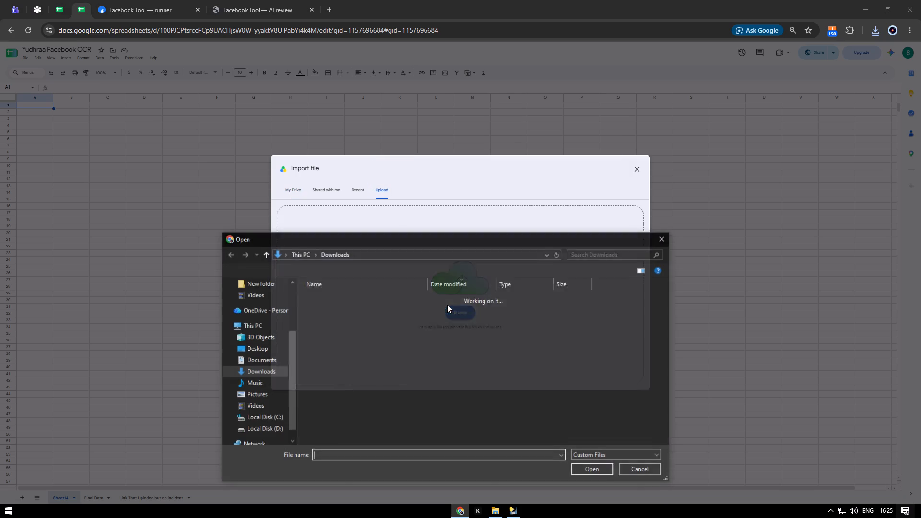
Import ai_reviewed (2).csv into the Yudhraa Facebook OCR spreadsheet, appending its data to the current sheet.
double_click(376, 316)
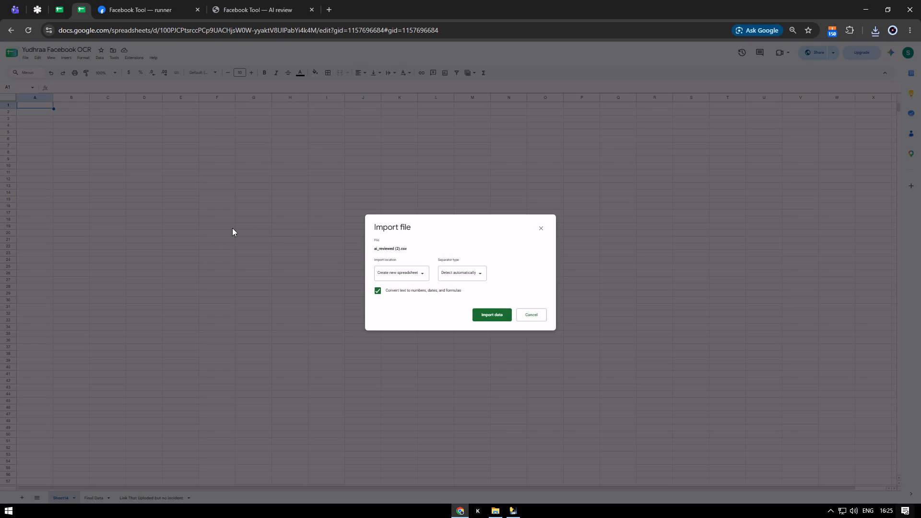
click(412, 275)
click(413, 316)
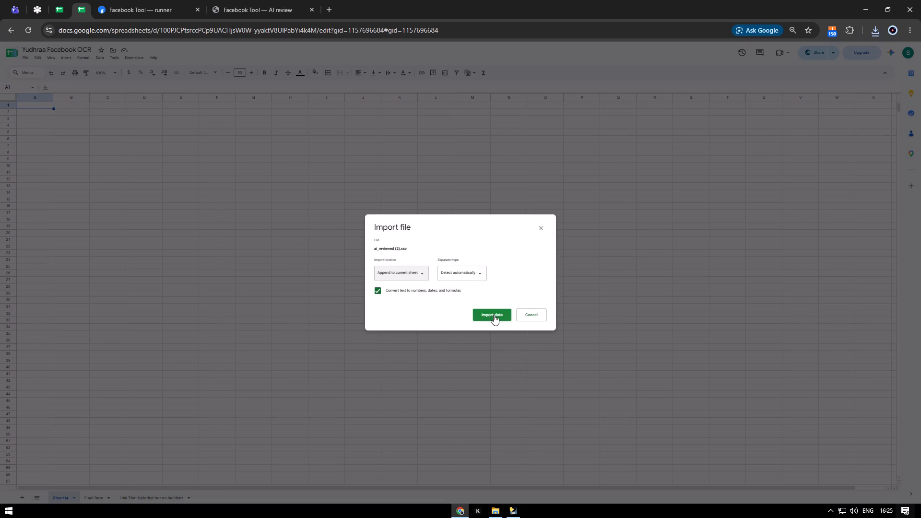
click(494, 315)
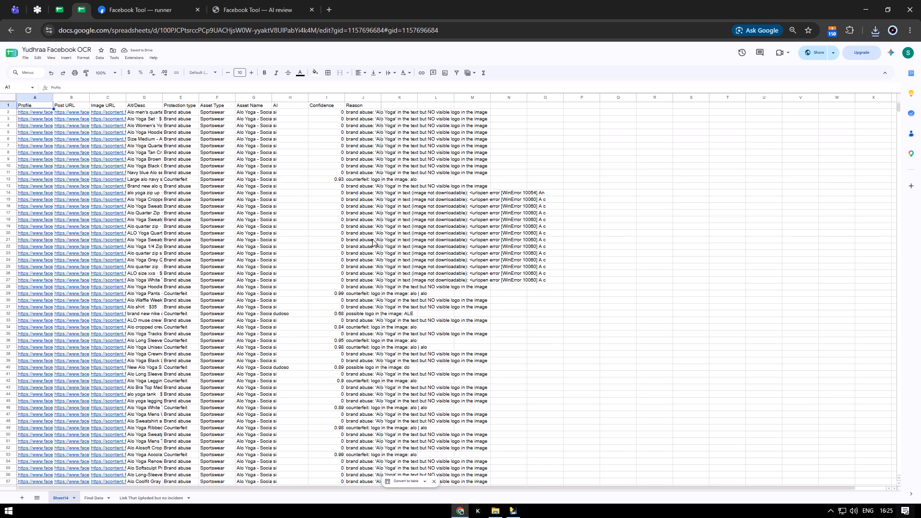
Create a filter on the header row from Profile to Reason.
key(ctrl+shift+Right)
key(alt+d)
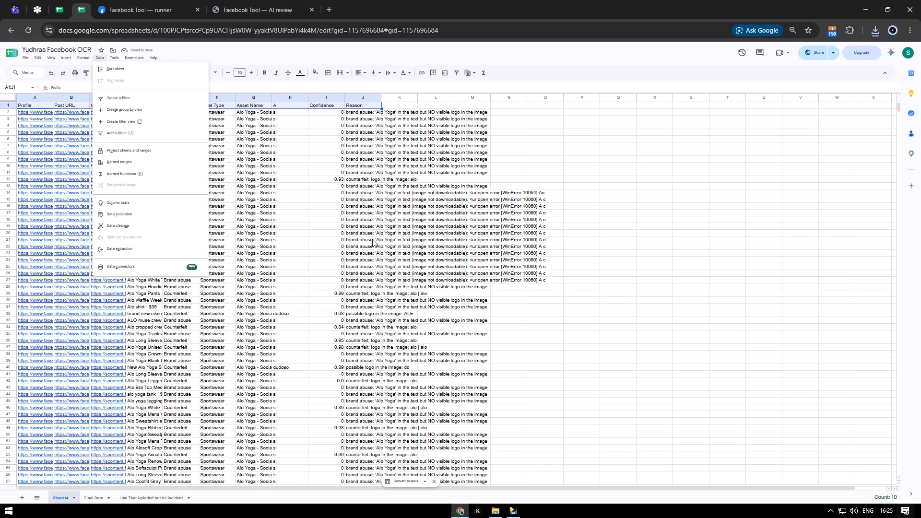
key(alt+f)
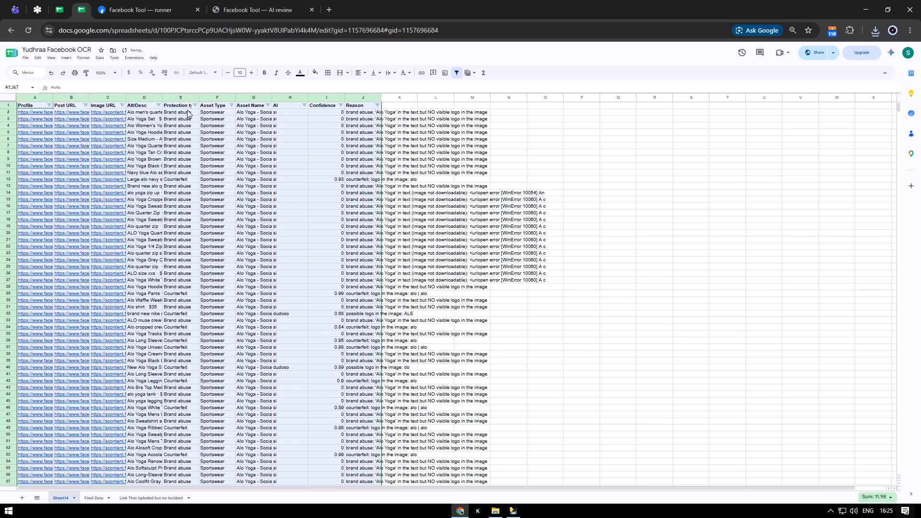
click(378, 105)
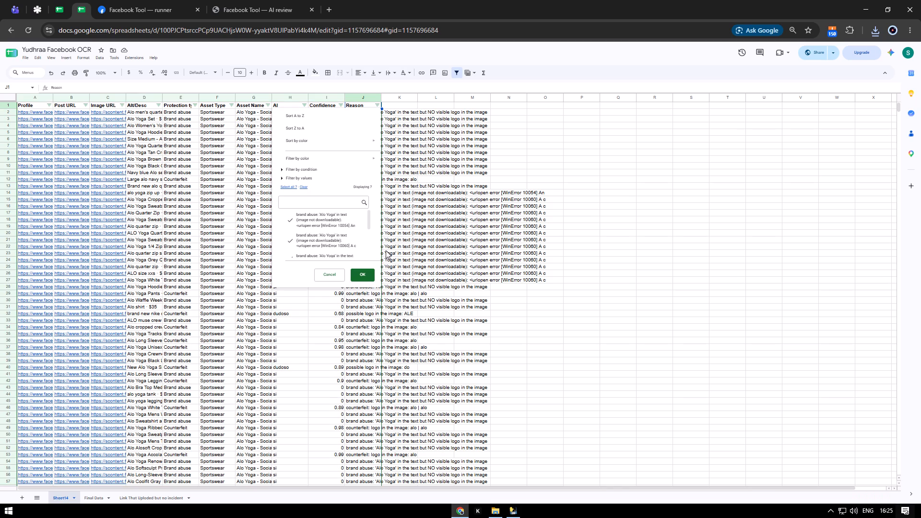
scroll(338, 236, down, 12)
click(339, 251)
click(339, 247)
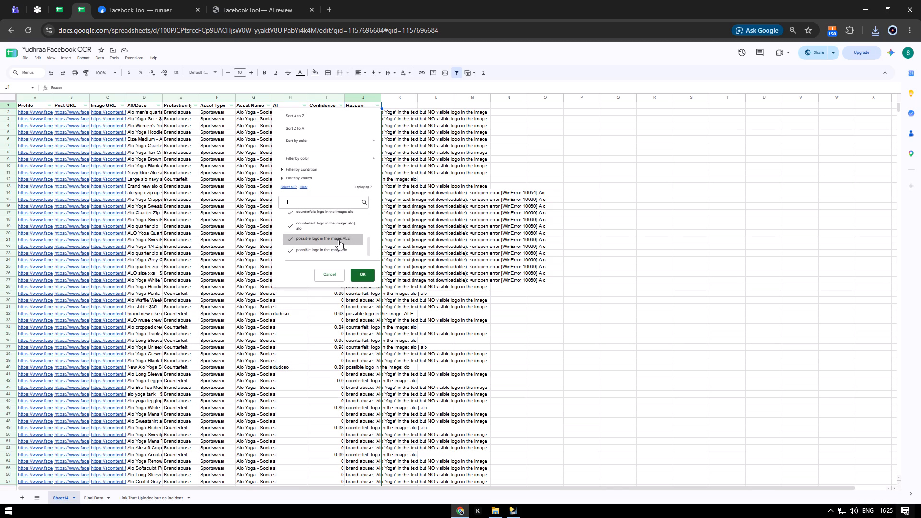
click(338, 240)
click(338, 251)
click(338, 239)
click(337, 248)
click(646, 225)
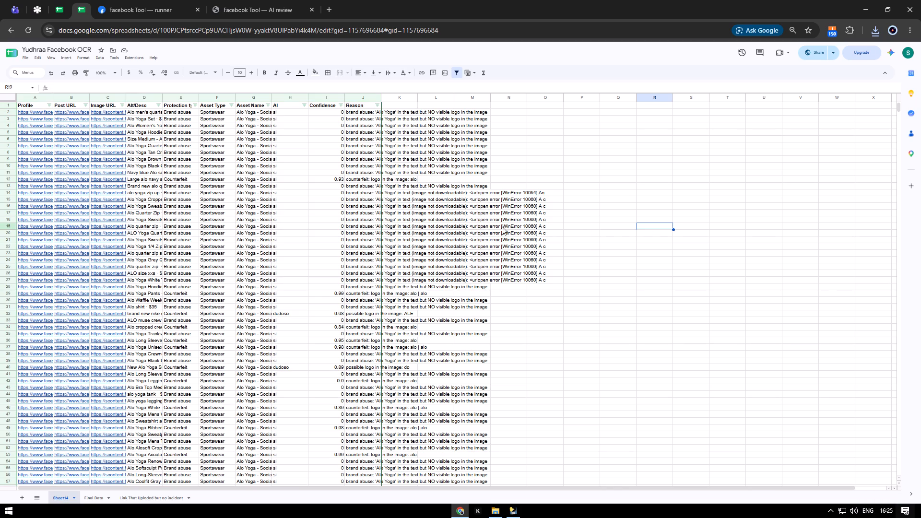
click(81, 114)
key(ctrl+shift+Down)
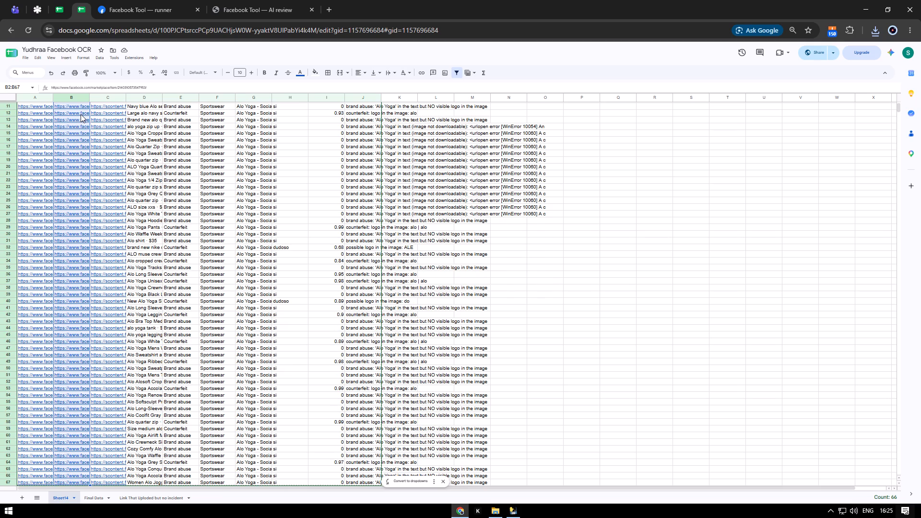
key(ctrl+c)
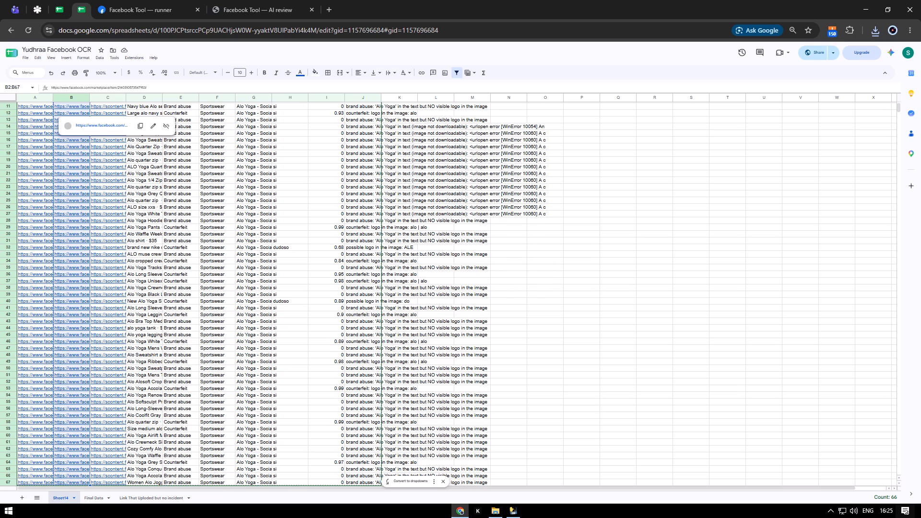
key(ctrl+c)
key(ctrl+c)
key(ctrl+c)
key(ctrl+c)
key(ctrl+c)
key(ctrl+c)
Switch to the Red Points portal and reload the new incident page.
click(39, 0)
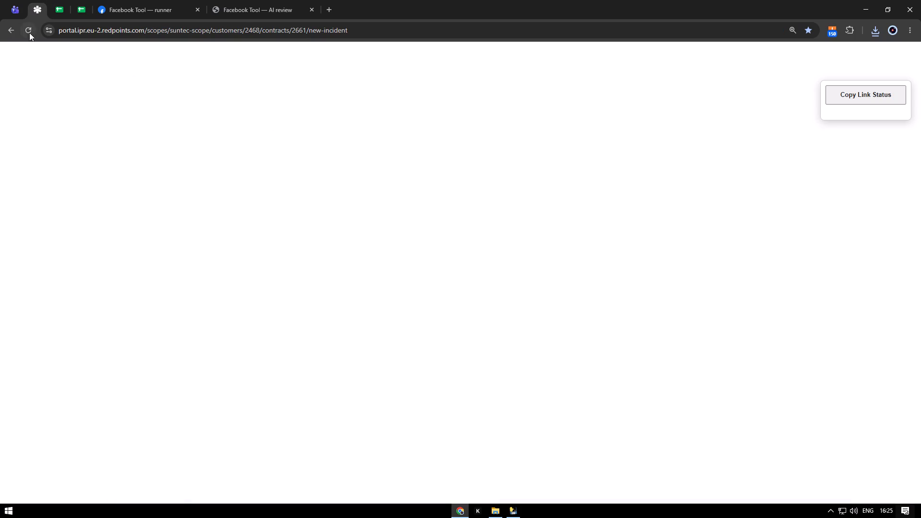
click(31, 33)
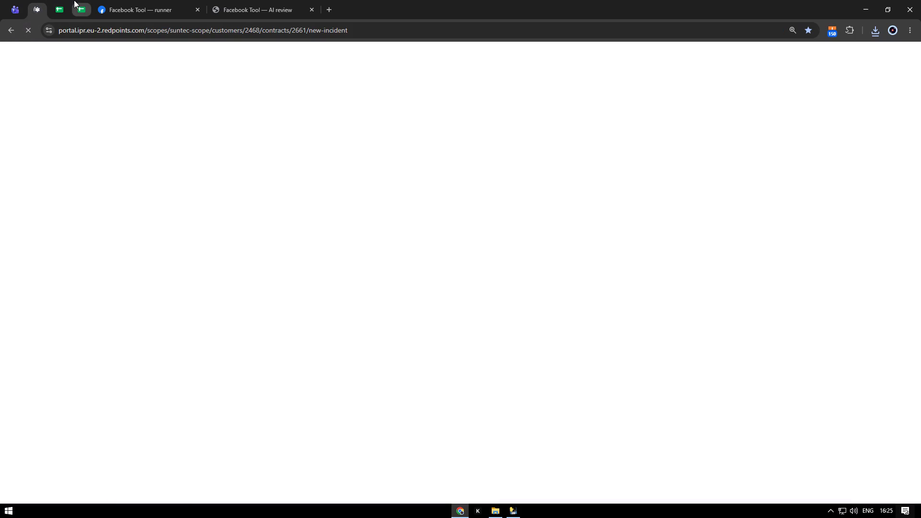
Return to the Yudhraa Facebook OCR spreadsheet and remove the duplicates from the Profile column data, from A2 downwards.
click(77, 0)
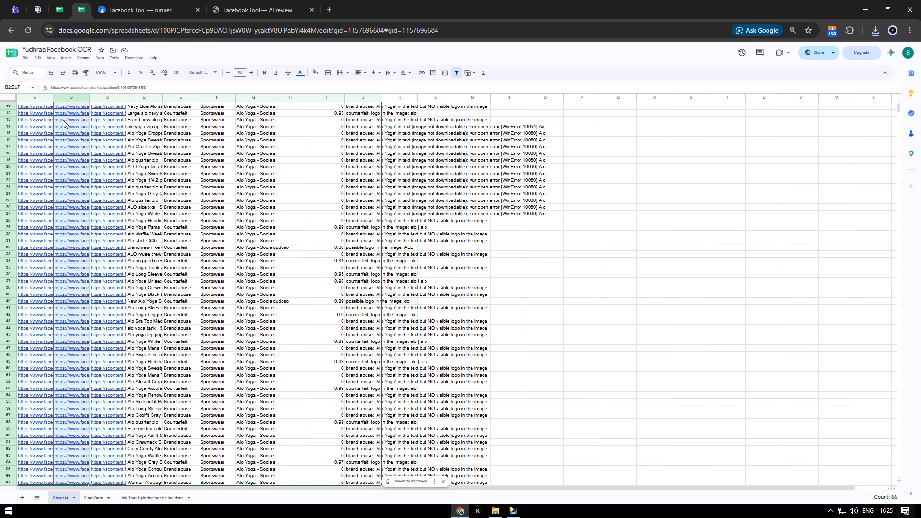
key(Up)
key(Left)
key(Down)
key(ctrl+shift+Down)
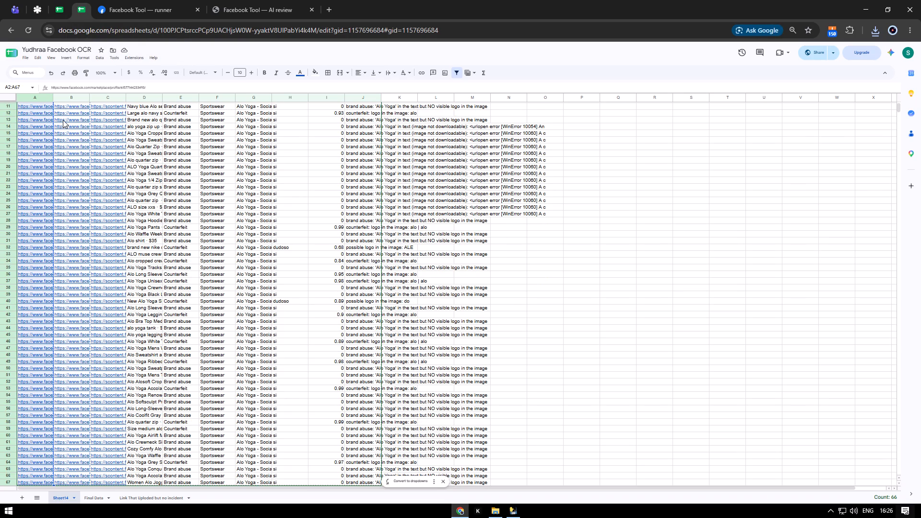
click(102, 57)
click(140, 235)
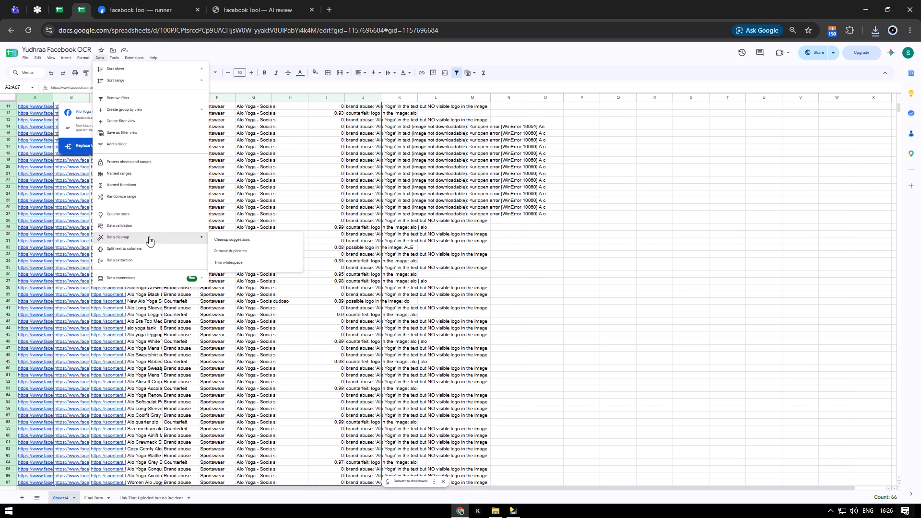
click(254, 247)
click(485, 317)
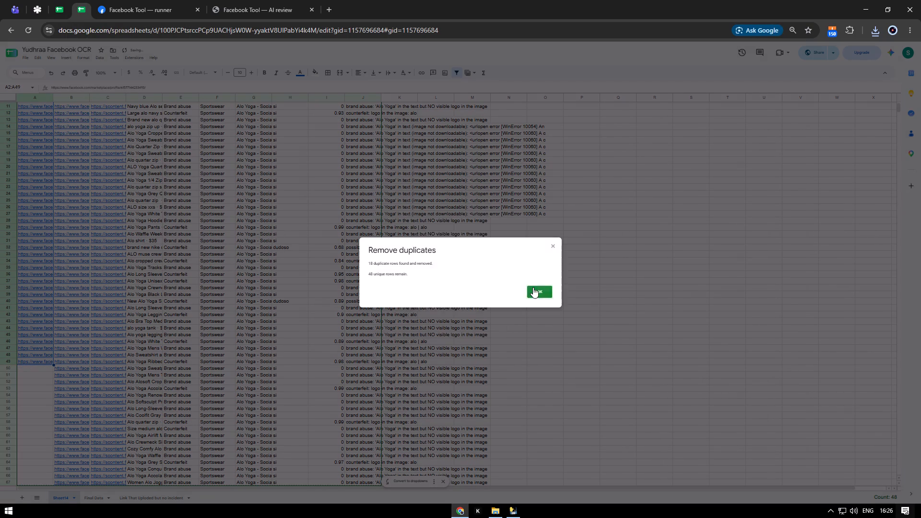
click(533, 287)
Copy the unique profile links into the Profiles (Sellers) cell G152 of the Alo FB US worksheet, for the Detroit long sleeve search.
key(ctrl+c)
key(ctrl+c)
key(ctrl+c)
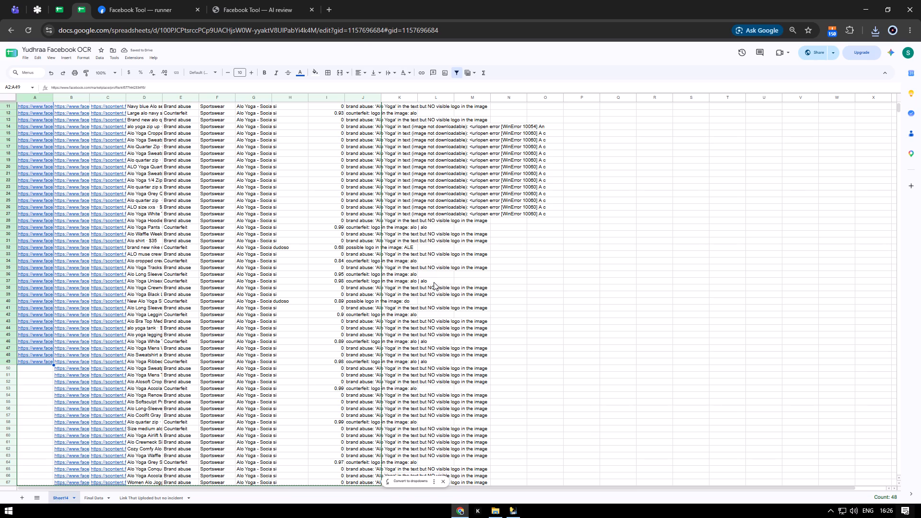
key(ctrl+shift+Tab)
key(Right)
key(Return)
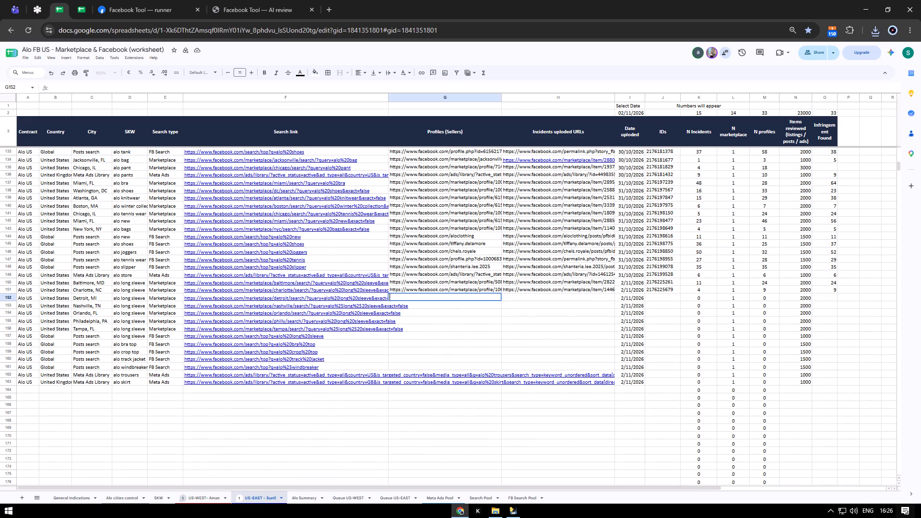
key(ctrl+shift+v)
key(Return)
key(Up)
key(Right)
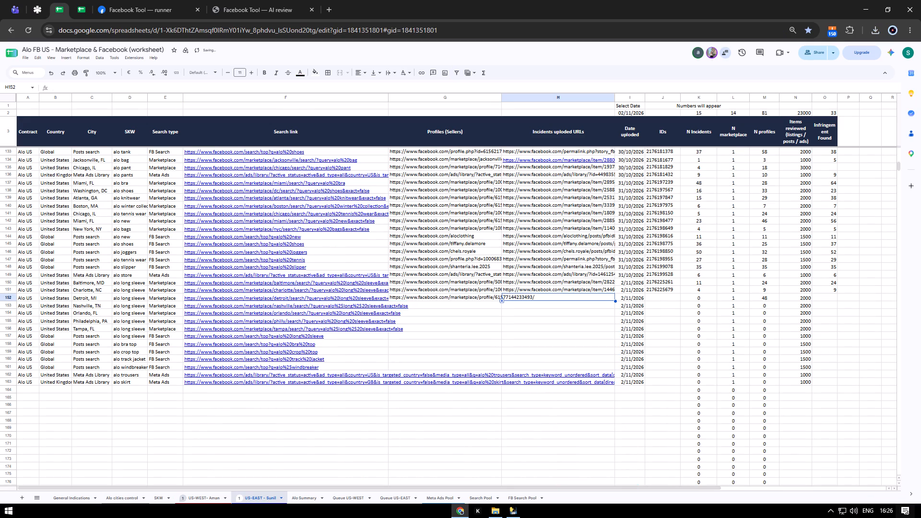
Copy all Post URLs from the OCR spreadsheet and paste them into a new Red Points incident with multiple detection links enabled.
key(ctrl+shift+Tab)
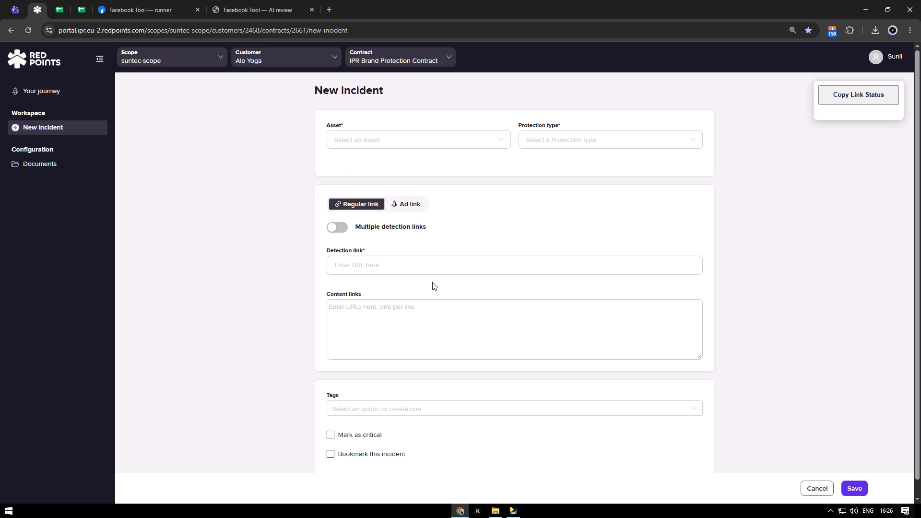
click(80, 0)
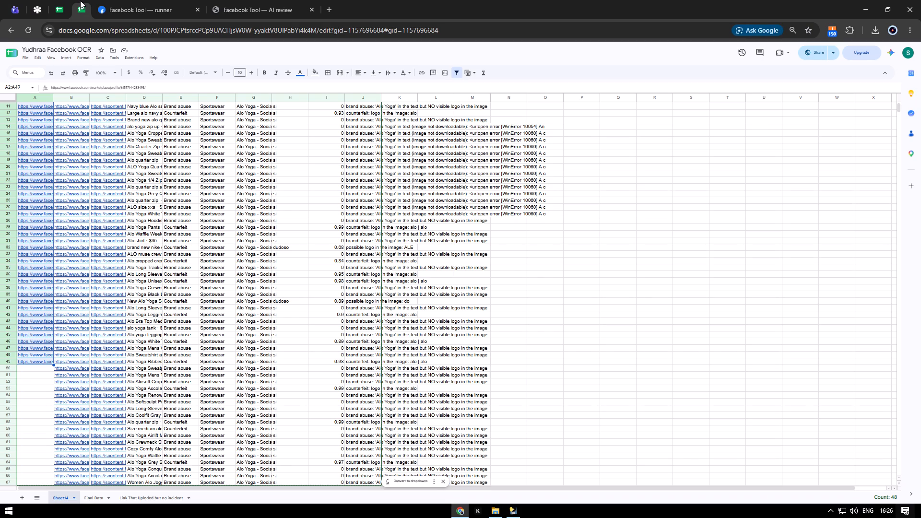
key(Up)
key(Right)
key(Down)
key(ctrl+shift+Down)
key(ctrl+c)
key(ctrl+c)
key(ctrl+c)
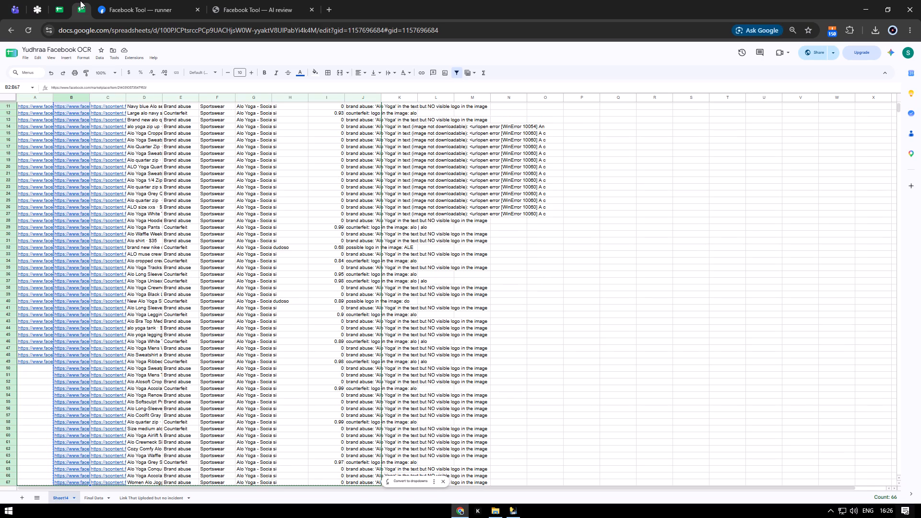
key(ctrl+c)
key(ctrl+shift+Tab)
key(ctrl+shift+Tab)
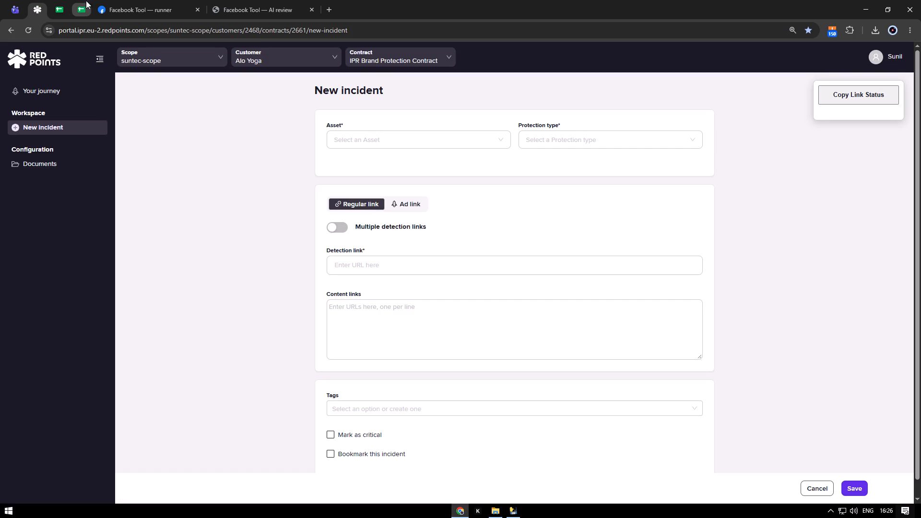
click(335, 228)
click(357, 266)
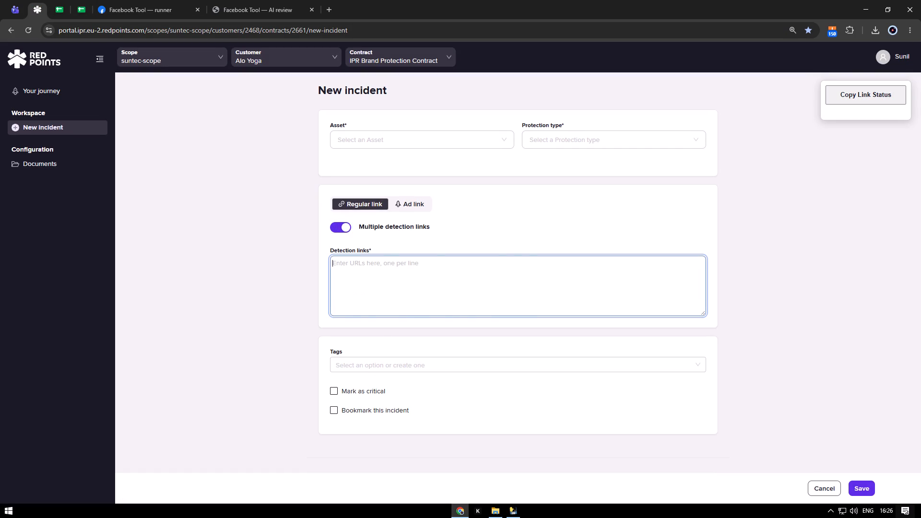
key(ctrl+v)
Add the tag Facebook - Internal upload to the new incident.
click(408, 371)
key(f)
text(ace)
click(410, 414)
Set the incident's asset to Alo Yoga - Social Media Facebook and its protection type to Product counterfeit.
click(419, 132)
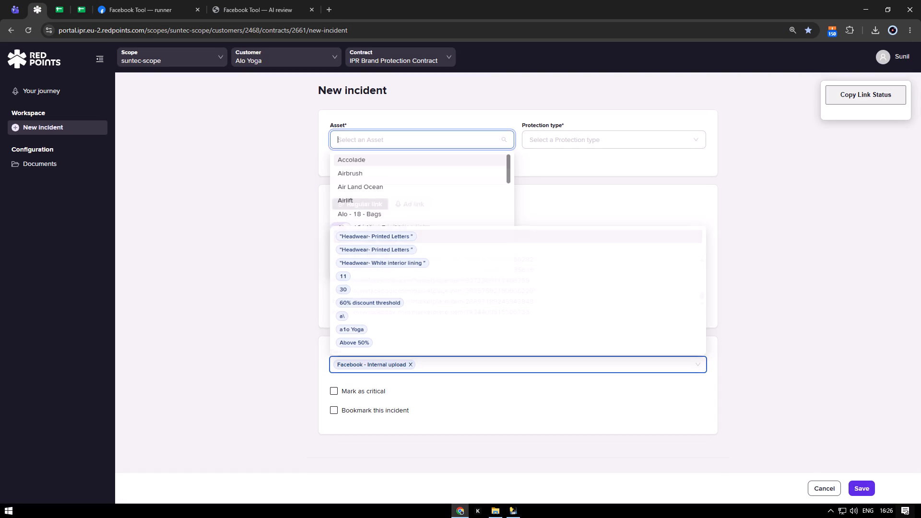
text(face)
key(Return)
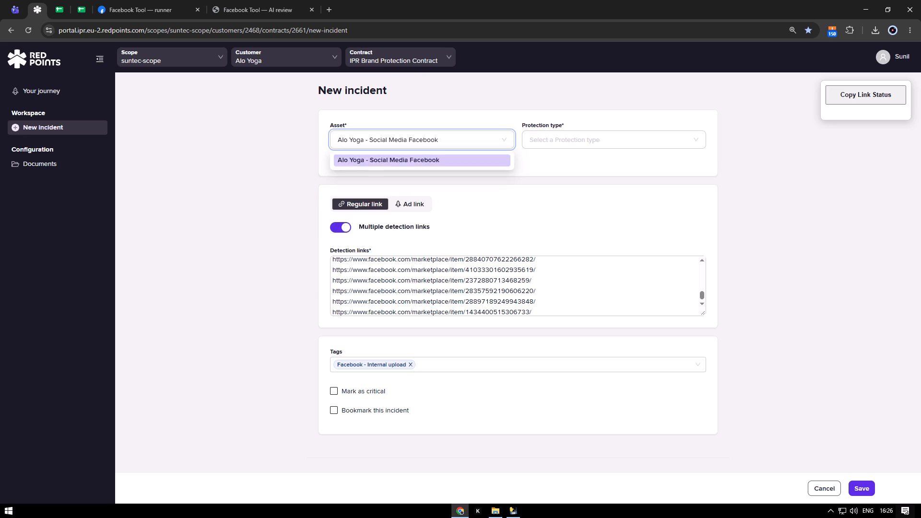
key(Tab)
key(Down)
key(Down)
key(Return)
Save the new incident to submit all its detection links.
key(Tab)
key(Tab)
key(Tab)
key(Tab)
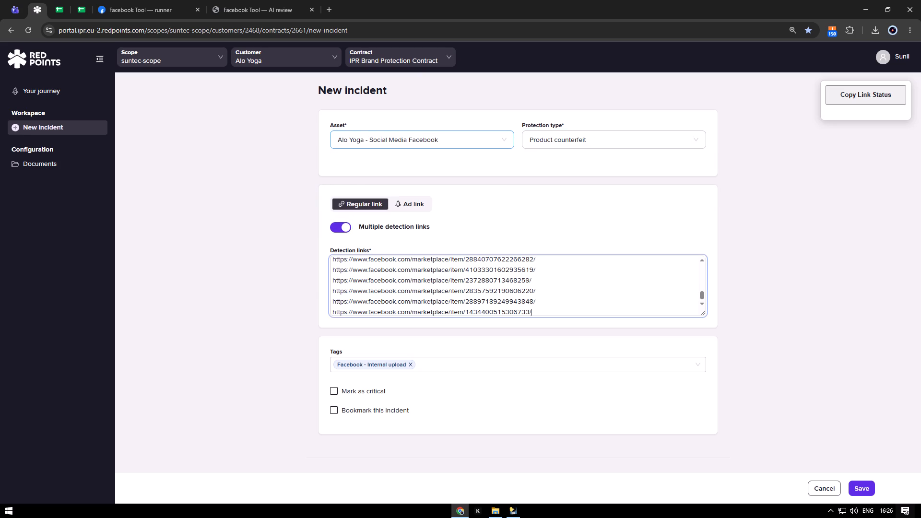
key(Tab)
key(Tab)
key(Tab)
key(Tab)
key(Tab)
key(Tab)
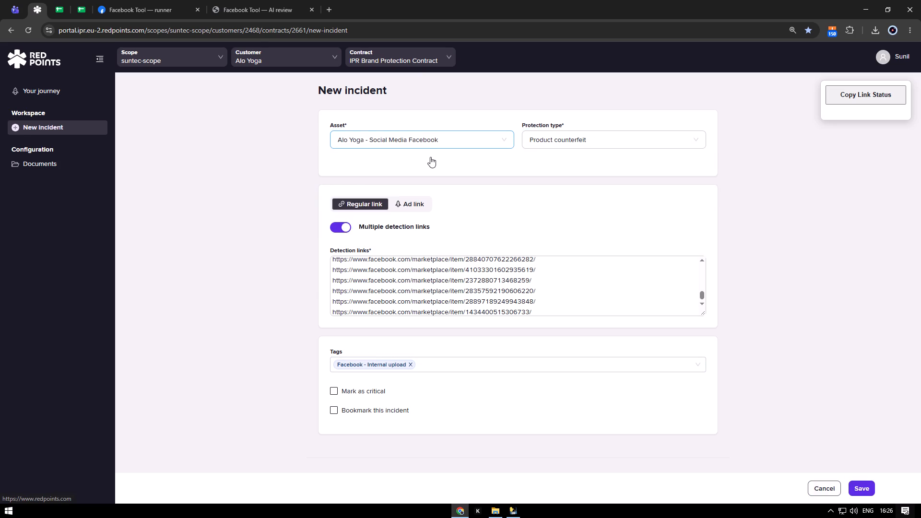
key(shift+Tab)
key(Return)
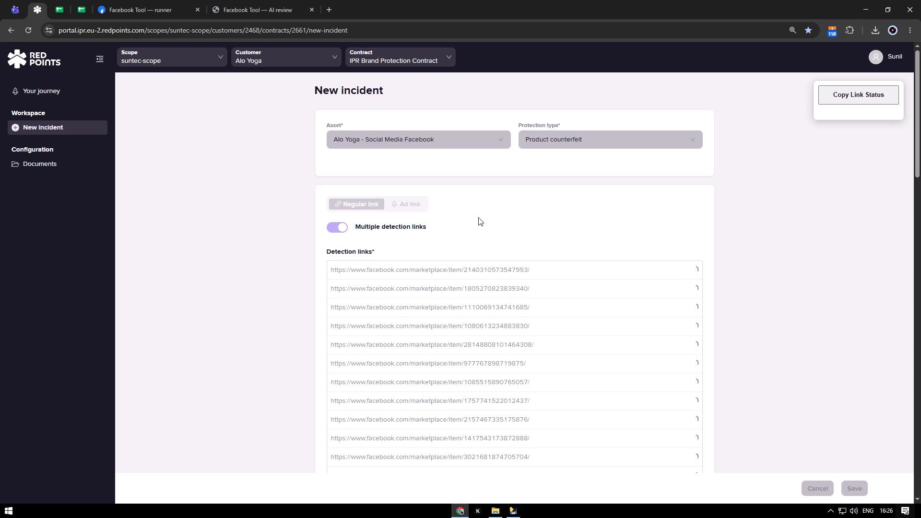
Go through the submitted links to the end of the list and copy their link status.
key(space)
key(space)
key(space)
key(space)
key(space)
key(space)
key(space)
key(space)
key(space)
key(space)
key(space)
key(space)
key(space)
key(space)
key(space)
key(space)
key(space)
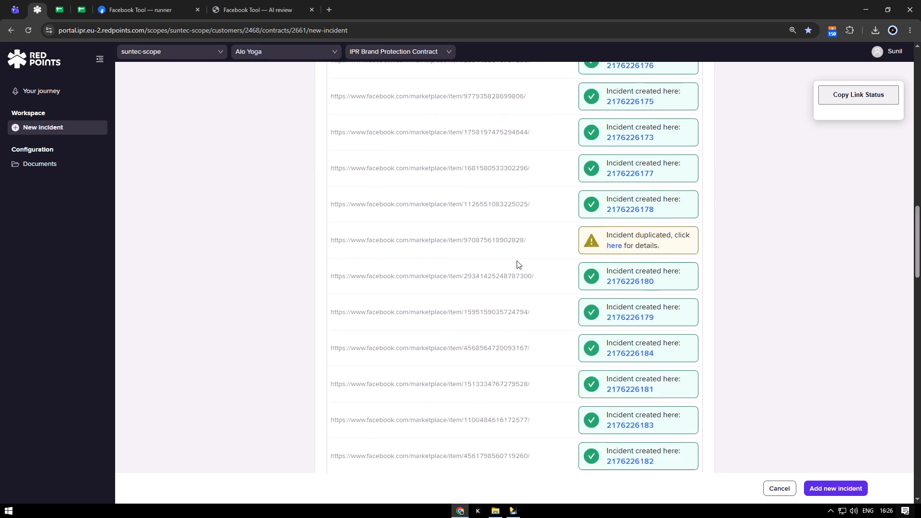
click(872, 96)
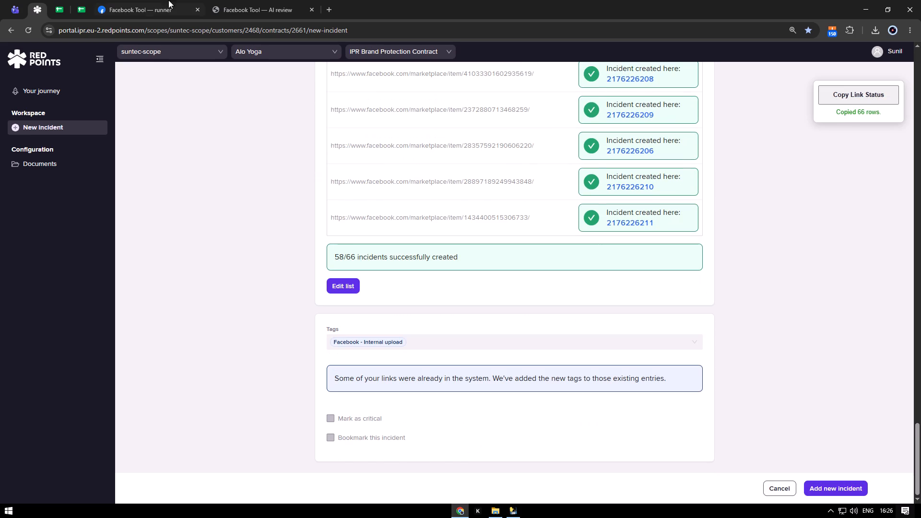
Paste the copied link statuses into the Final Data sheet beside the empty rows, starting at cell H5675.
click(72, 0)
click(92, 500)
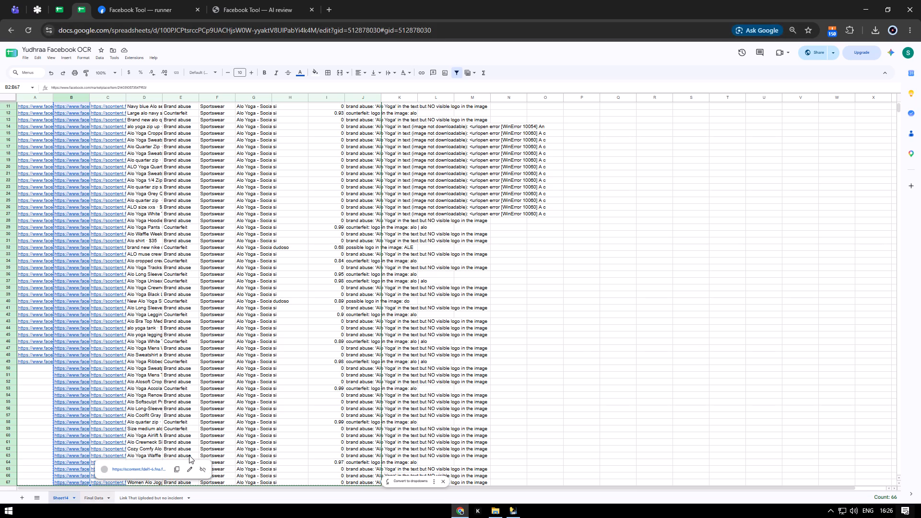
click(613, 381)
key(ctrl+Down)
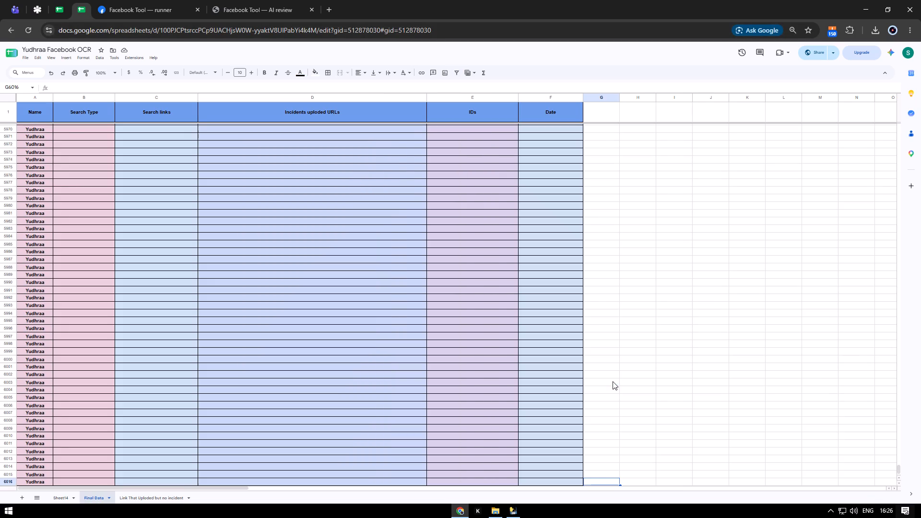
key(Left)
key(ctrl+Up)
key(Down)
key(Up)
key(Up)
key(Down)
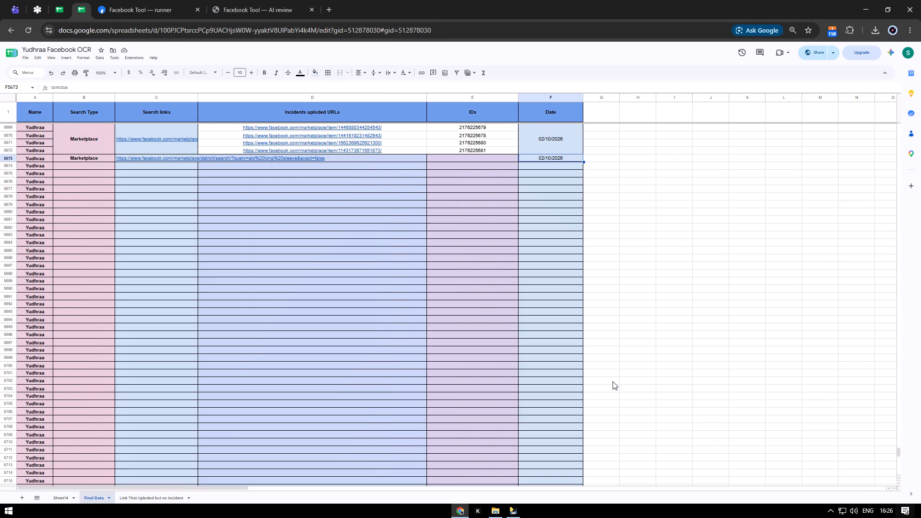
key(Down)
key(Right)
key(Right)
key(Down)
key(ctrl+v)
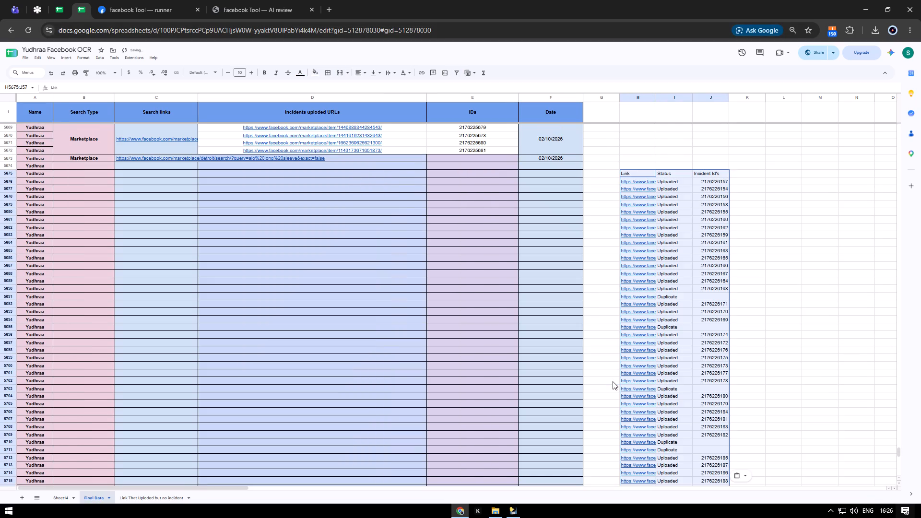
Delete the Status column between Link and Incident Id's in the pasted data.
key(Right)
key(ctrl+shift+x)
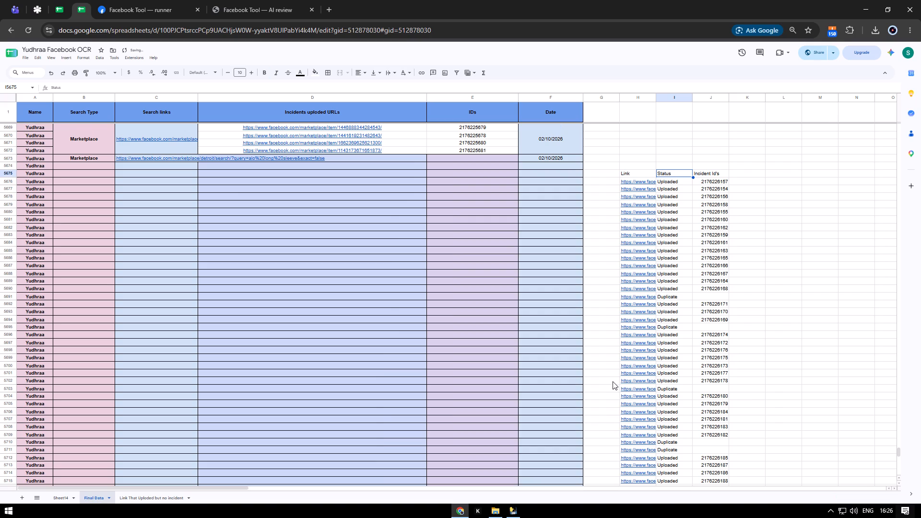
key(Up)
key(Up)
key(Up)
key(Up)
key(Up)
key(Up)
key(Up)
key(Up)
key(Up)
key(Up)
key(Up)
key(Up)
key(Up)
key(Return)
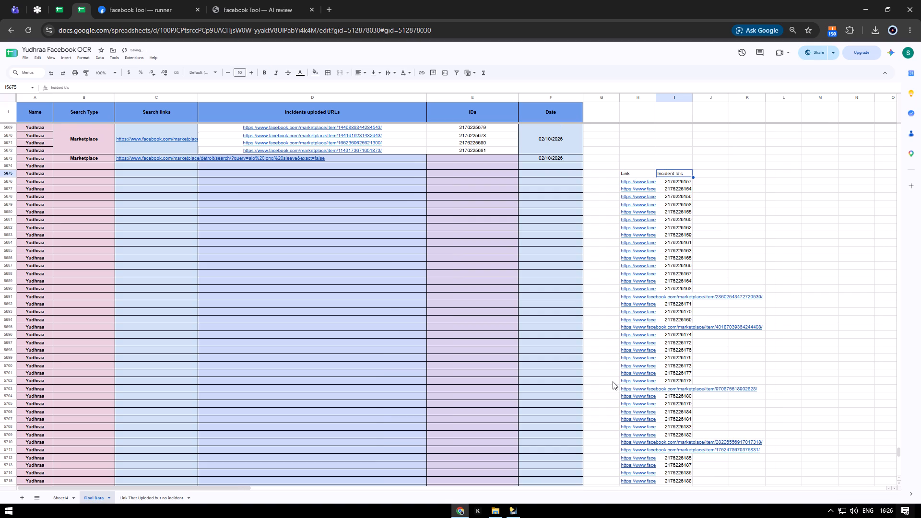
Create a filter on the Link and Incident Id's headers and show only the rows with blank incident IDs.
key(shift+Left)
key(alt+d)
key(alt+f)
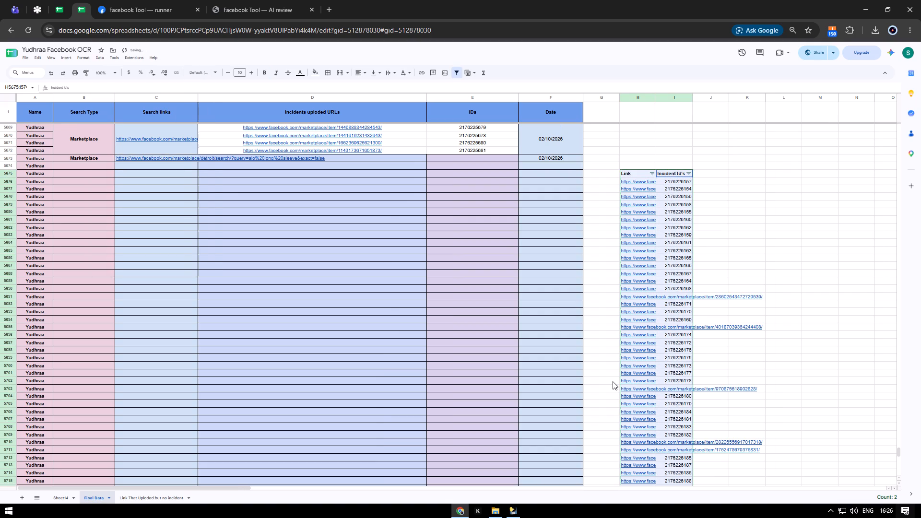
click(686, 175)
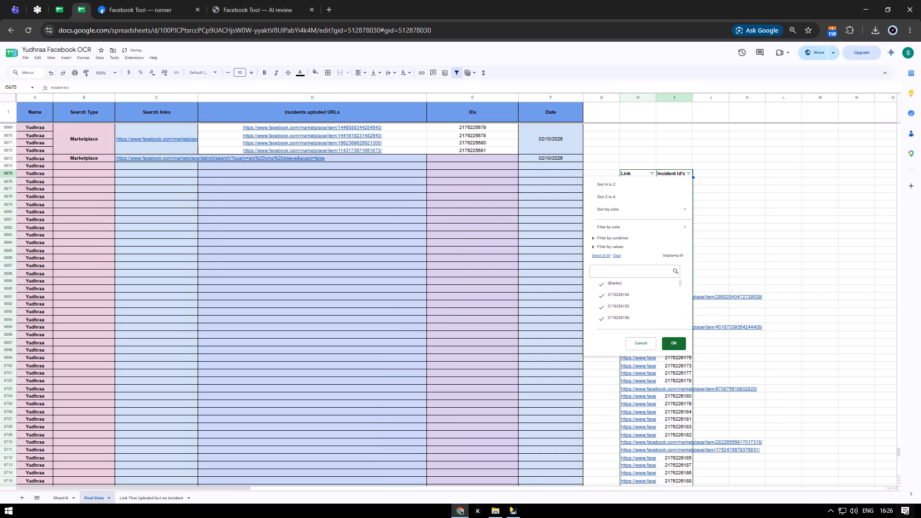
click(617, 257)
click(632, 284)
click(677, 338)
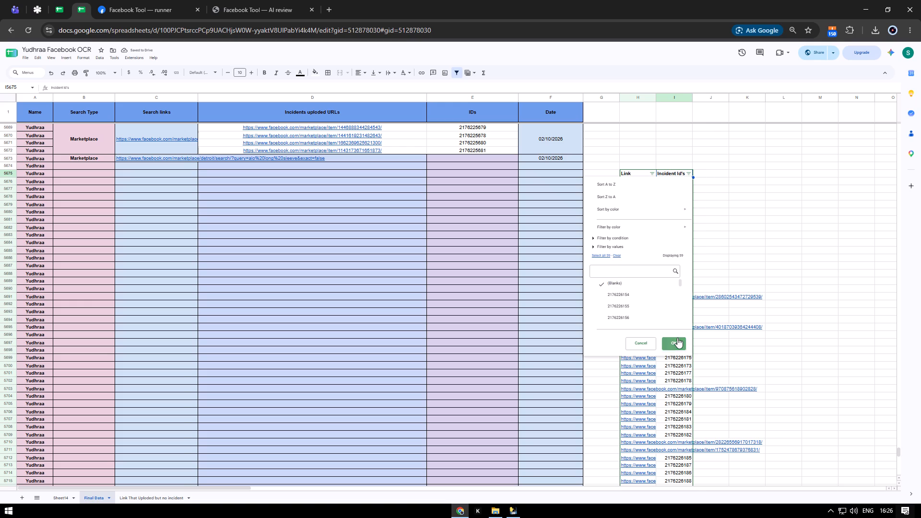
Delete all the filtered rows whose links have no incident ID.
click(630, 177)
click(633, 179)
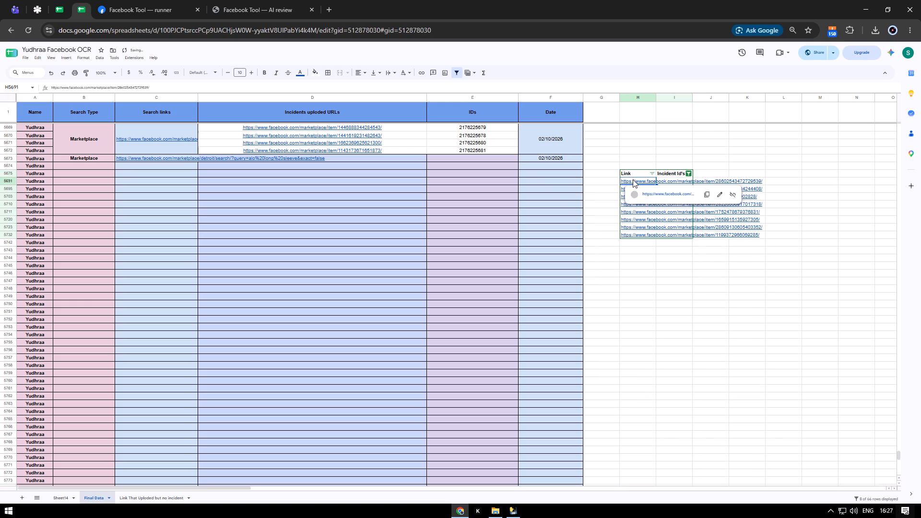
key(ctrl+shift+Down)
key(ctrl+shift+x)
key(Down)
key(Down)
key(Down)
key(Down)
key(Down)
key(Down)
key(Down)
key(Down)
key(Down)
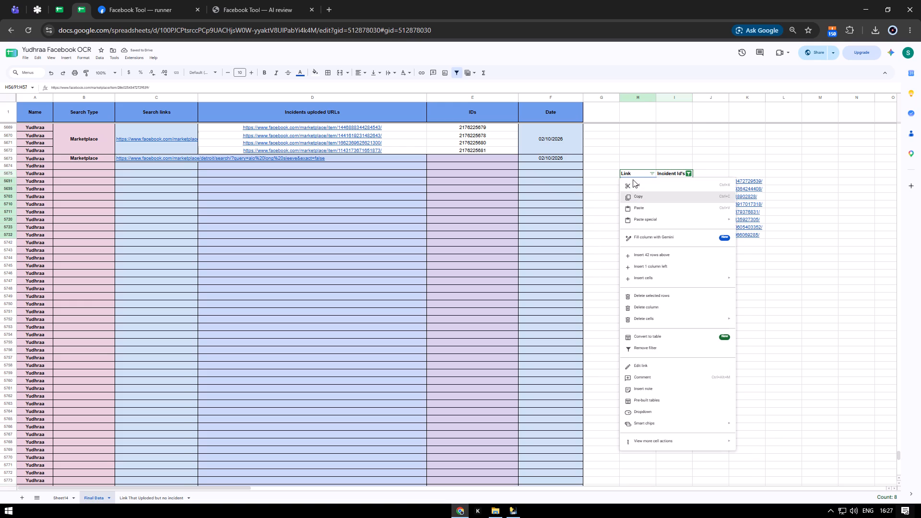
key(Up)
key(Return)
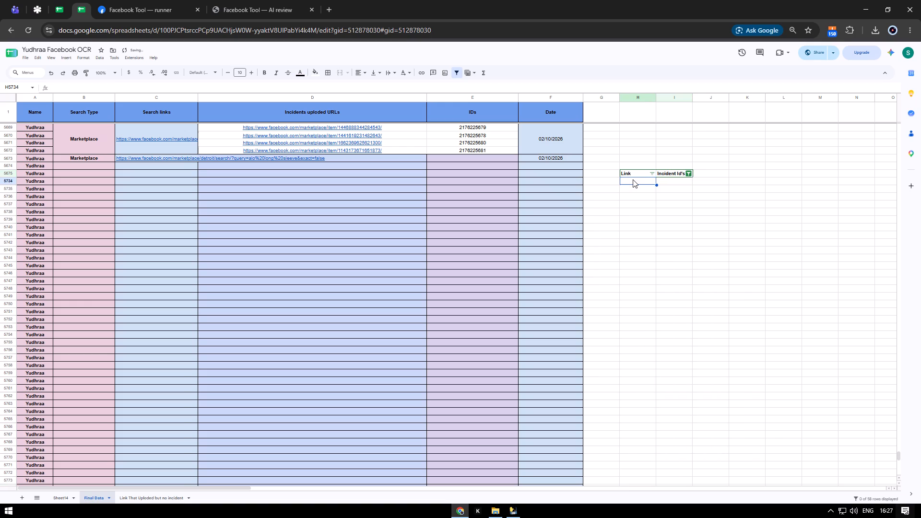
Select all values in the Incident Id's filter to show every row with an ID again.
click(688, 172)
click(602, 259)
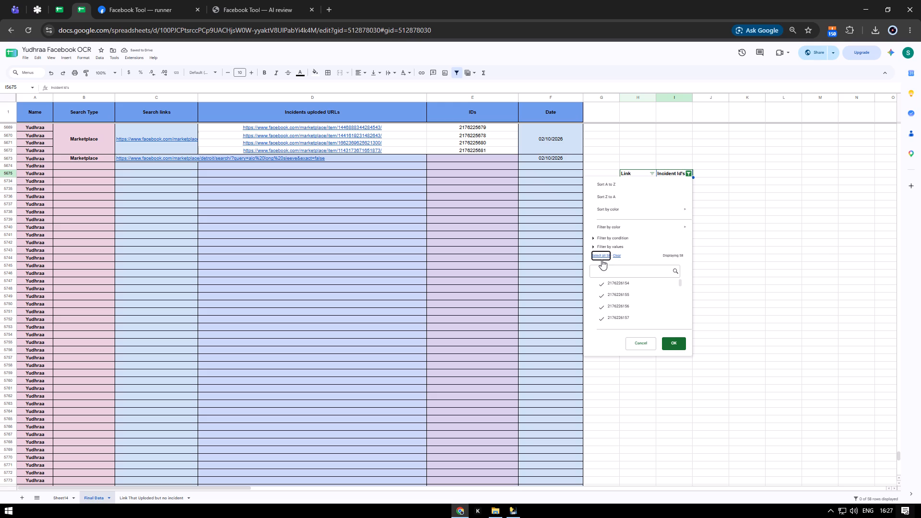
click(677, 342)
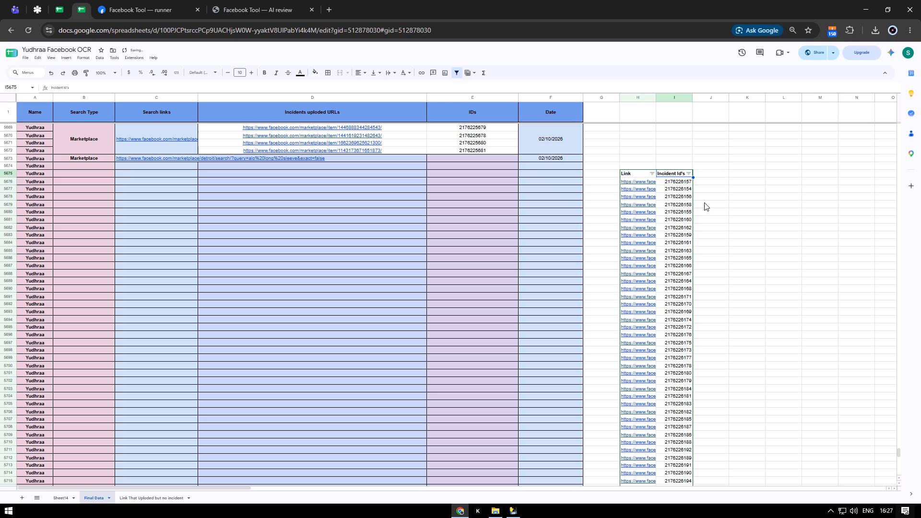
Remove the filter and clear the Link and Incident Id's header cells in row 5675.
key(shift+Left)
key(alt+d)
key(alt+f)
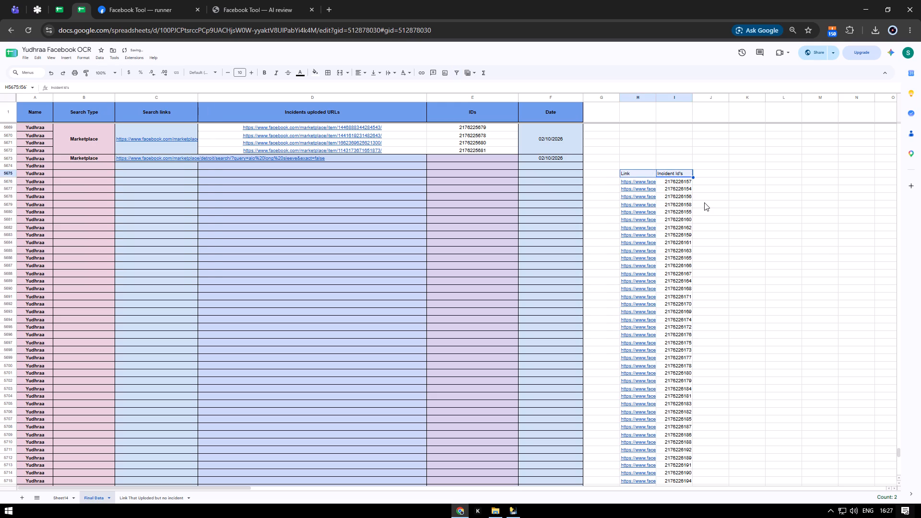
key(Delete)
Move the remaining links and incident IDs to the Incidents uploaded URLs and IDs columns from D5673, and centre them.
key(Left)
key(Down)
key(ctrl+shift+Right)
key(ctrl+shift+Down)
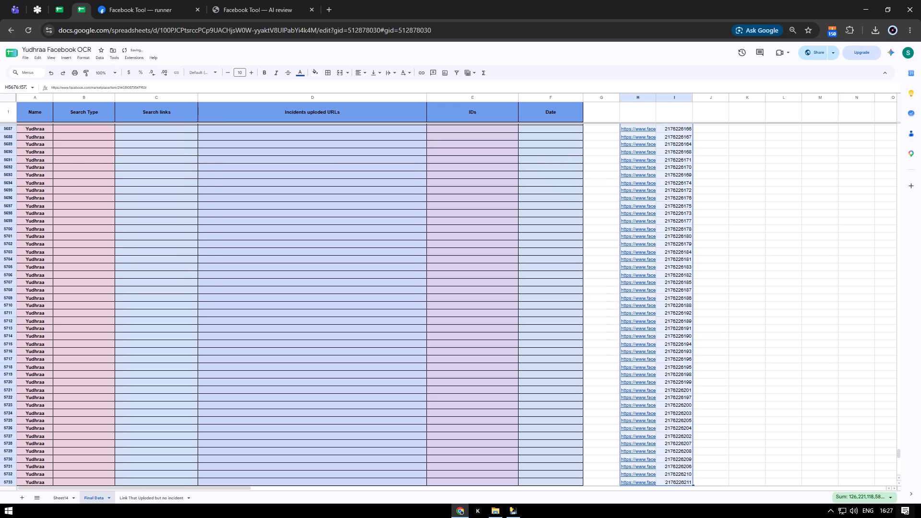
key(ctrl+x)
key(ctrl+Left)
key(Right)
key(Right)
key(ctrl+Up)
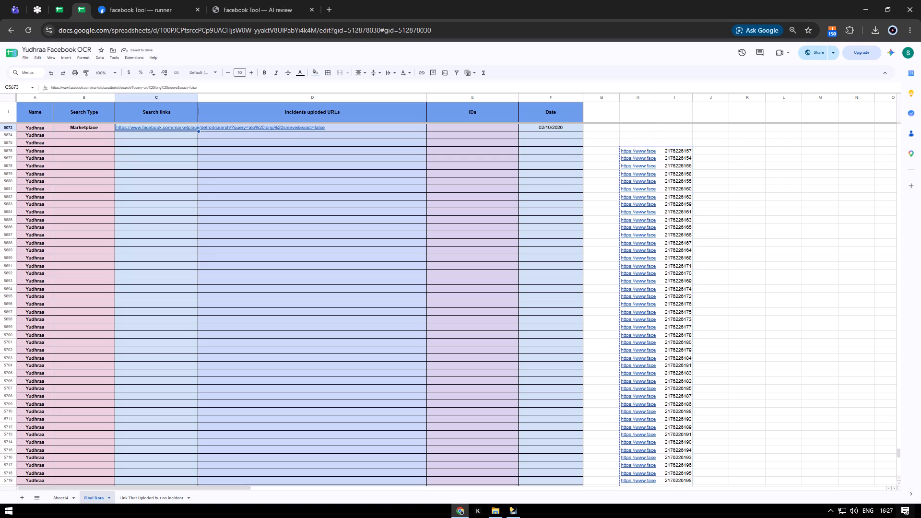
key(Right)
key(ctrl+v)
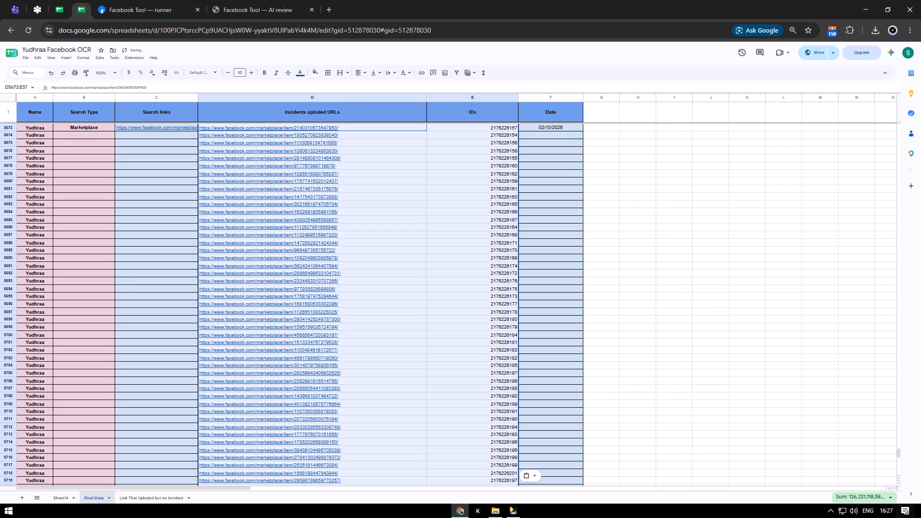
key(ctrl+shift+e)
Copy the incident URLs from row 5673 onward into the Detroit row's Incidents uploaded URLs cell, H152, in the Alo FB US worksheet.
key(shift+Left)
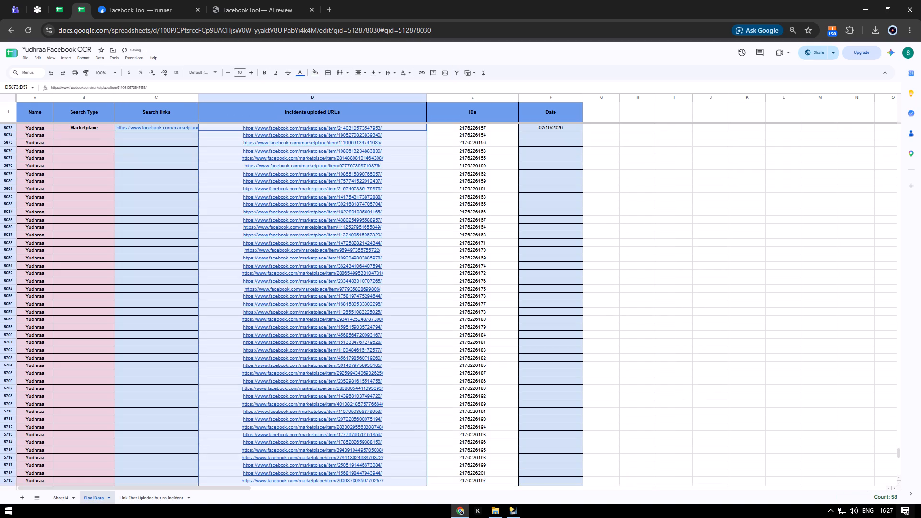
key(ctrl+c)
key(ctrl+c)
key(ctrl+c)
key(ctrl+shift+Tab)
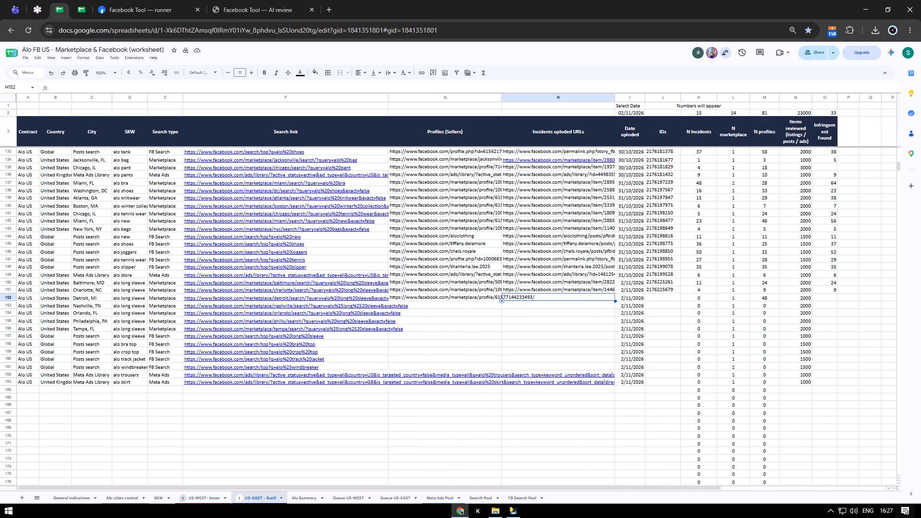
key(Return)
key(ctrl+shift+v)
key(Return)
Copy the matching incident IDs from the Final Data sheet into the Detroit row's IDs cell, J152, in the Alo FB US worksheet.
key(Up)
key(Right)
key(Right)
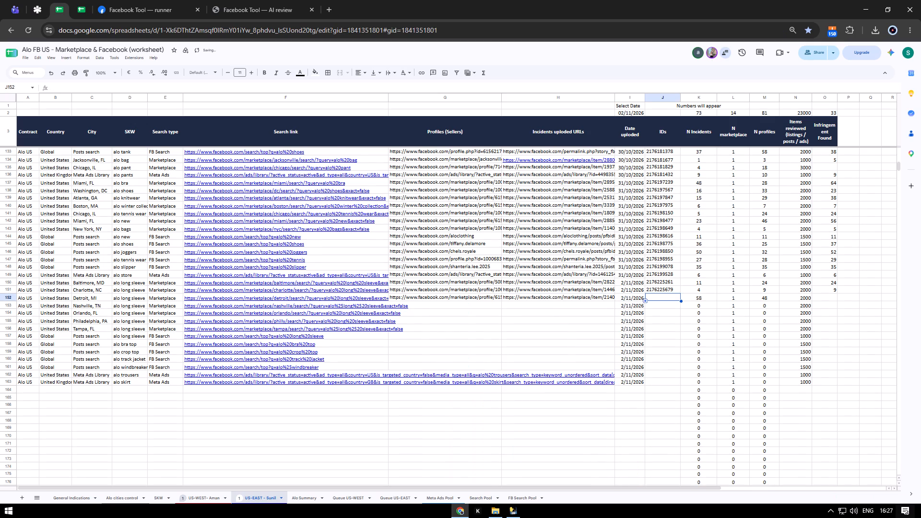
key(ctrl+Tab)
key(Right)
key(ctrl+shift+Down)
key(ctrl+c)
key(ctrl+c)
key(ctrl+c)
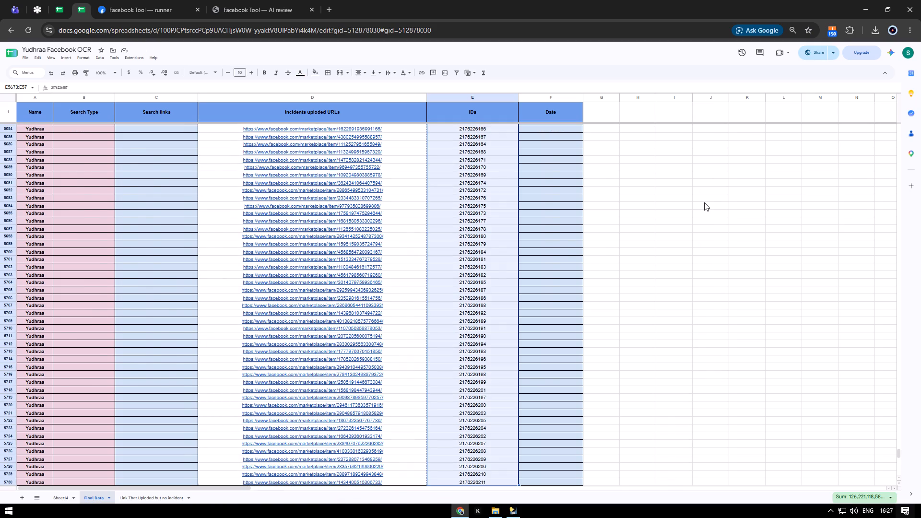
key(ctrl+shift+Tab)
key(Return)
key(ctrl+shift+v)
key(Return)
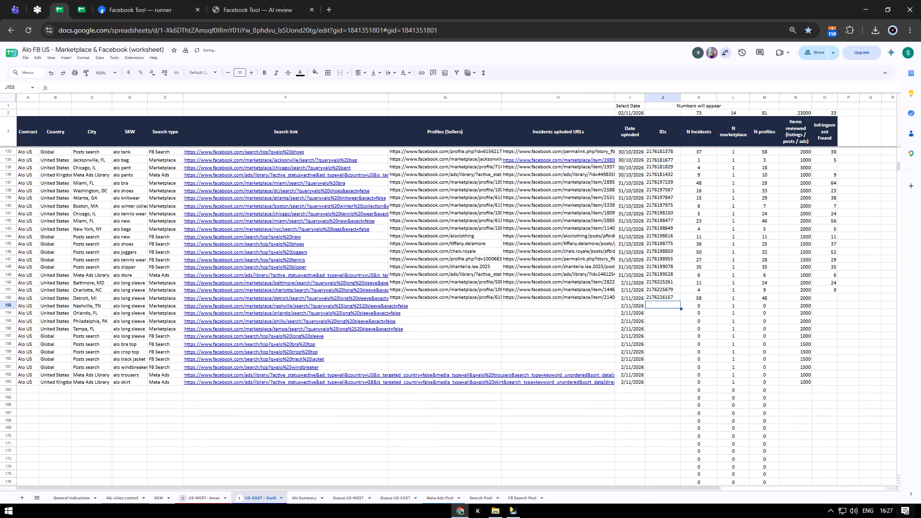
Enter 66 as the Infringement Found value in the Detroit row and select the Nashville row's search link.
key(Up)
key(Right)
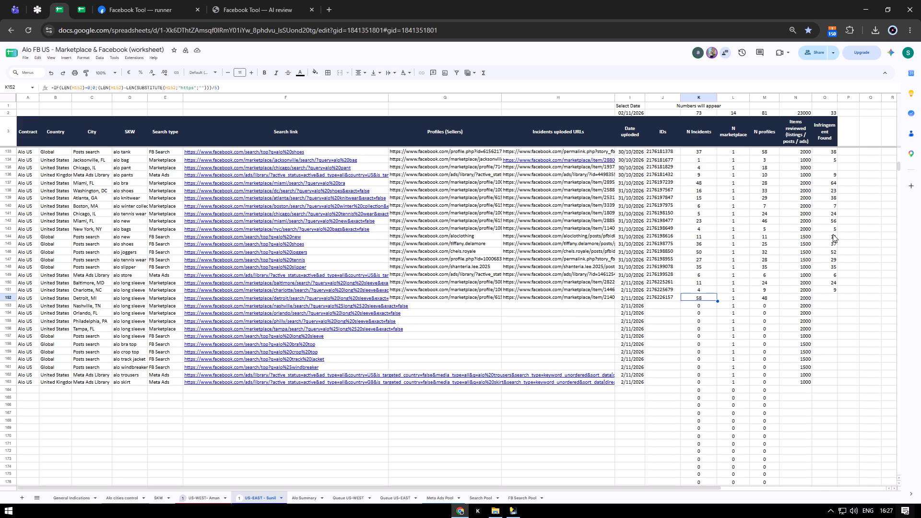
key(Down)
key(Right)
key(Up)
key(Right)
key(Right)
key(Right)
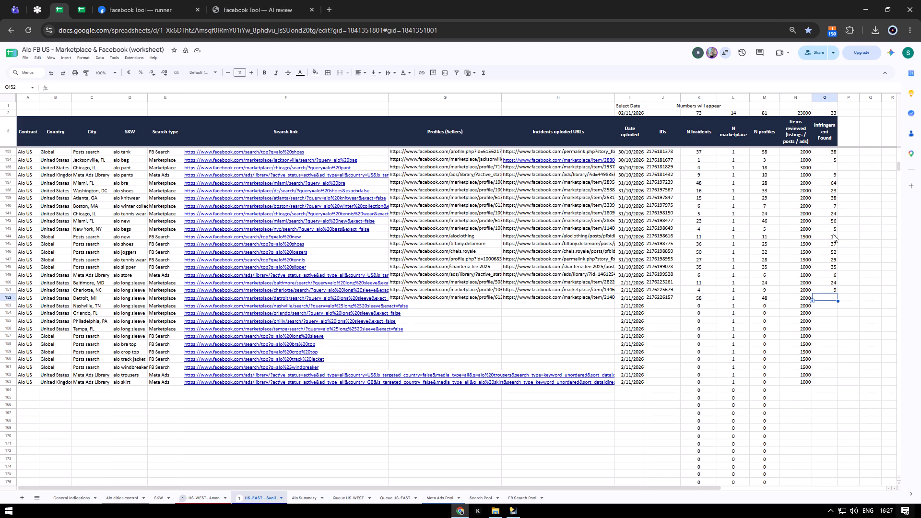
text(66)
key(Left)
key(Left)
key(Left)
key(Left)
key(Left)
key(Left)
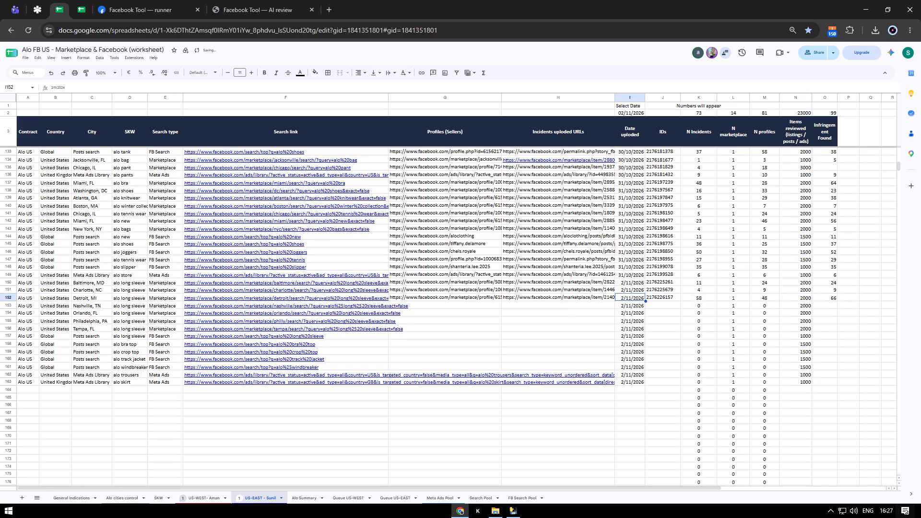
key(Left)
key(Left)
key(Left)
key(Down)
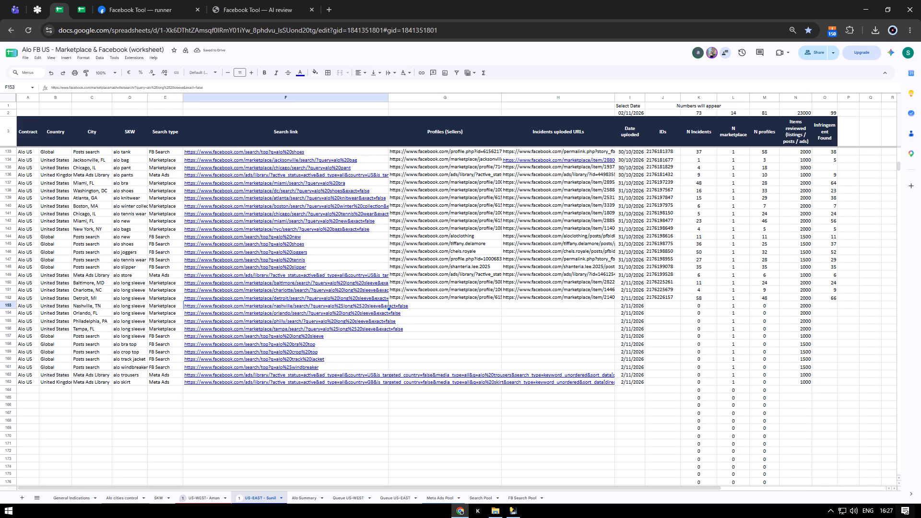
scroll(848, 218, down, 1)
scroll(348, 196, up, 1)
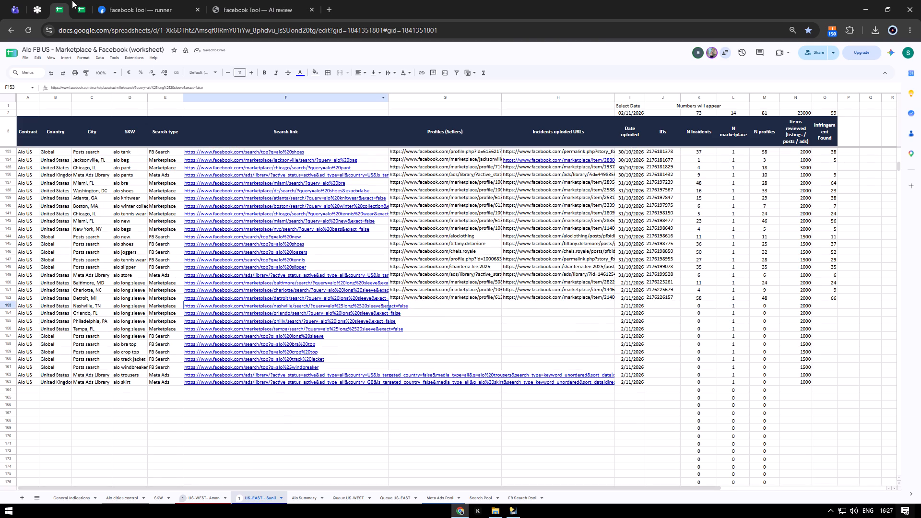
In the Final Data sheet of Yudhraa Facebook OCR, merge the Date cells for rows 5673 to 5730.
click(85, 0)
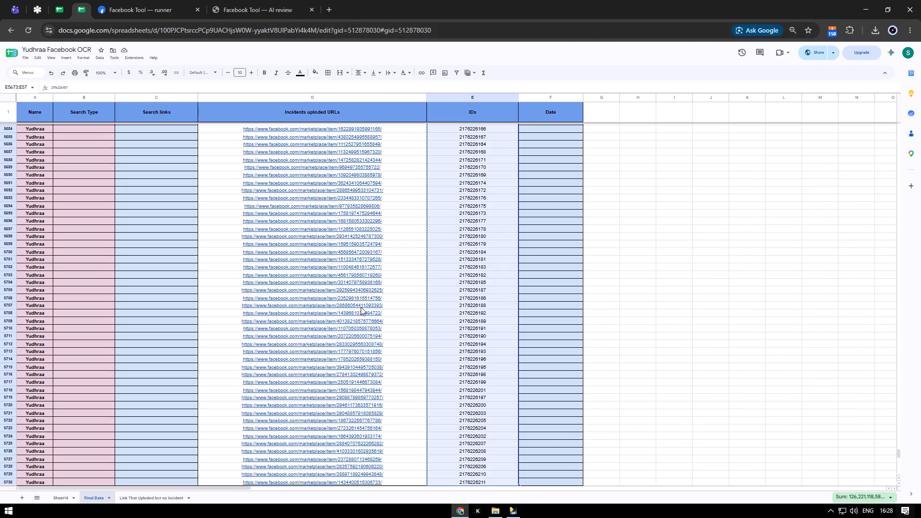
key(Up)
key(Right)
key(Down)
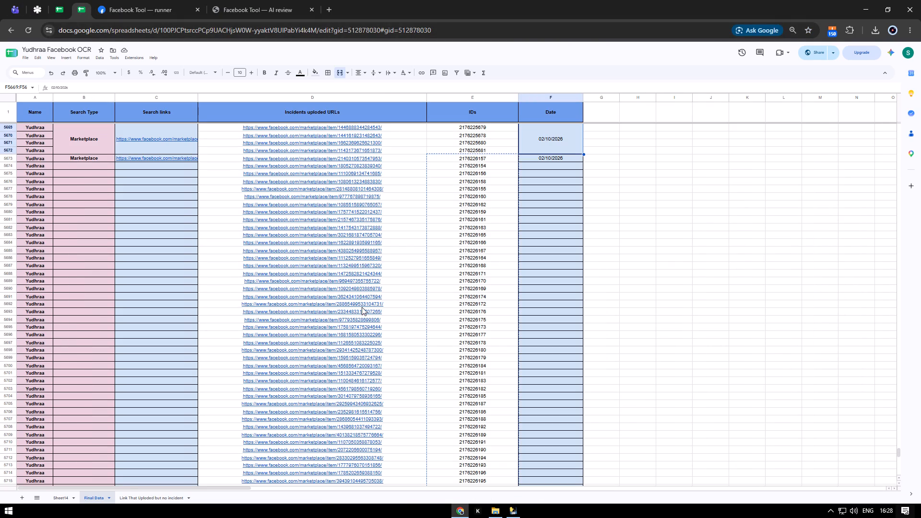
key(Left)
key(ctrl+Down)
key(Right)
key(ctrl+shift+Up)
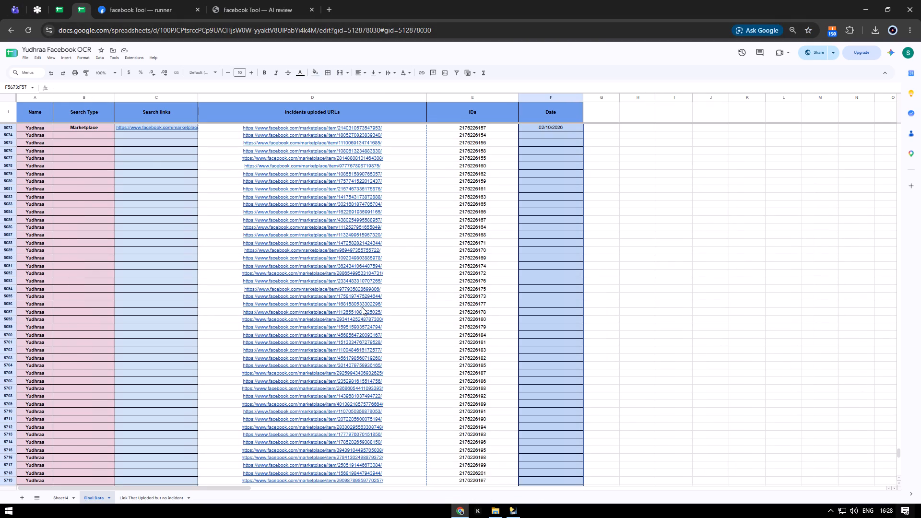
key(alt+o)
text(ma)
Merge the Search links cells and, separately, the Search Type cells for rows 5673 to 5730.
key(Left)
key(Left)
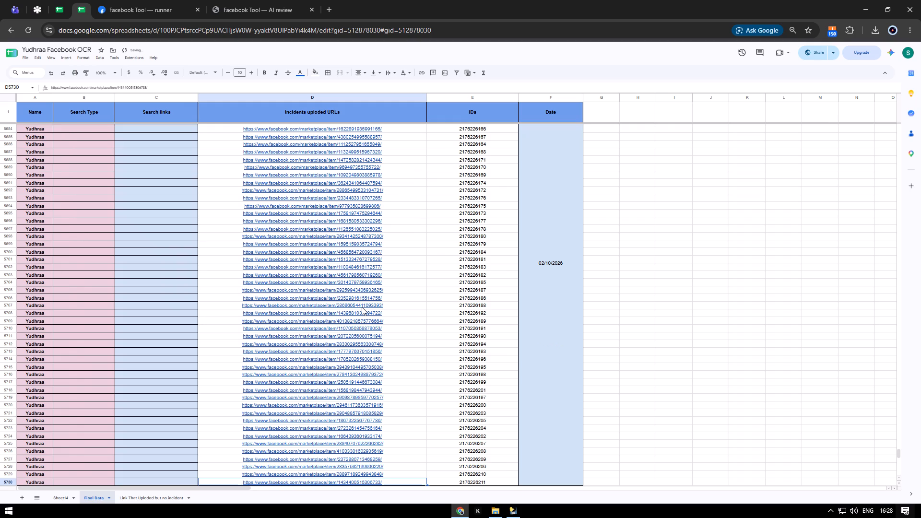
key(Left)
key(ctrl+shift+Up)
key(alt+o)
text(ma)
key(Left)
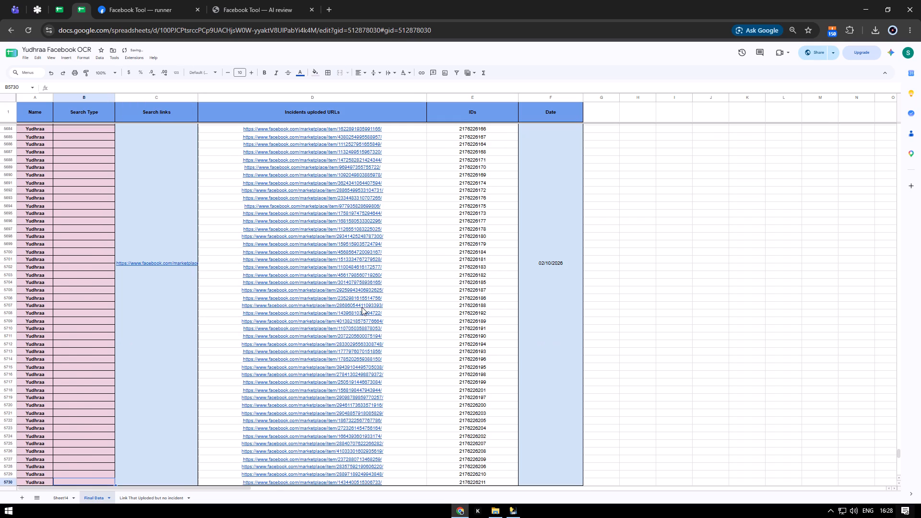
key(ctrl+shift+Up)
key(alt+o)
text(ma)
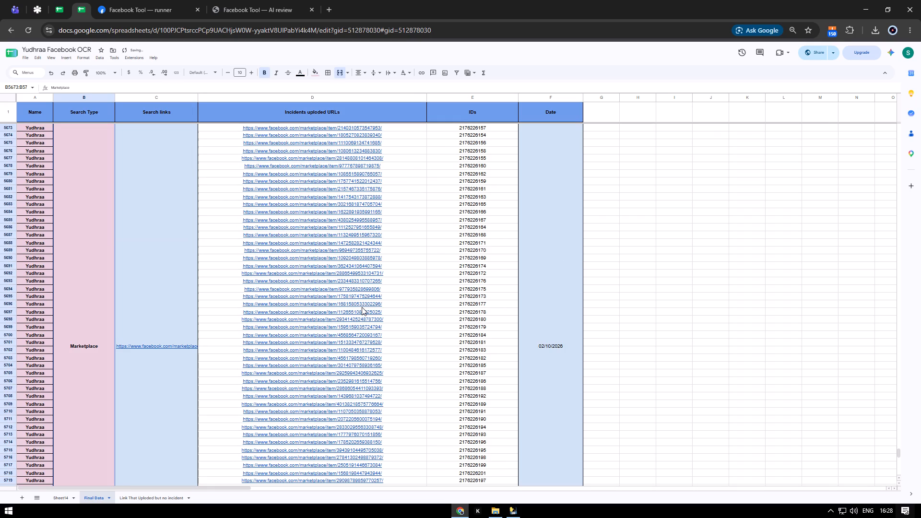
Start the entry in row 5731 with the search type Marketplace and a date beginning 02/10/.
scroll(401, 292, down, 4)
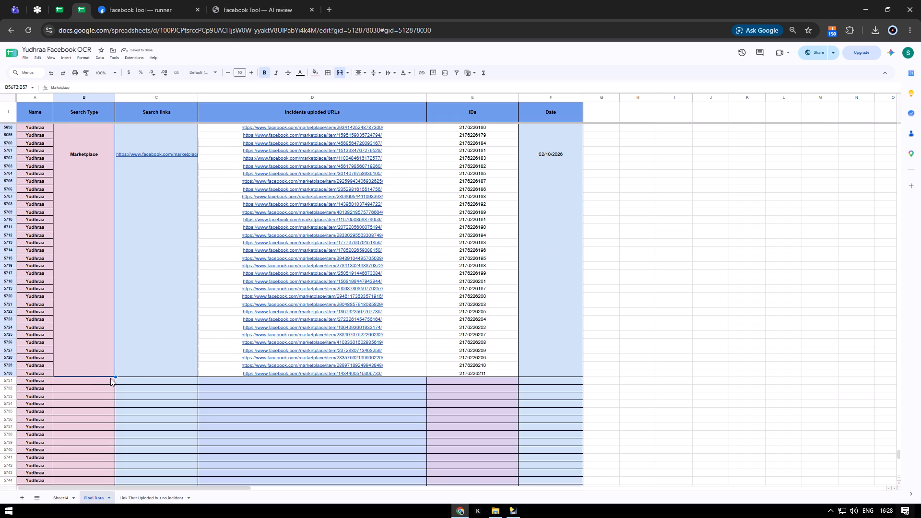
click(97, 380)
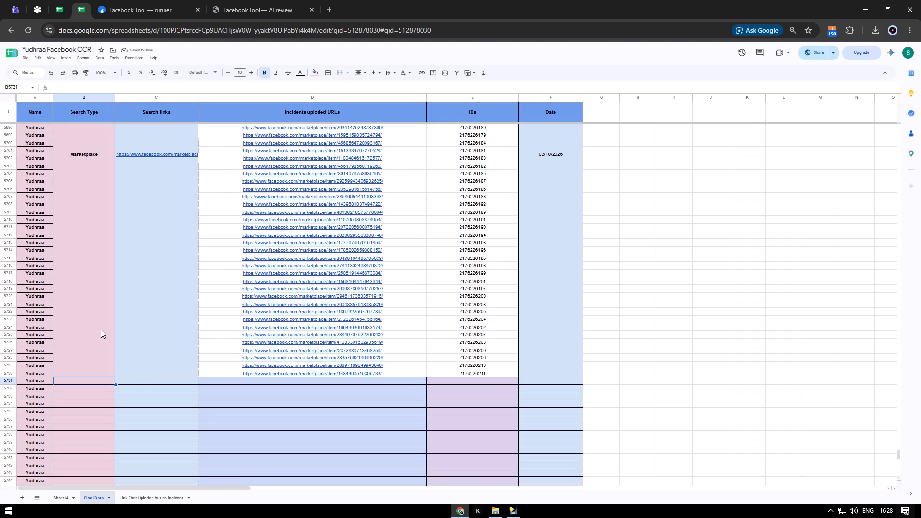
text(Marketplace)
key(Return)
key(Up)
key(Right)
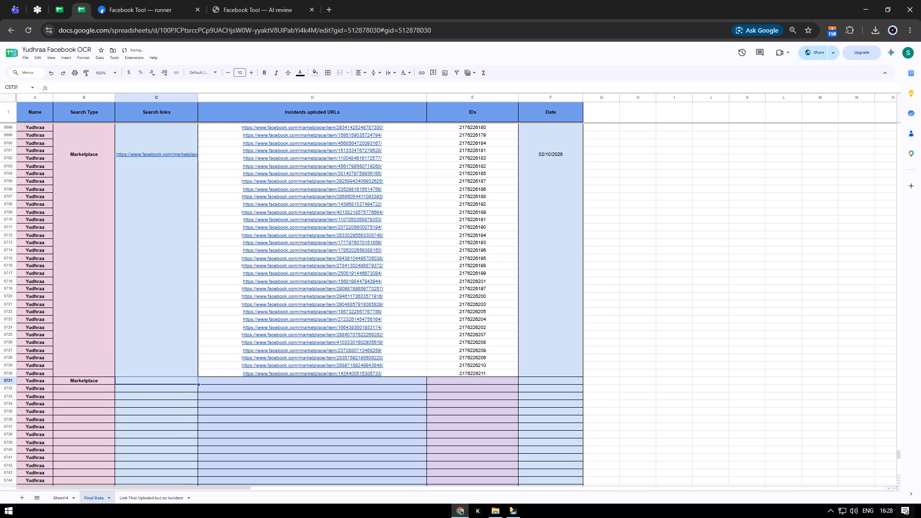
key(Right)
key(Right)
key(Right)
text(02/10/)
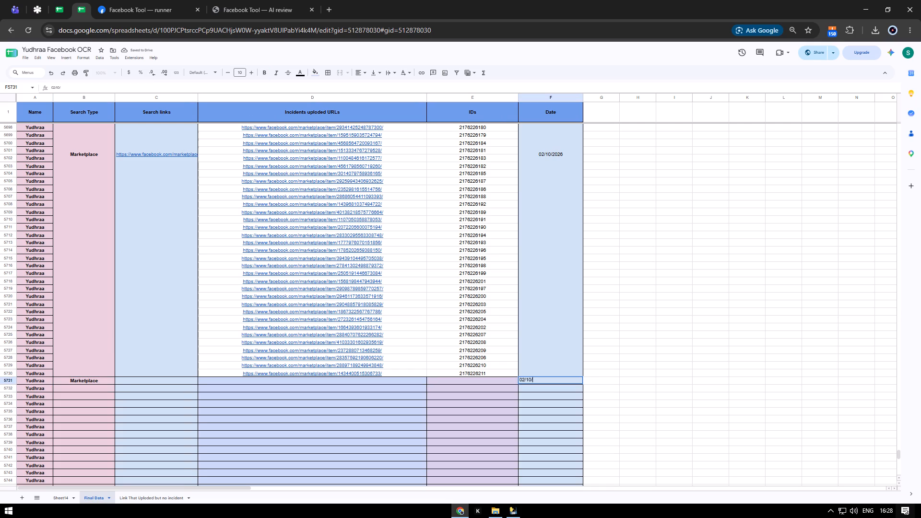
Complete the date 02/10/2026 for the new Marketplace entry in row 5731 of the Final Data sheet.
text(2026)
key(Return)
key(Up)
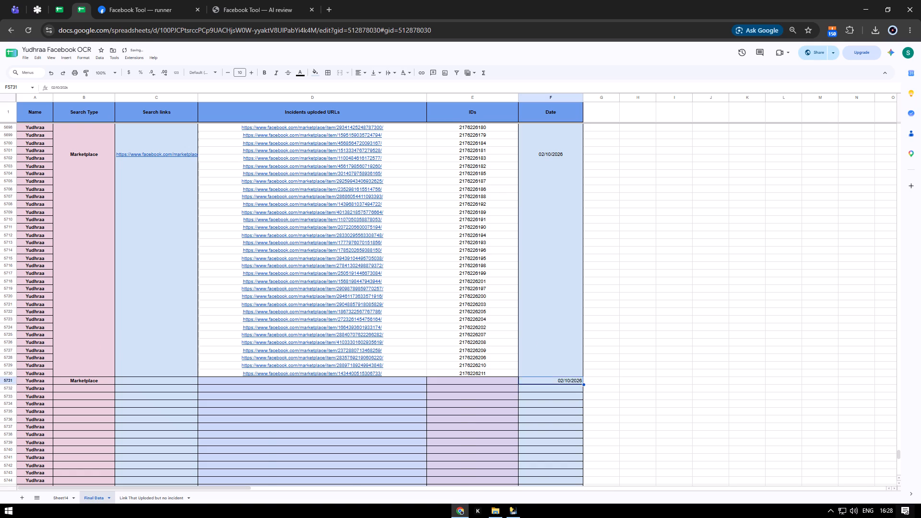
key(Up)
key(Down)
key(Return)
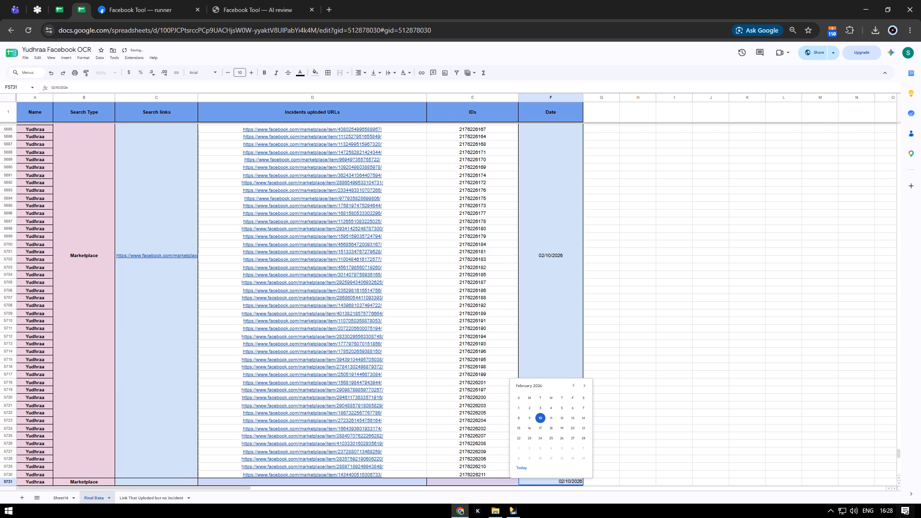
scroll(108, 331, down, 3)
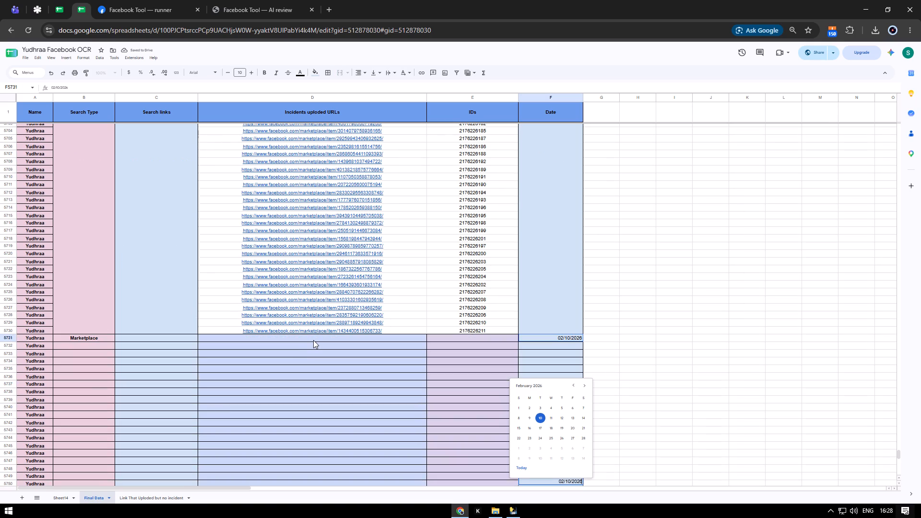
Change the date of the Marketplace entry in row 5731 to 02/11/2026 and centre it.
key(Left)
key(Left)
key(Left)
key(Left)
key(Escape)
key(Left)
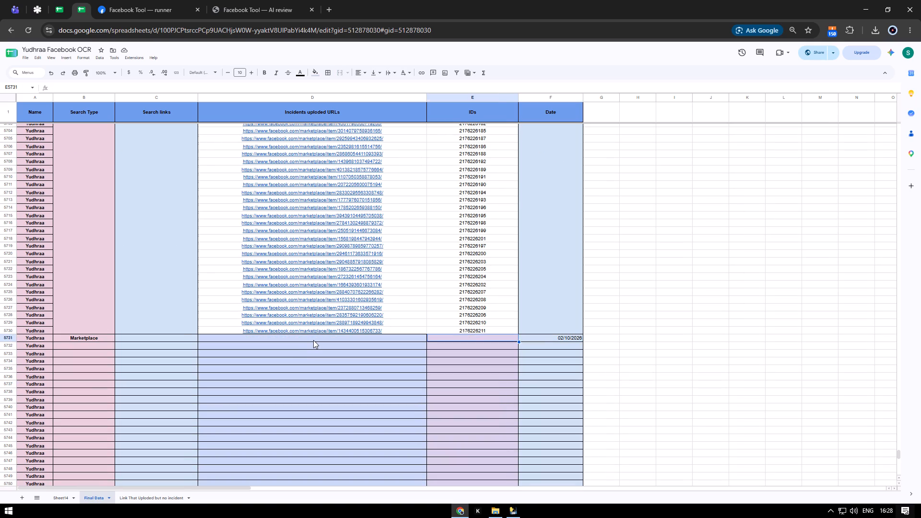
key(Right)
key(Return)
key(Return)
key(Up)
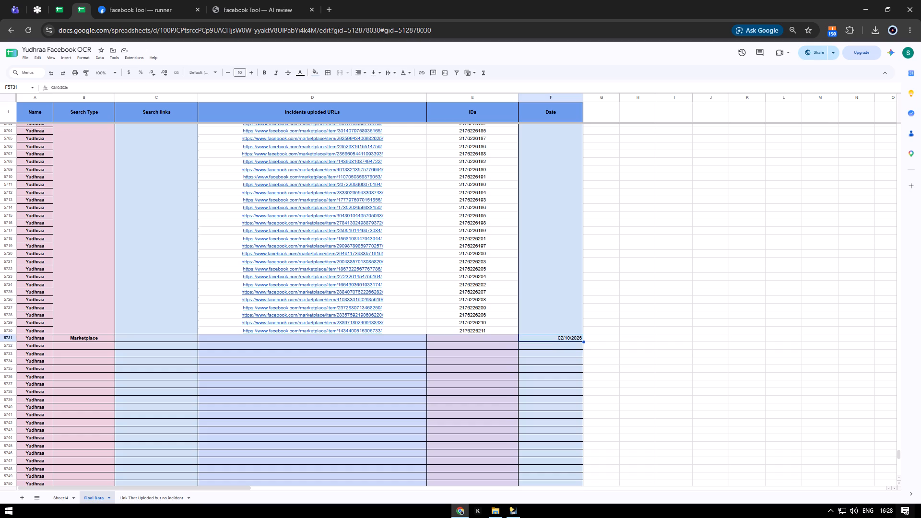
double_click(565, 340)
click(565, 336)
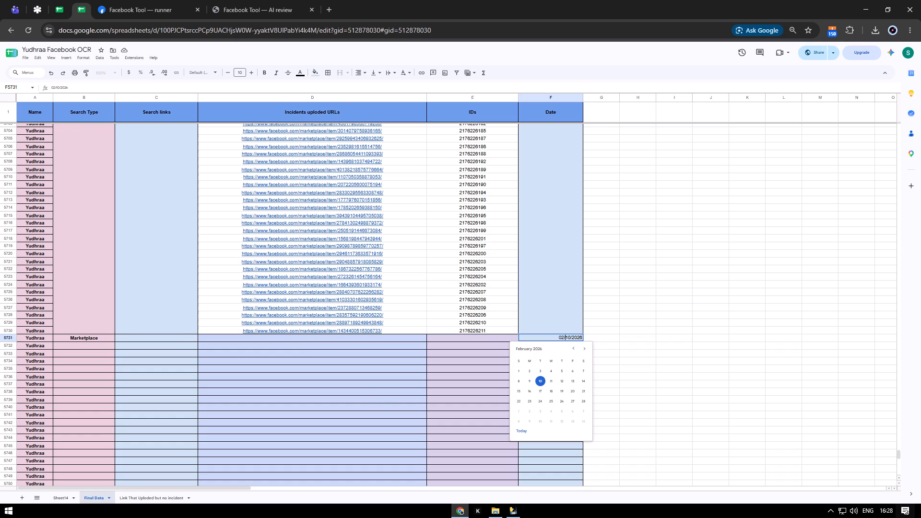
key(Right)
key(Right)
key(BackSpace)
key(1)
key(Return)
key(Up)
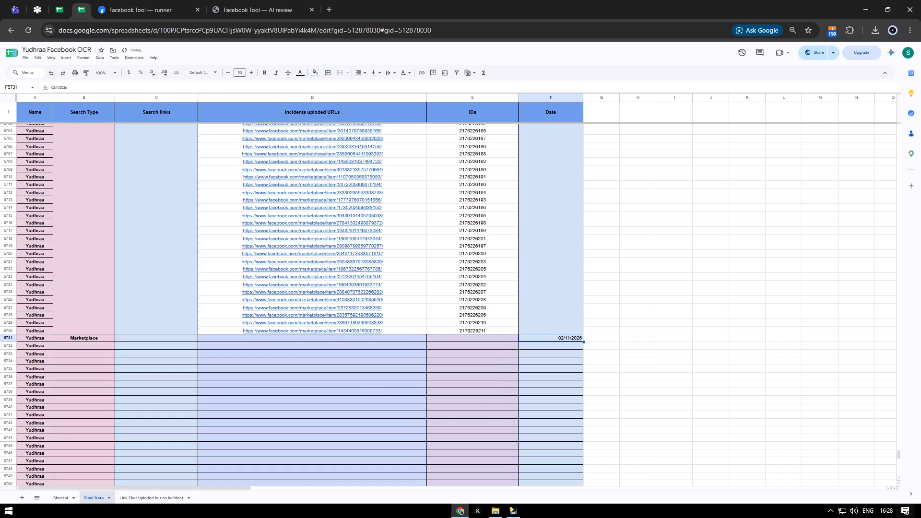
key(ctrl+shift+e)
Copy the Nashville alo long sleeve search link from the US-EAST worksheet into row 5731's Search links cell and left-align it.
key(Left)
key(Left)
key(Left)
key(Left)
key(ctrl+shift+Tab)
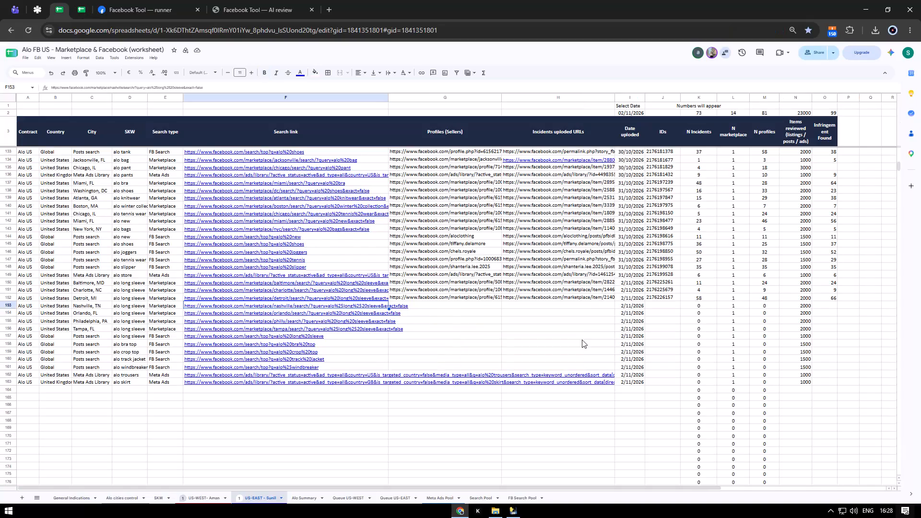
key(Right)
key(Left)
key(ctrl+c)
key(ctrl+Tab)
key(Right)
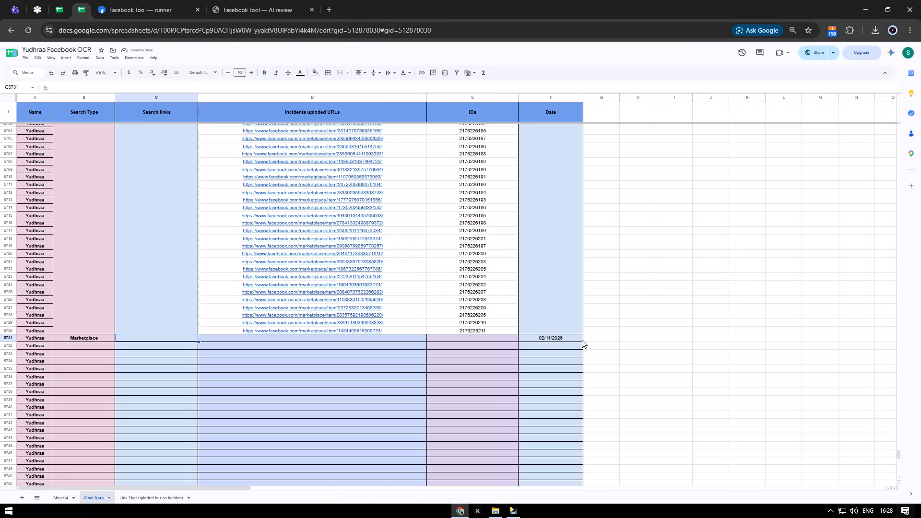
key(Return)
key(ctrl+shift+v)
key(Return)
key(Up)
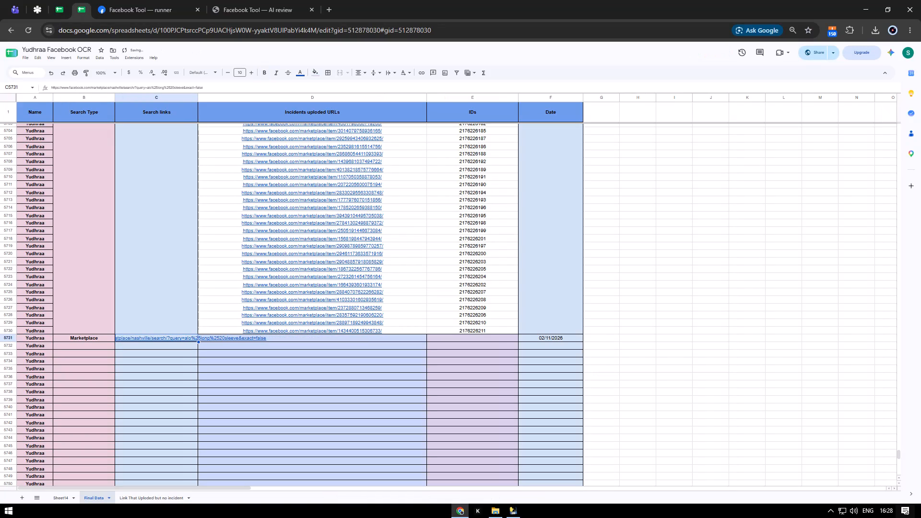
key(ctrl+shift+l)
key(Right)
key(Down)
key(Up)
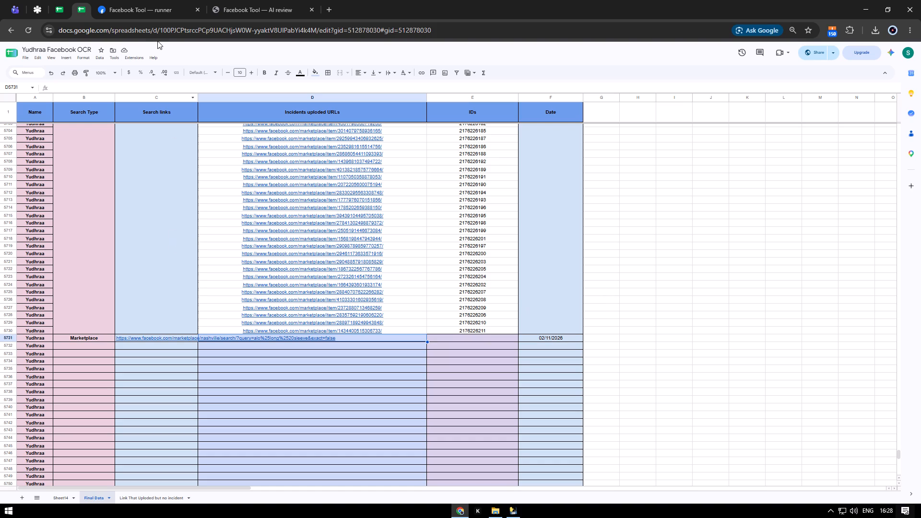
Close the previous search's Facebook Tool runner and AI review pages, keeping the Alo FB US worksheet open.
click(50, 0)
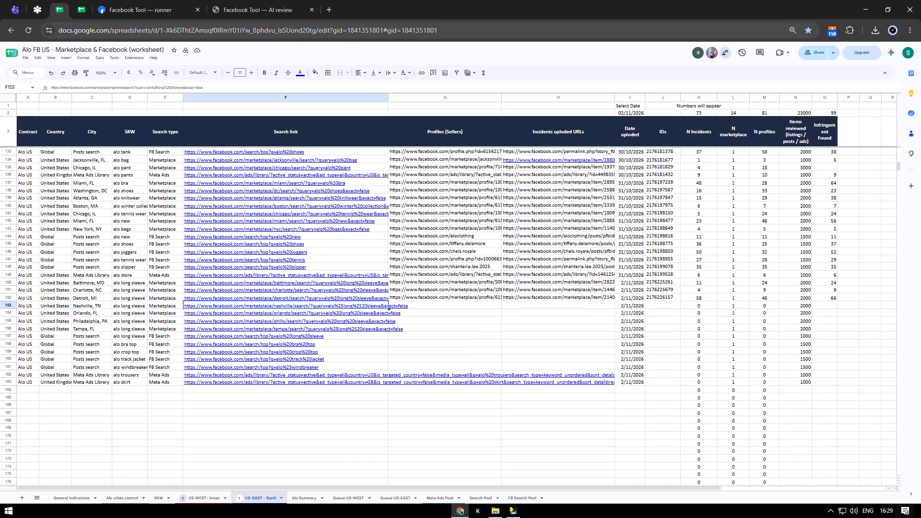
middle_click(156, 0)
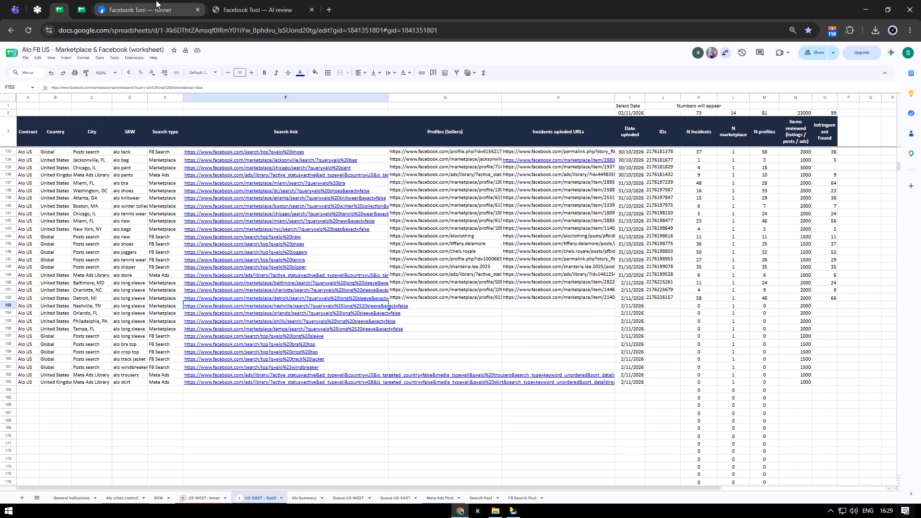
middle_click(156, 0)
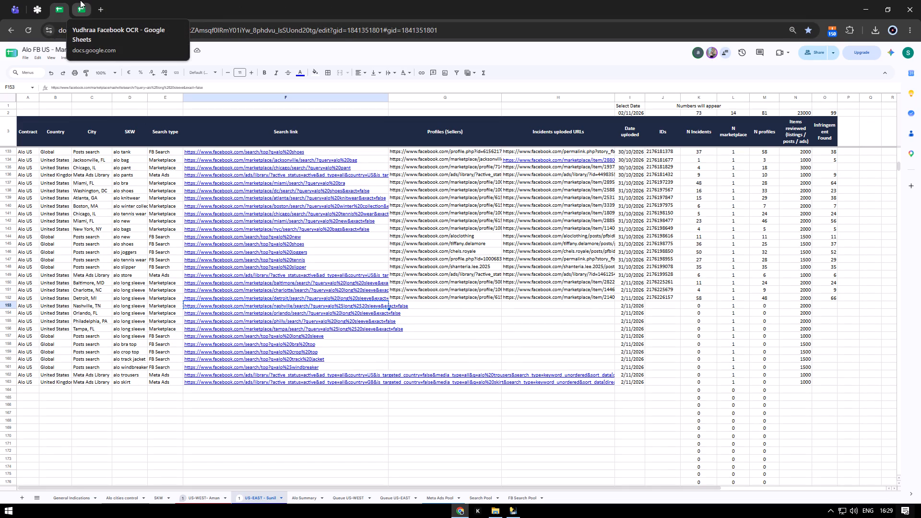
Copy the Nashville alo long sleeve search link and open a new Facebook Tool runner for Alo Yoga.
key(ctrl+c)
key(ctrl+c)
key(ctrl+c)
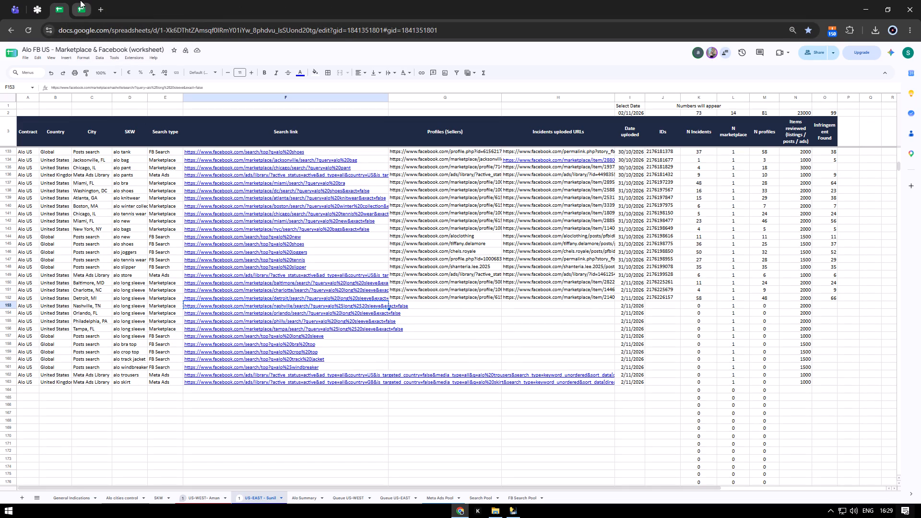
key(ctrl+d)
key(shift+Tab)
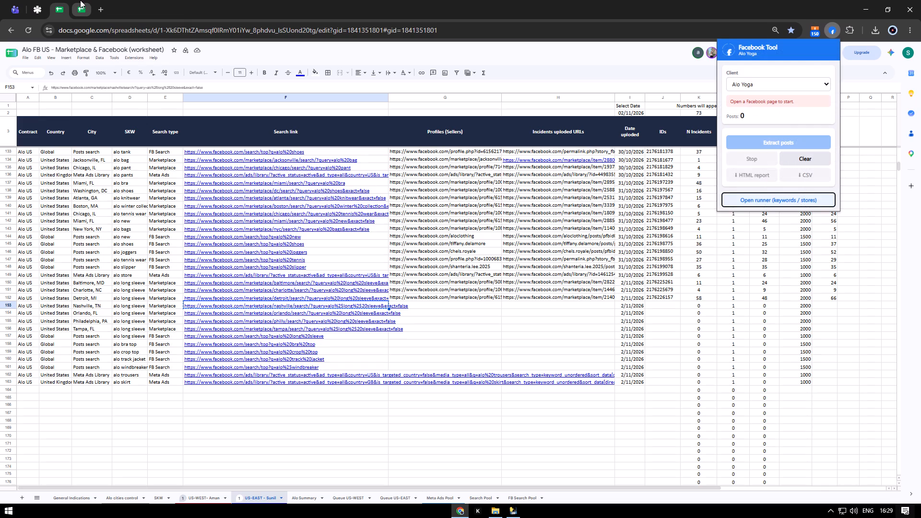
key(Return)
Replace the runner's URL list with the Nashville link, set max posts per profile to 1000, and run the extraction.
key(Tab)
key(Tab)
key(Tab)
key(Tab)
key(Tab)
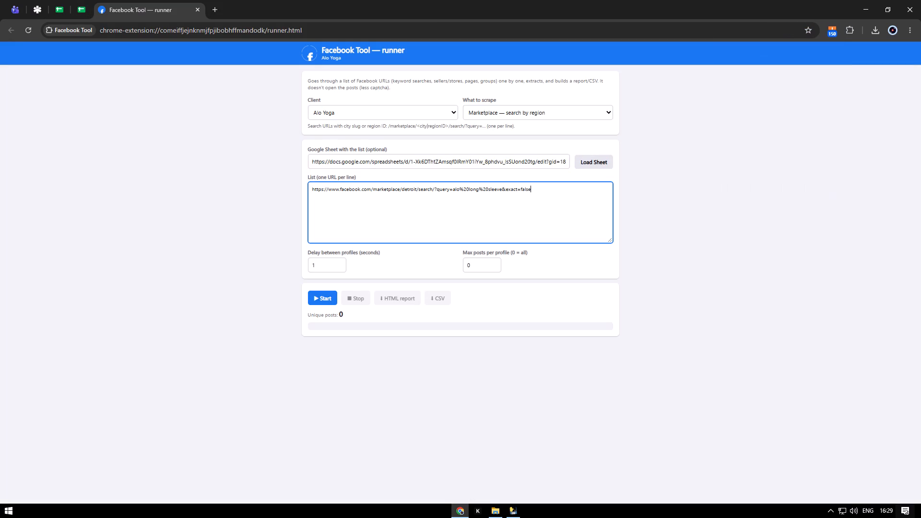
key(ctrl+a)
key(ctrl+v)
key(Tab)
key(Tab)
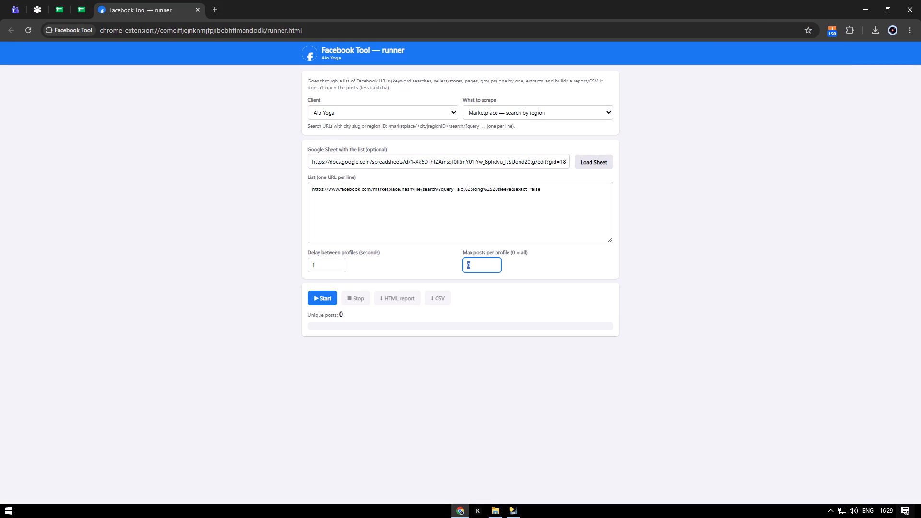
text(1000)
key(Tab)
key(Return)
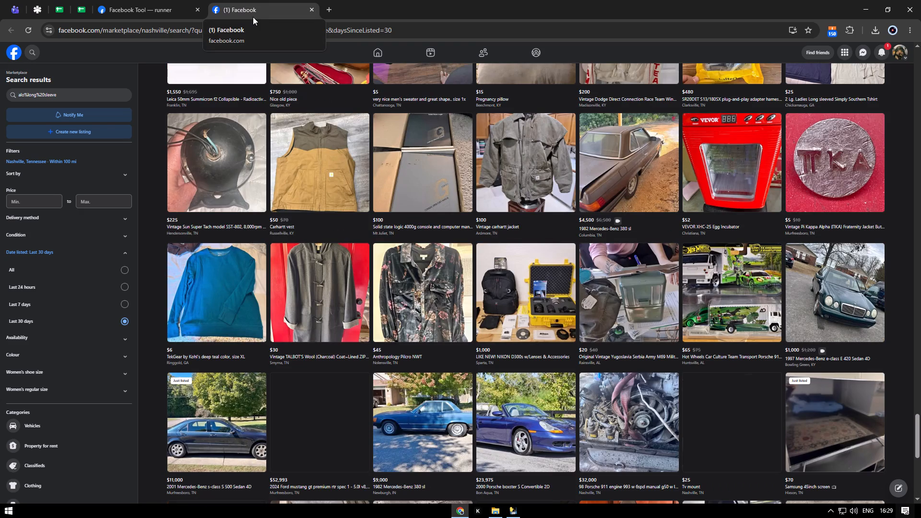
scroll(543, 258, down, 3)
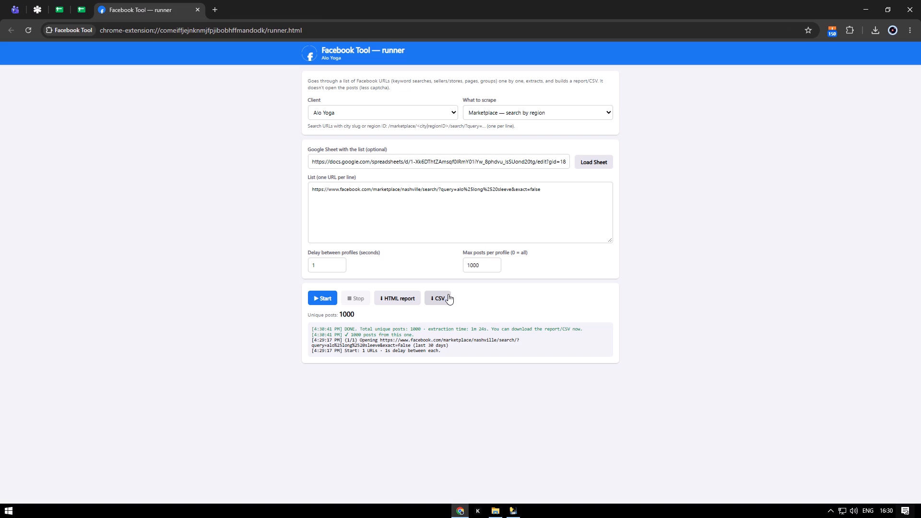
Download the Nashville extraction results as a CSV.
click(448, 294)
Close the finished FB-OCR console and switch to the 2-OCR folder in File Explorer.
click(519, 510)
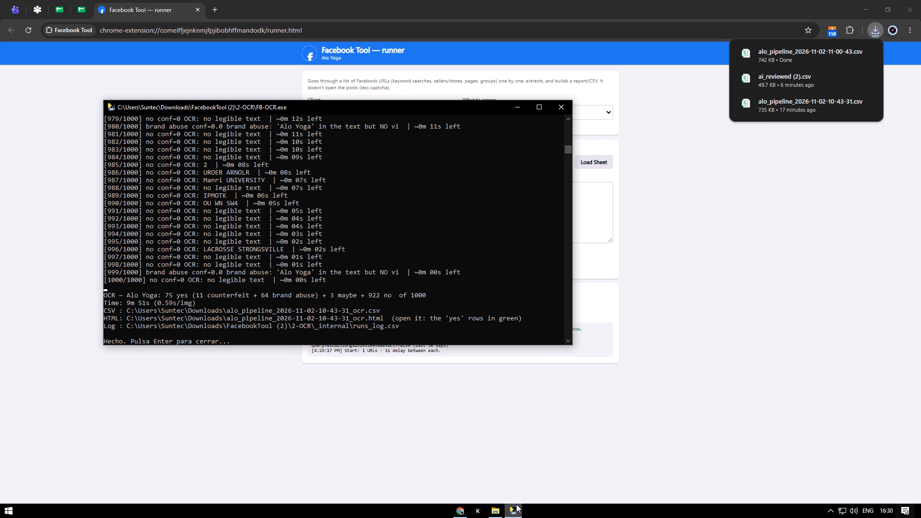
key(Return)
key(alt+Tab)
key(alt+Tab)
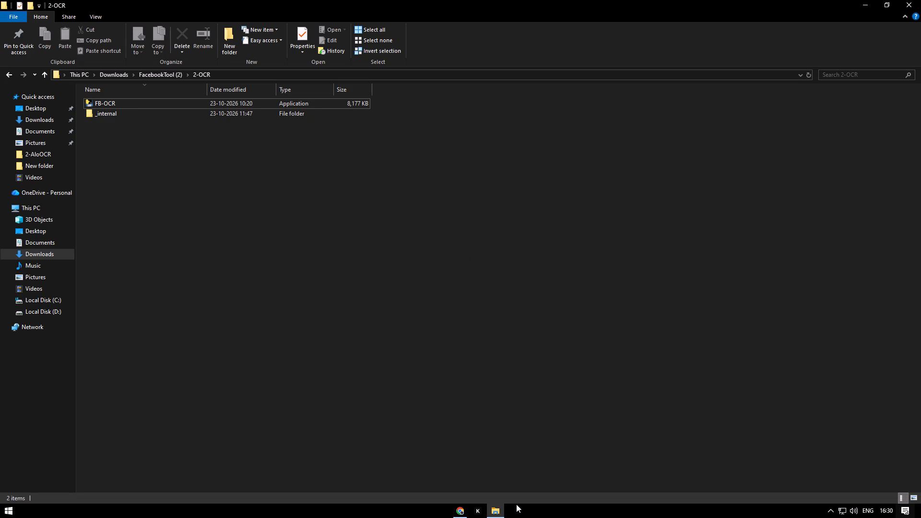
Switch to File Explorer and run the FB-OCR application from the 2-OCR folder, following its processing output.
key(Down)
key(Up)
key(Return)
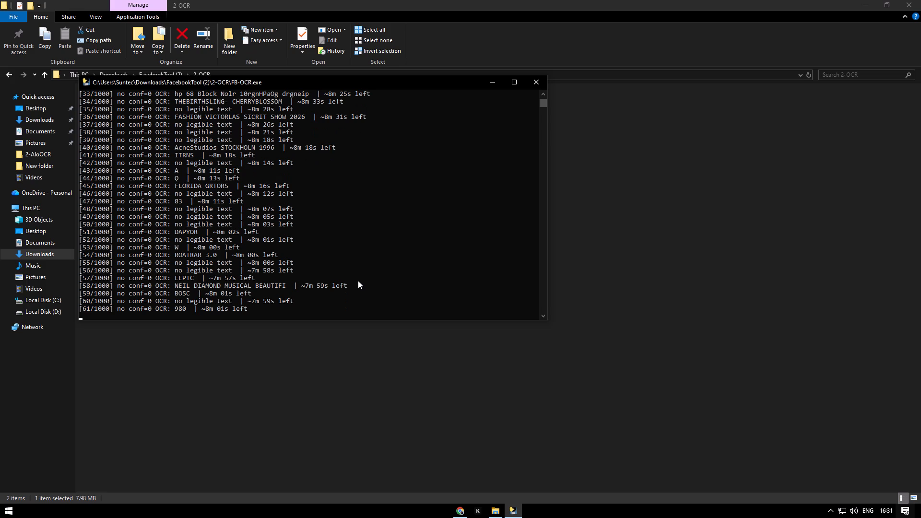
scroll(358, 281, down, 4)
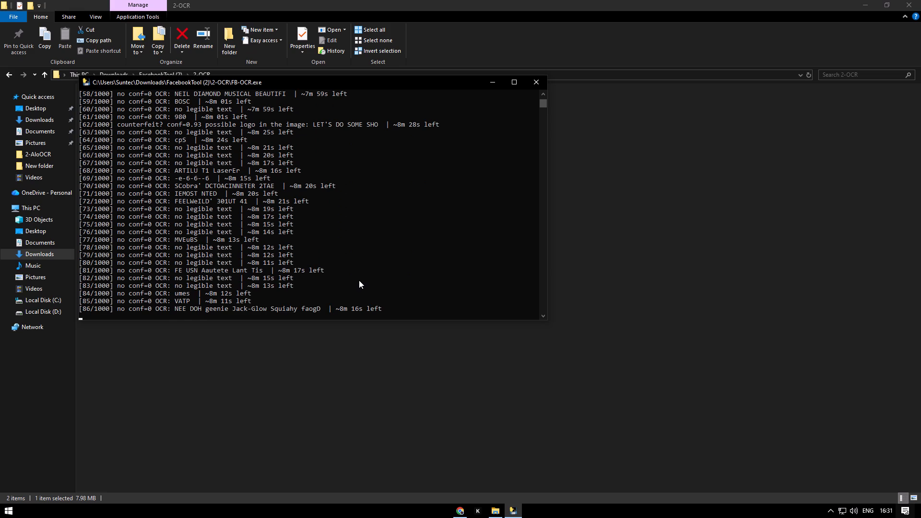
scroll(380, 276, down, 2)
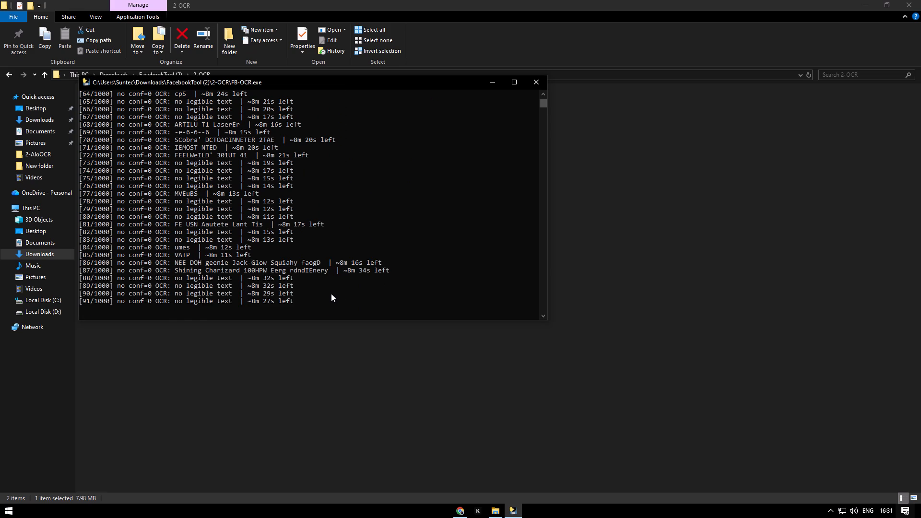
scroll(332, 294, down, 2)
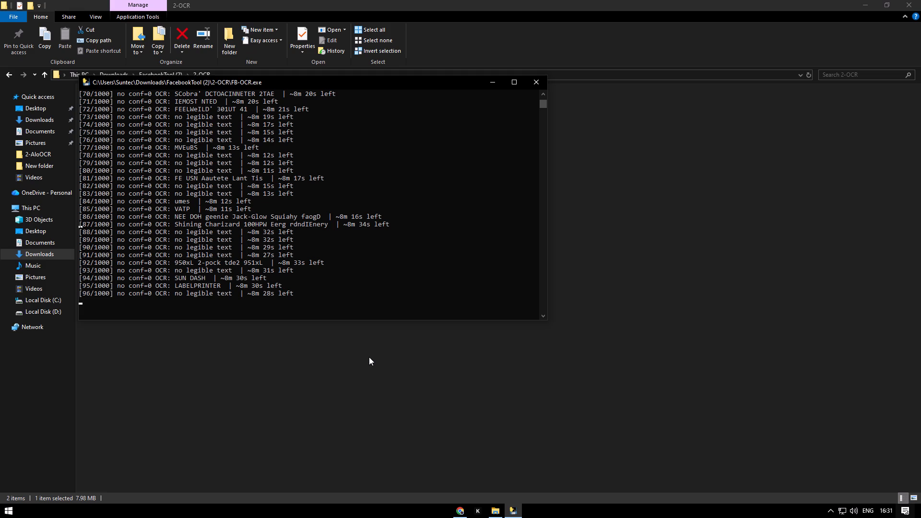
Switch to Chrome and copy the Orlando alo long sleeve Marketplace search link from the US-EAST sheet of the Alo FB US worksheet.
key(alt+Tab)
key(alt+Tab)
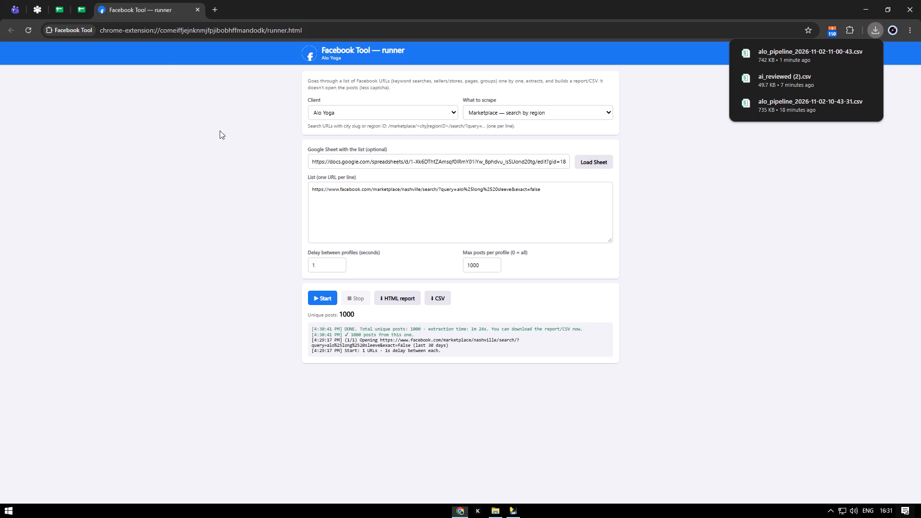
click(74, 0)
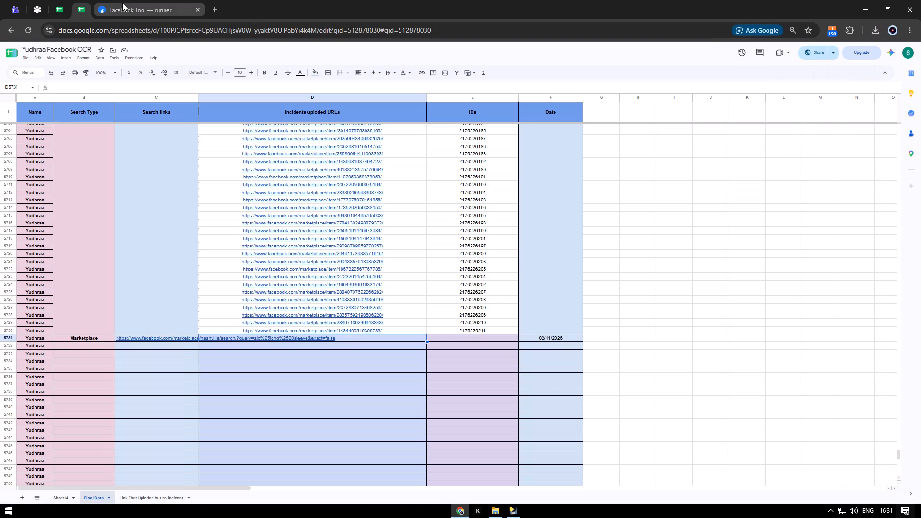
key(ctrl+shift+Tab)
key(Down)
key(ctrl+c)
key(ctrl+c)
key(ctrl+c)
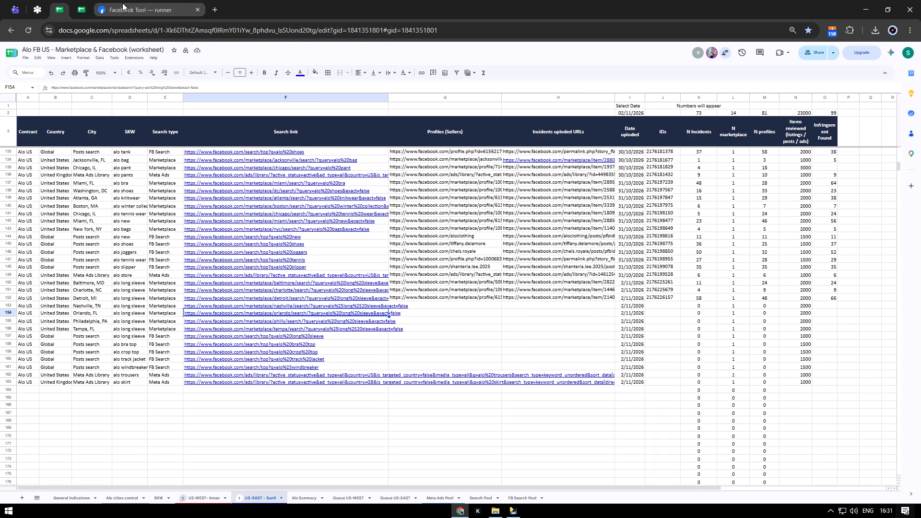
Open another Facebook Tool runner and replace the Nashville URL in its list with the copied Orlando search link.
key(ctrl+d)
key(shift+Tab)
key(Return)
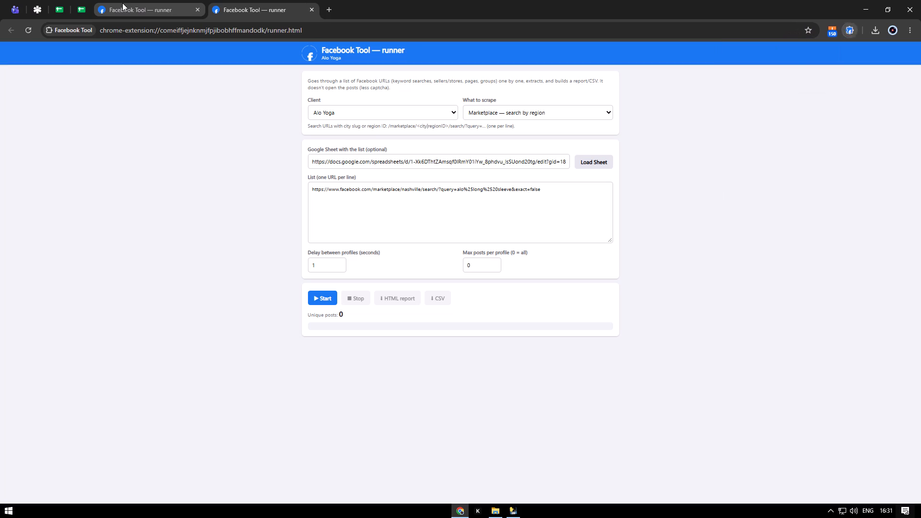
key(Tab)
key(Tab)
key(Tab)
key(Tab)
key(Tab)
key(ctrl+a)
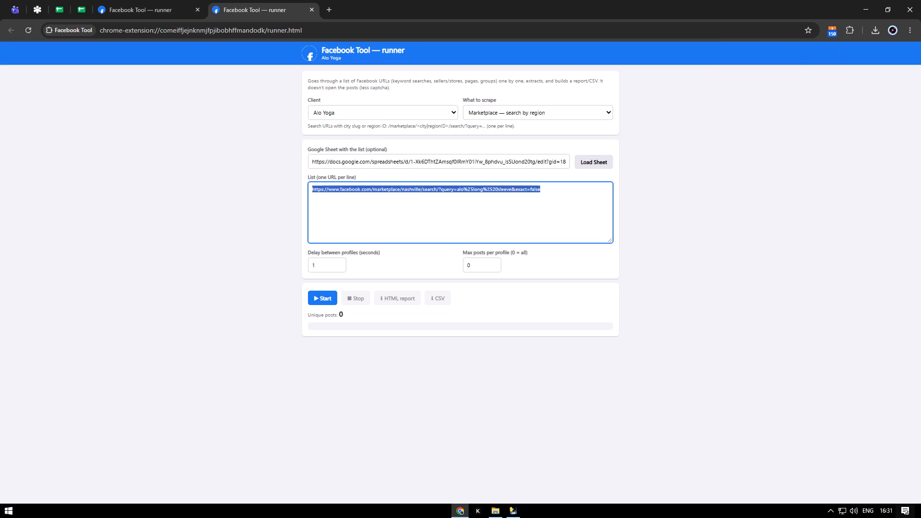
key(ctrl+v)
Set the maximum posts per profile to 1100 and start the Orlando Marketplace scrape.
key(Tab)
key(Tab)
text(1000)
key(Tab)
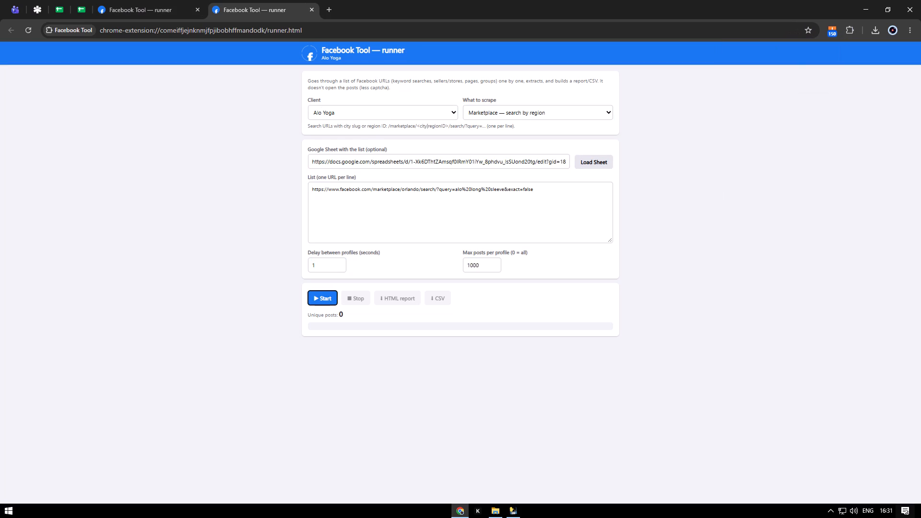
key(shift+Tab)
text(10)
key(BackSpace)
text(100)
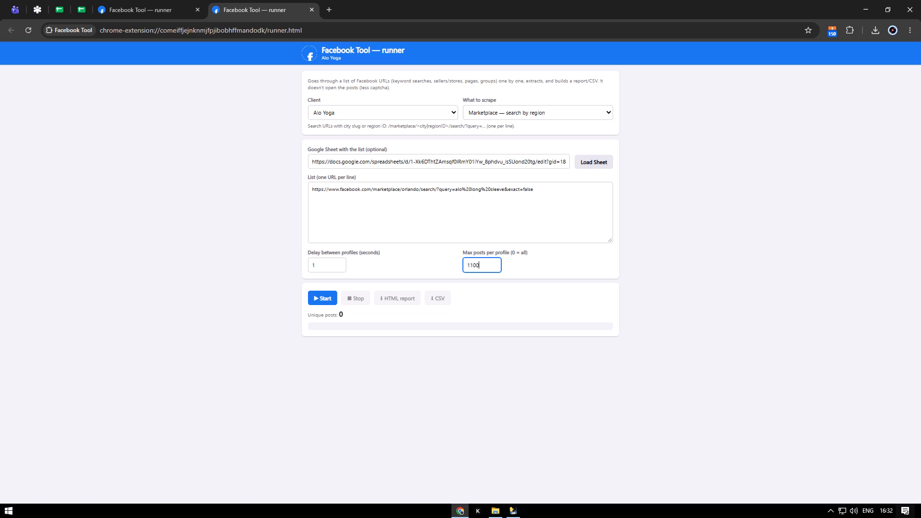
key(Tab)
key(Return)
Switch back to the FB-OCR window to check the OCR progress.
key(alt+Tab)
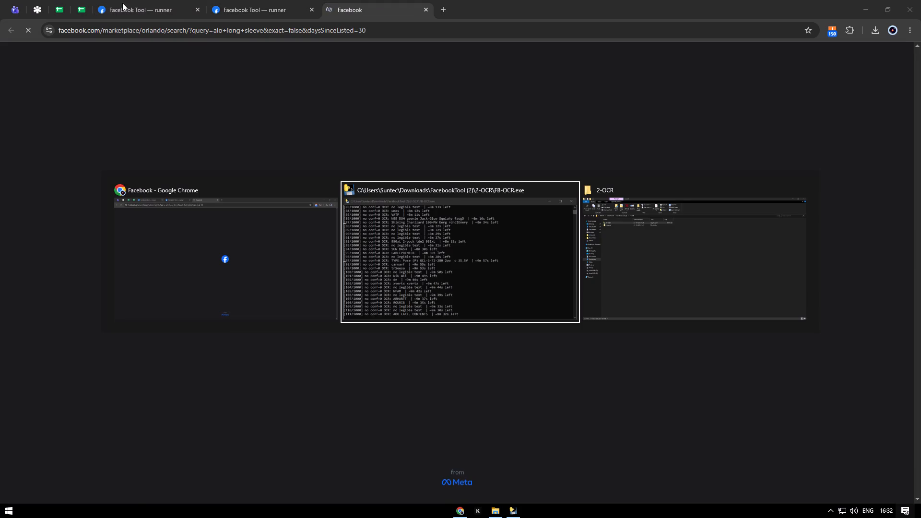
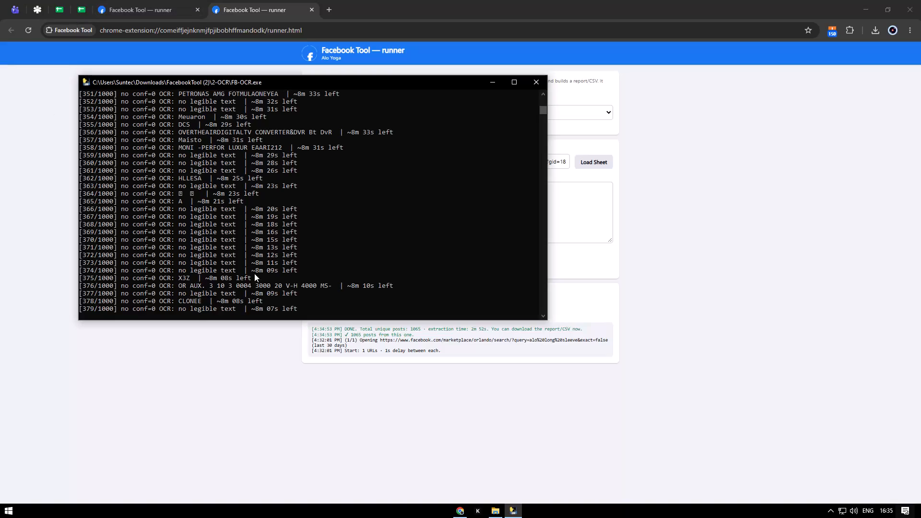
Review the FB-OCR console output, from the earliest processed images back to the most recent lines.
scroll(262, 270, down, 2)
scroll(261, 248, up, 17)
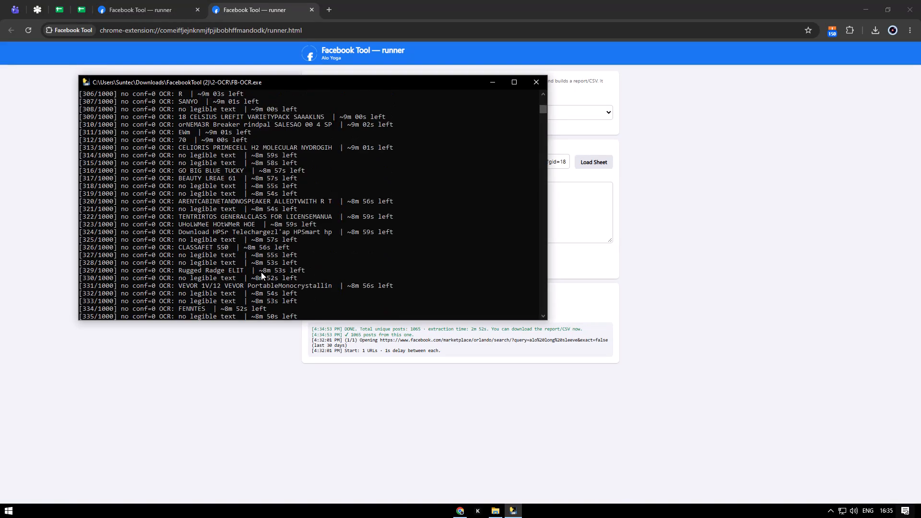
scroll(261, 272, up, 20)
scroll(261, 272, up, 12)
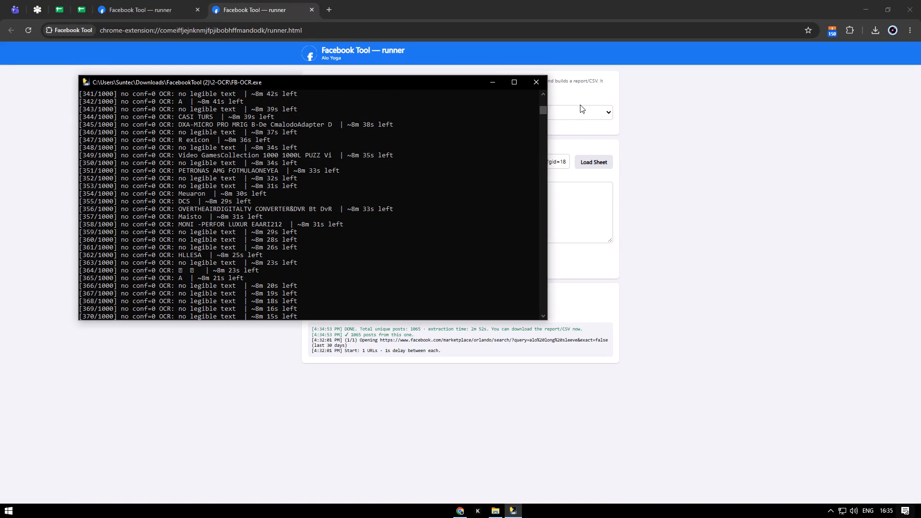
drag(543, 111, 539, 98)
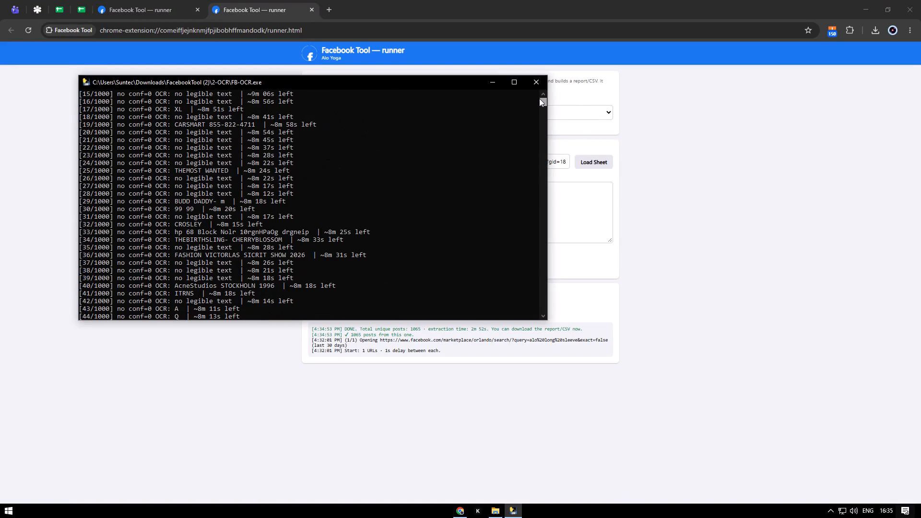
drag(539, 98, 535, 112)
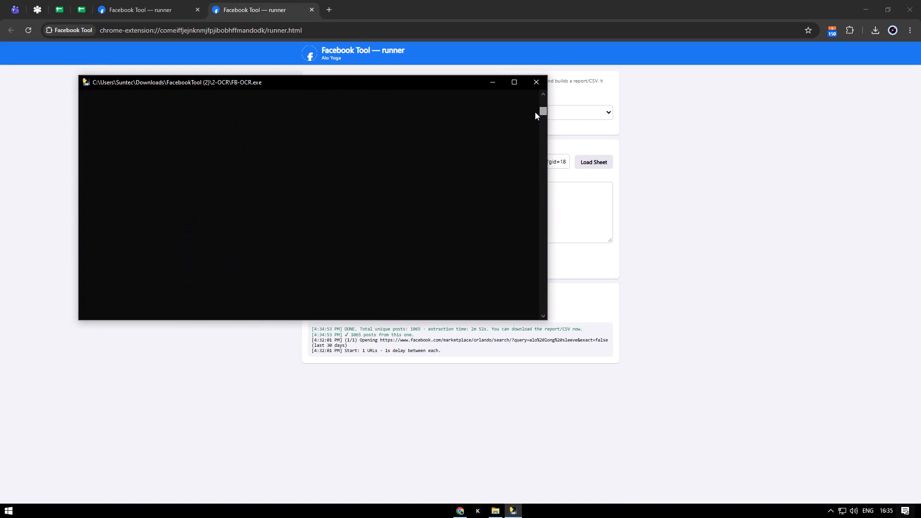
drag(535, 112, 534, 111)
scroll(429, 218, down, 5)
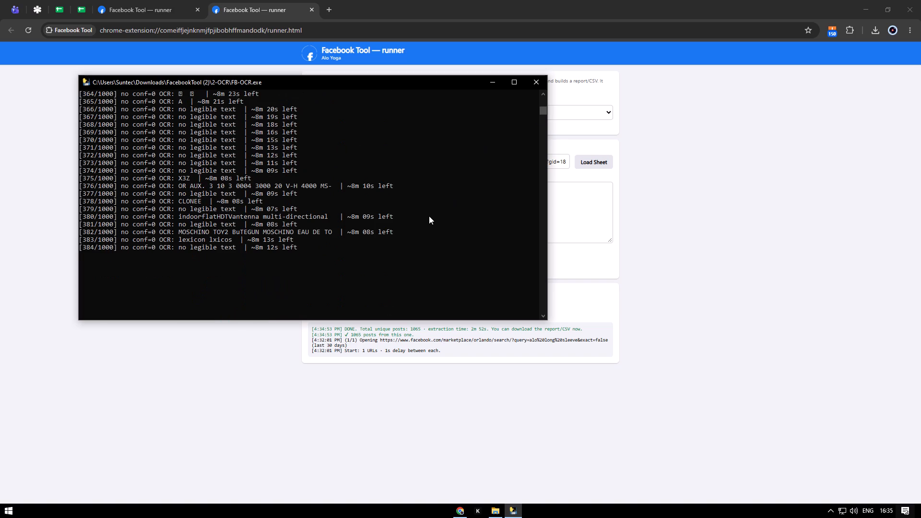
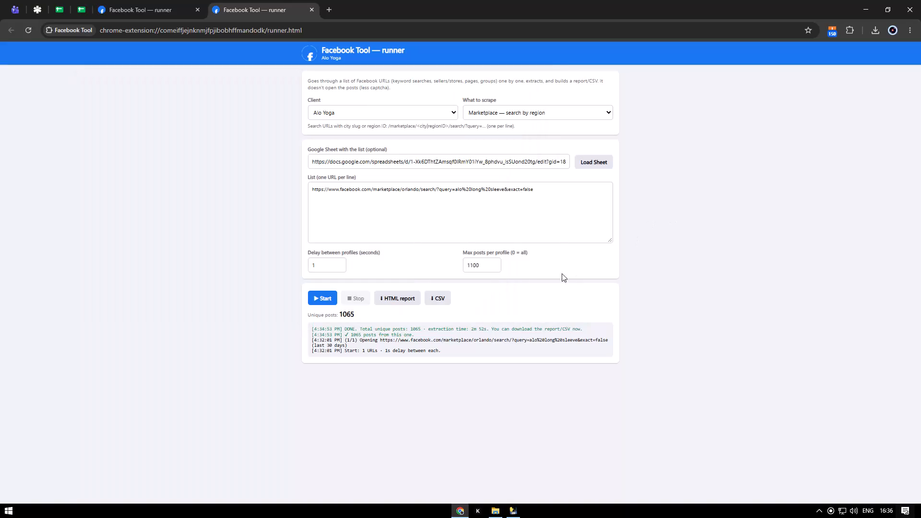
Export the scraped Orlando Marketplace results for the "alo long sleeve" search as a CSV file.
click(439, 300)
Switch to File Explorer and start another FB-OCR run from the 2-OCR folder on the newly exported Alo Yoga CSV.
click(493, 517)
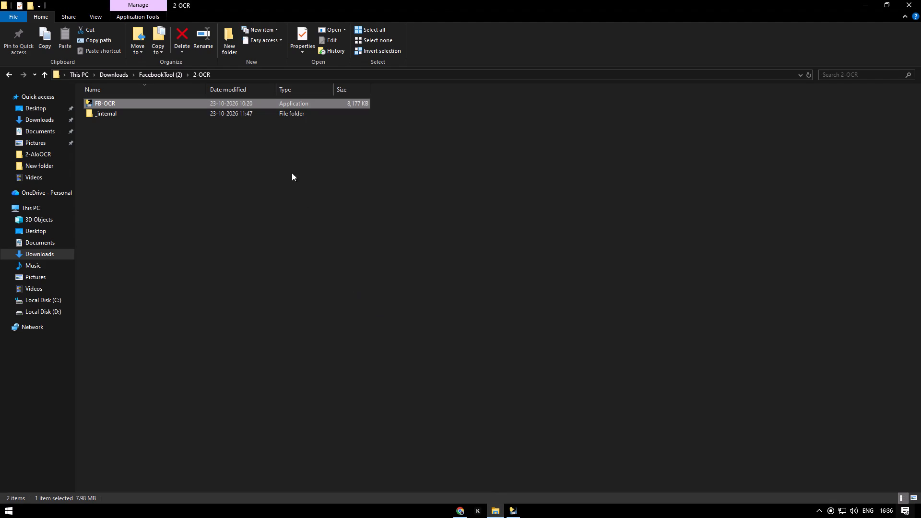
double_click(287, 105)
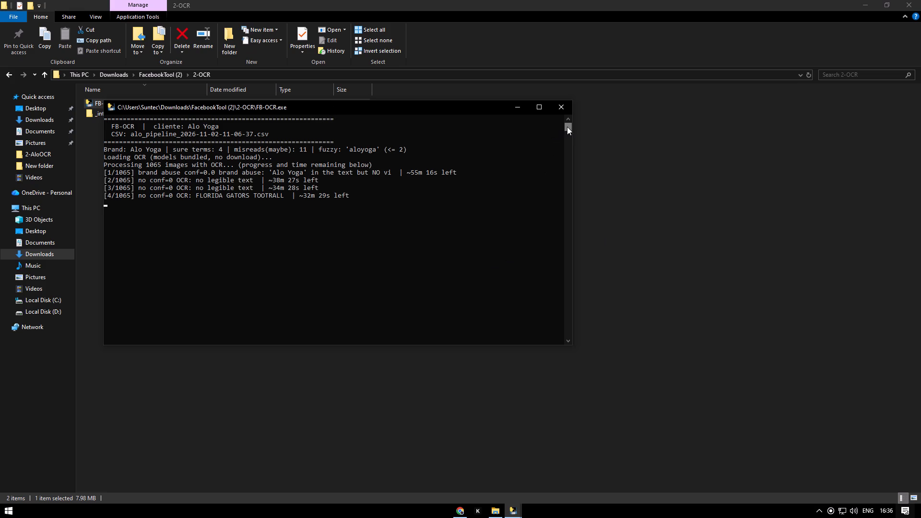
click(610, 204)
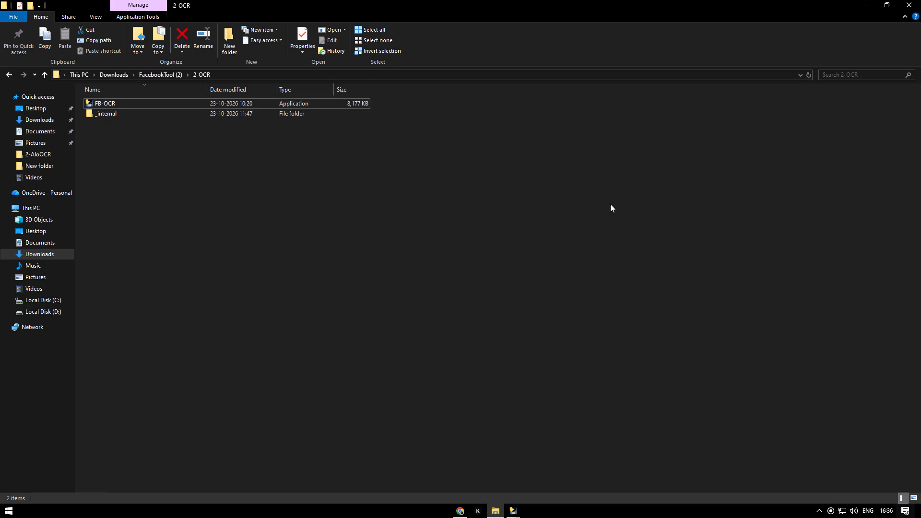
Bring both running FB-OCR windows in front of the browser and move the newer one aside so both progress logs can be followed.
click(456, 511)
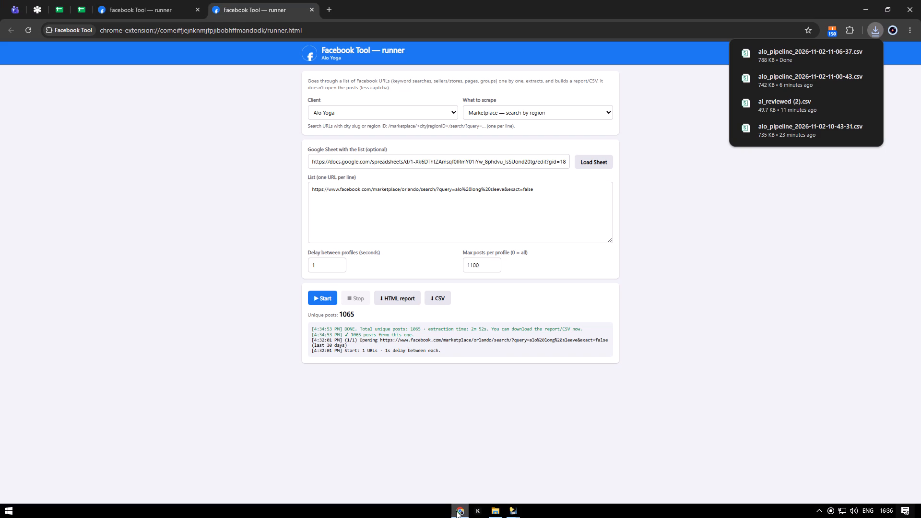
click(512, 509)
click(481, 491)
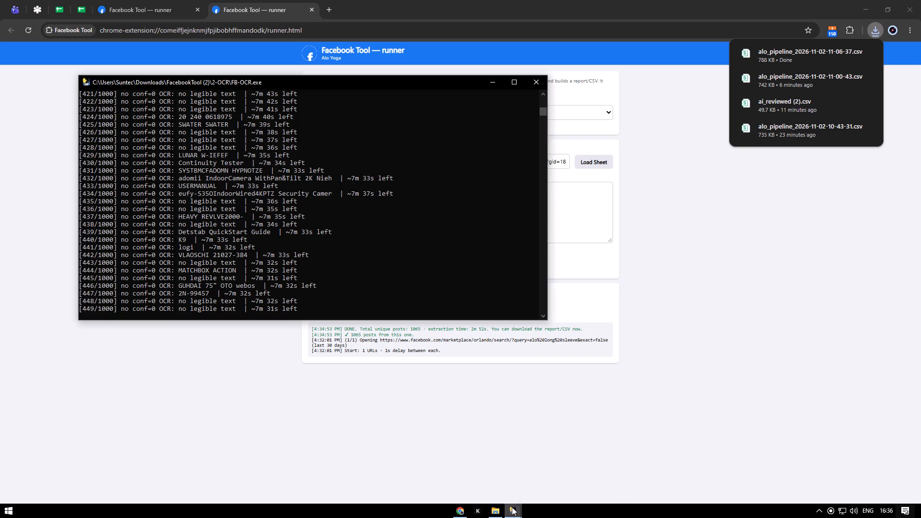
click(516, 512)
click(541, 477)
drag(359, 106, 370, 113)
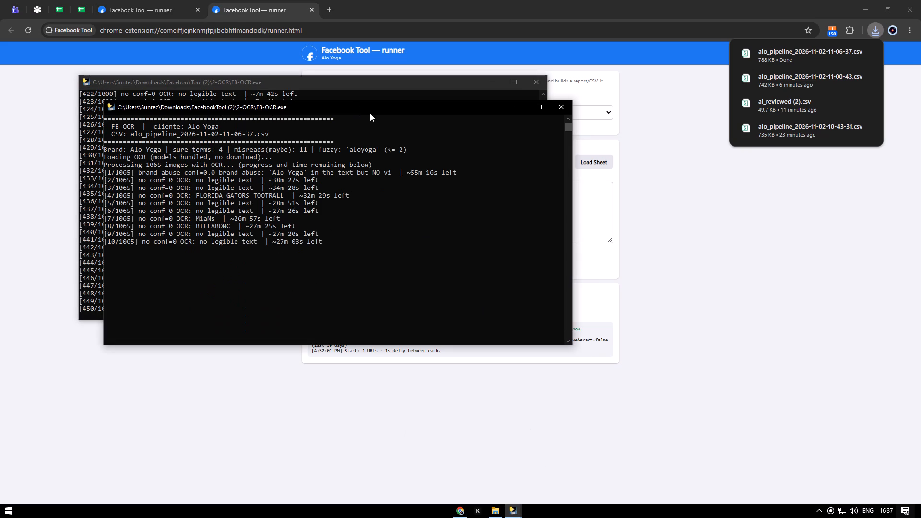
drag(370, 113, 667, 168)
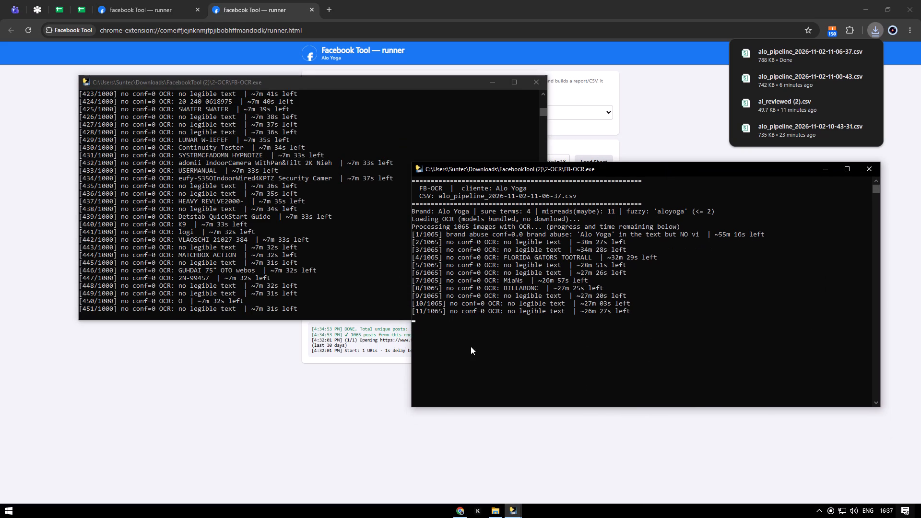
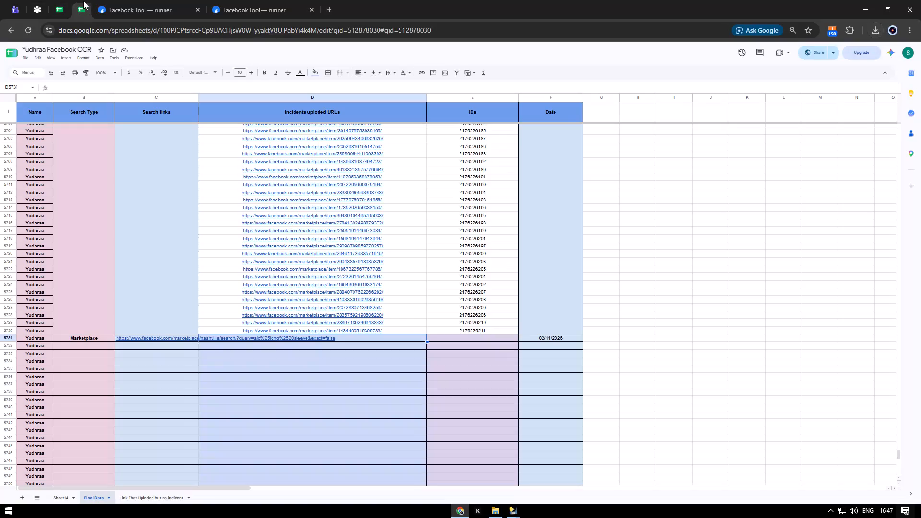
Copy the Global FB Search link for alo long sleeve from row 157 of the Alo FB US worksheet's US-EAST sheet.
click(65, 0)
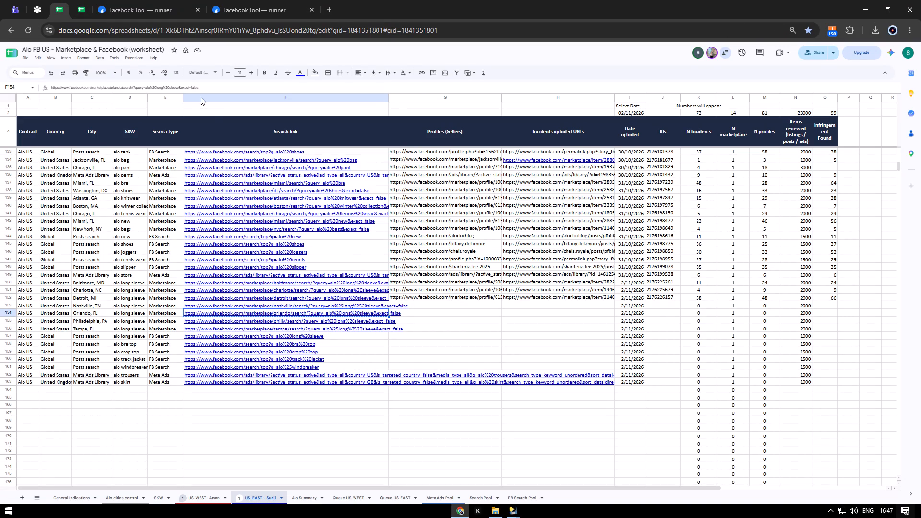
click(334, 343)
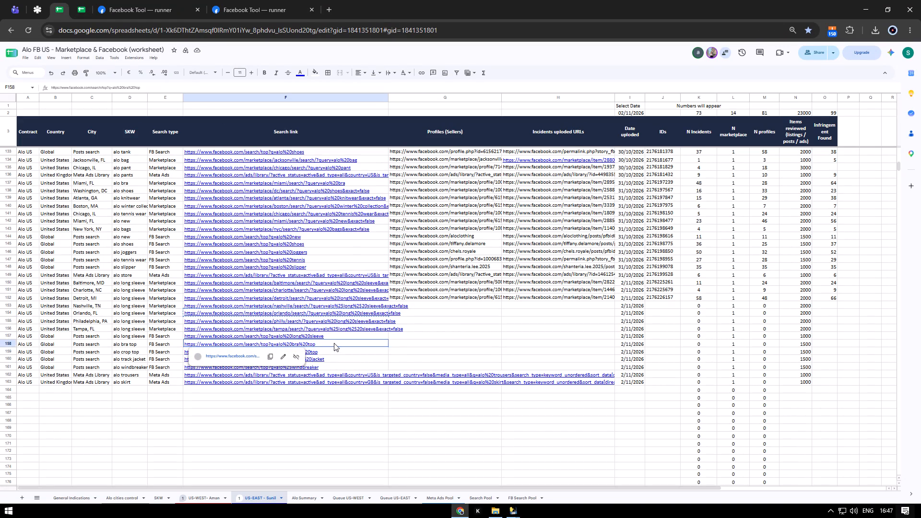
click(338, 337)
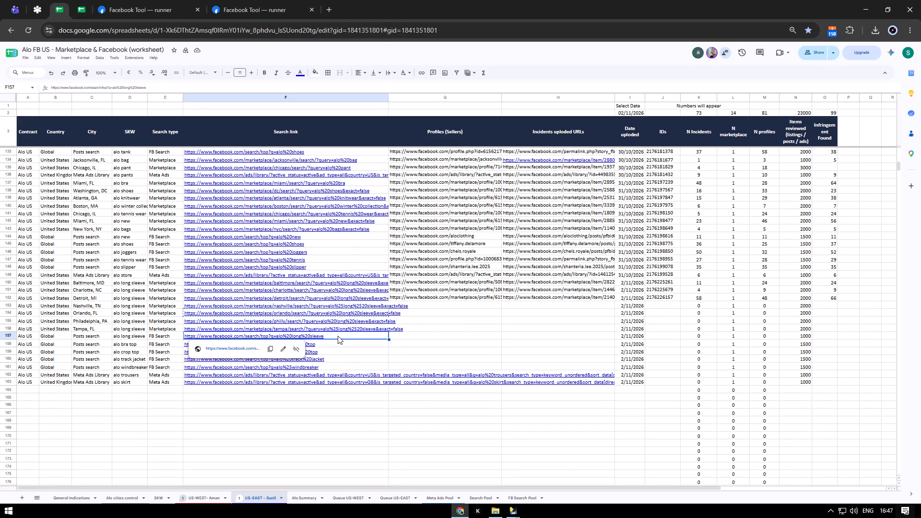
key(ctrl+c)
key(ctrl+c)
key(ctrl+c)
key(ctrl+d)
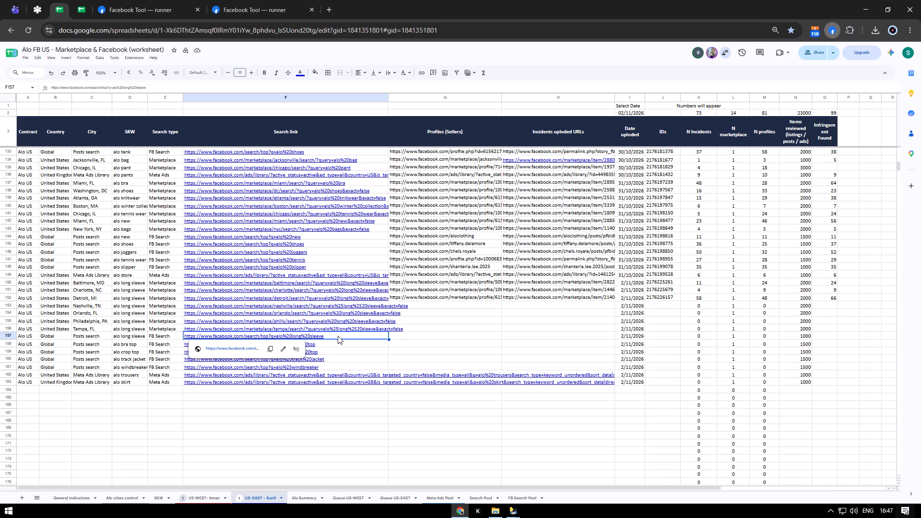
click(456, 306)
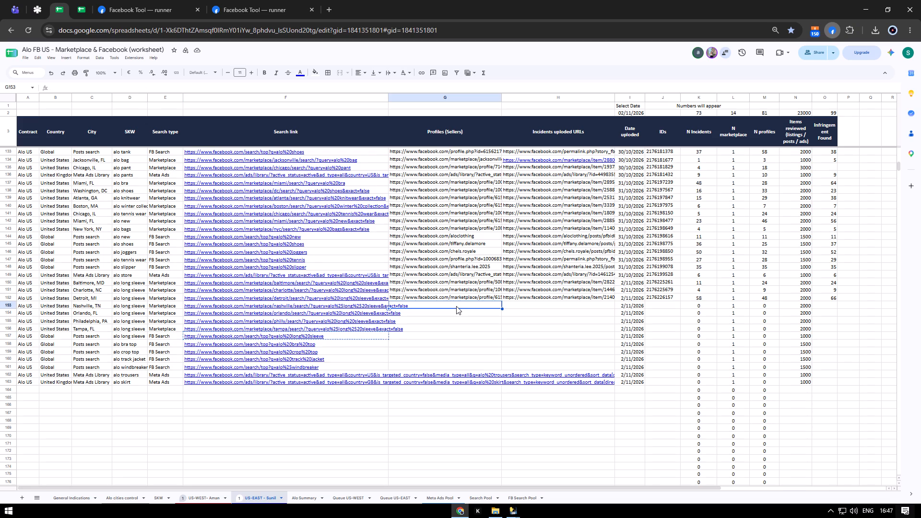
Open the Red Points new-incident page in a new tab and detach it into its own maximized window.
click(327, 0)
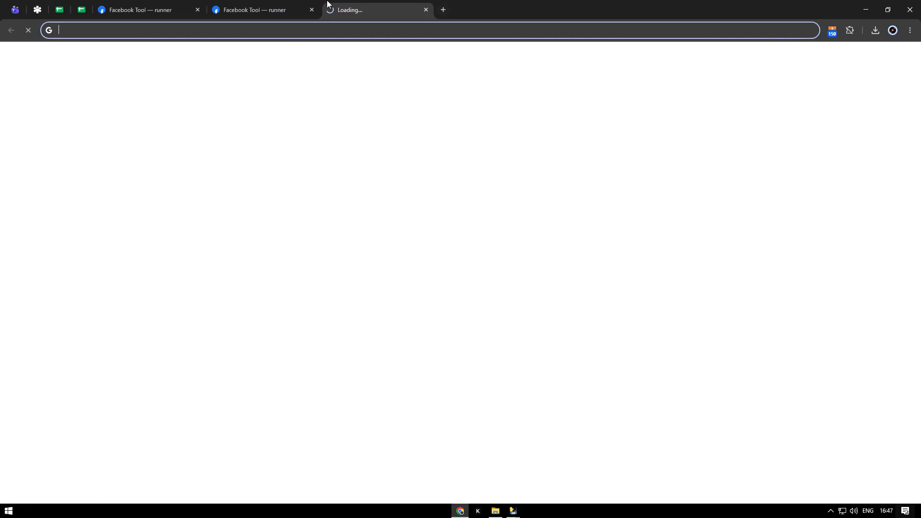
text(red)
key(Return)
drag(359, 0, 365, 36)
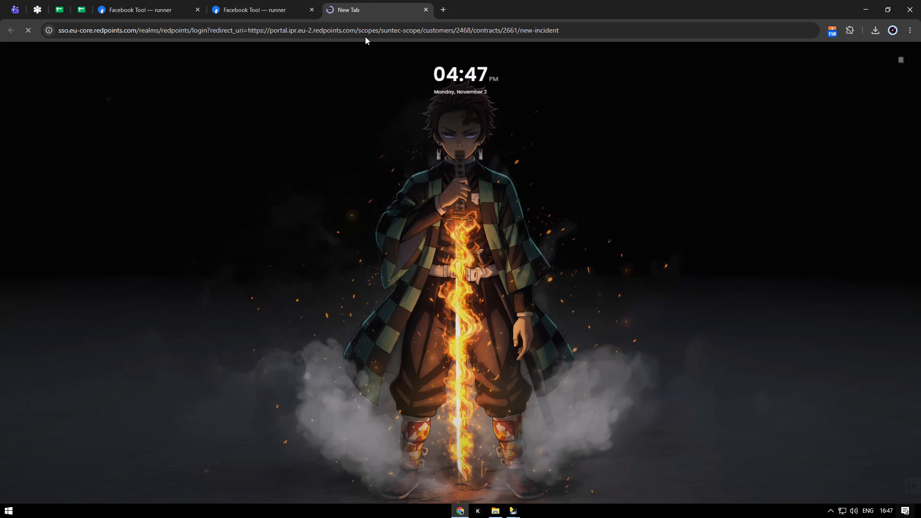
drag(365, 36, 371, 58)
drag(468, 64, 472, 0)
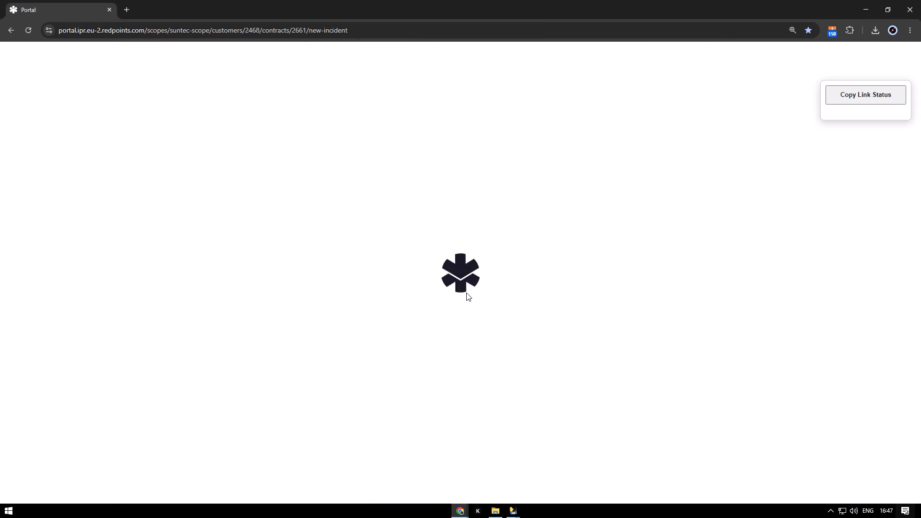
Set the Red Points portal scope to suntec_scope_portal for the new incident.
click(193, 58)
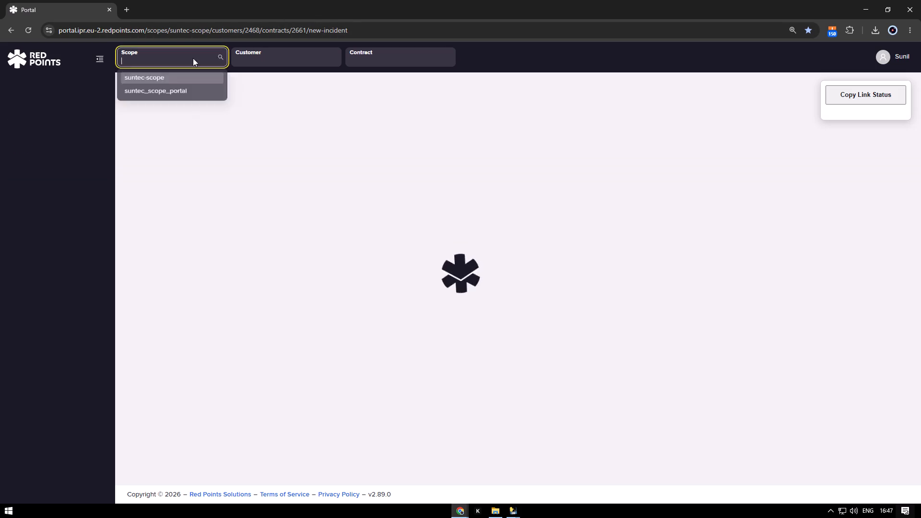
click(185, 59)
click(184, 92)
click(246, 168)
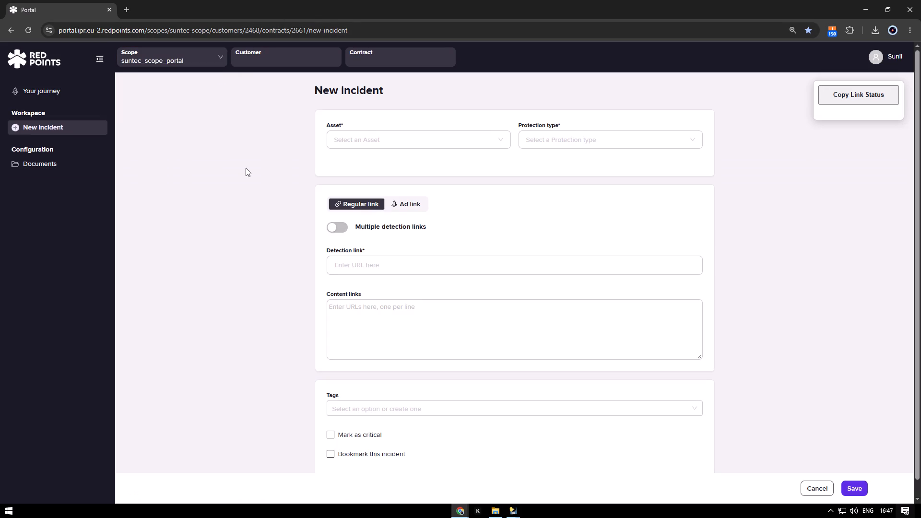
Switch the portal's customer to Alo Yoga and move the Copy Link Status box out of the way.
click(277, 59)
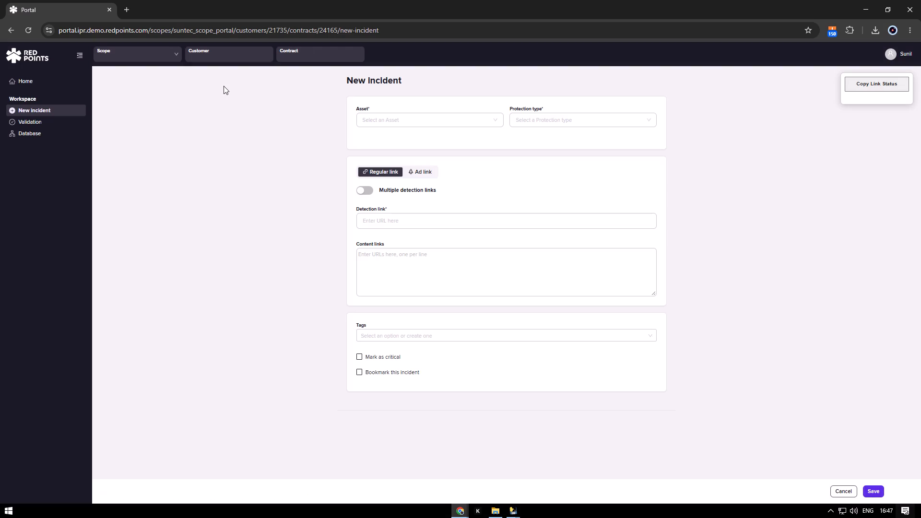
click(216, 48)
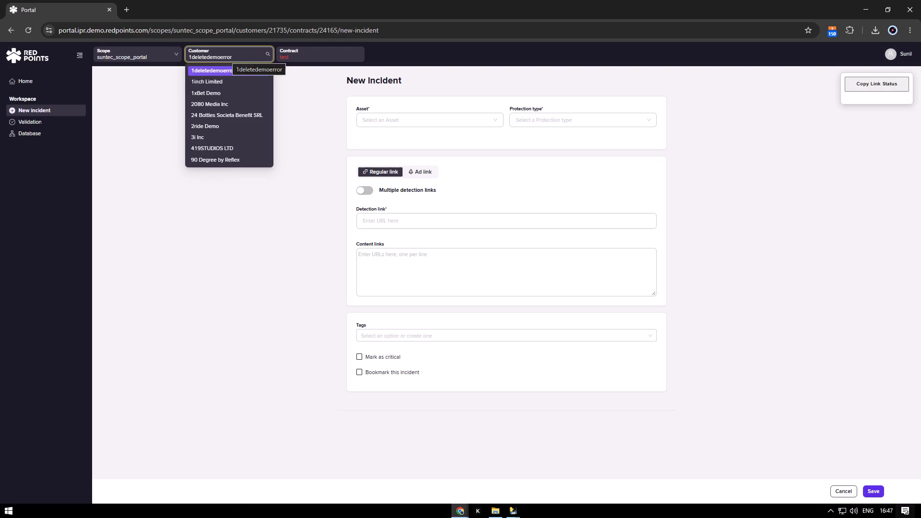
text(alo)
key(Down)
key(Return)
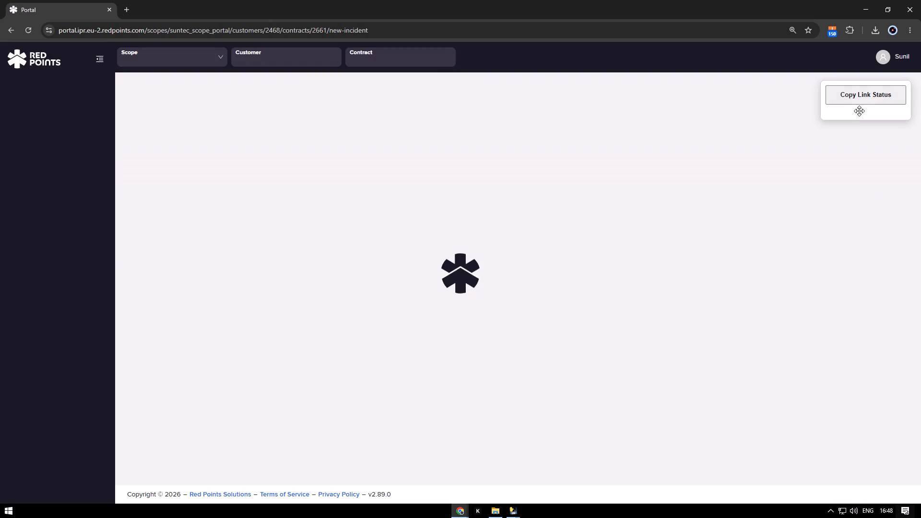
drag(859, 114, 765, 0)
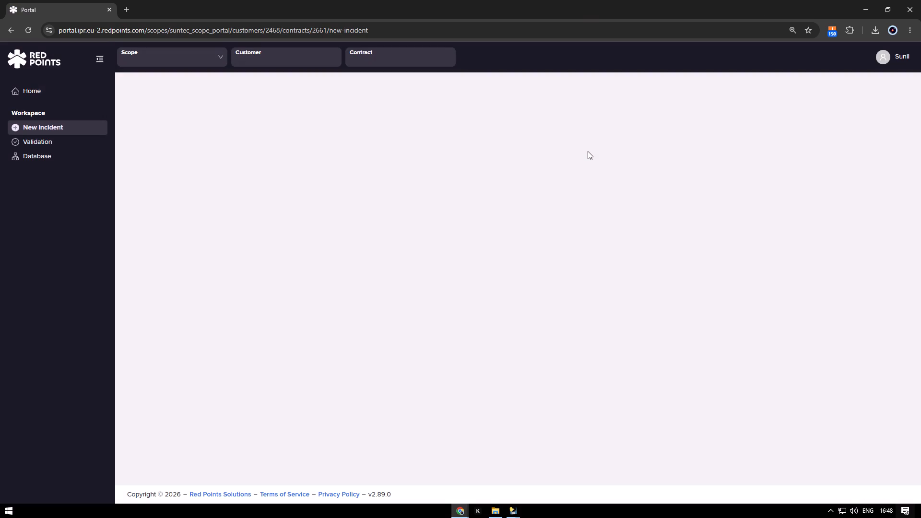
Open the Validation workspace for Alo Yoga and load the saved filter Tag For none on the pending incidents.
click(77, 142)
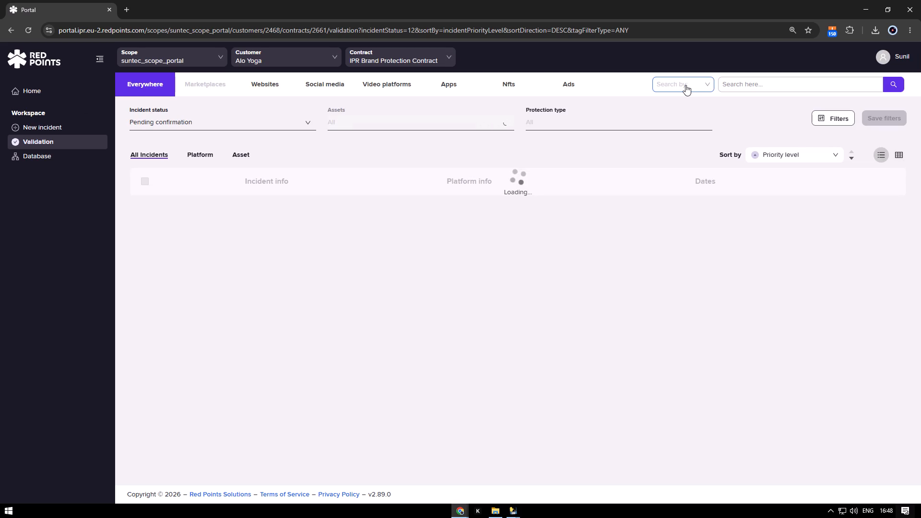
click(846, 126)
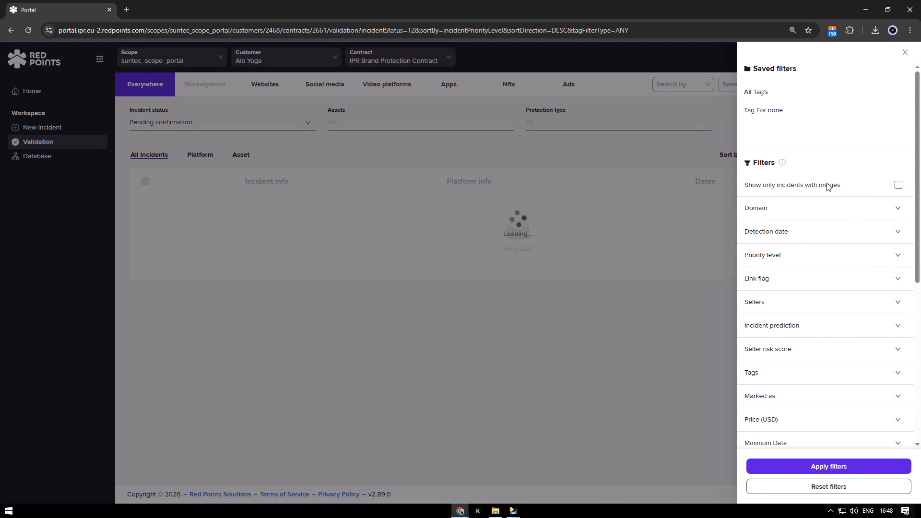
click(768, 114)
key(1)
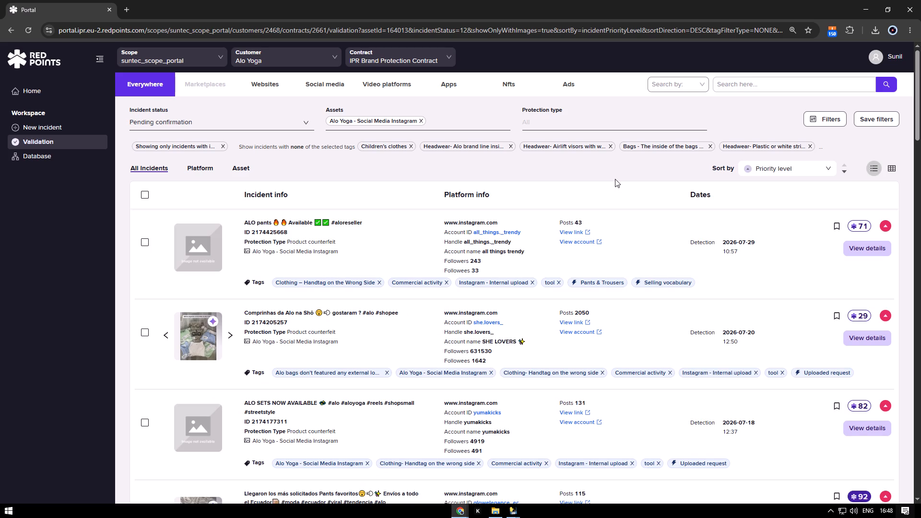
Filter the pending incidents by detection date from 2026-08-16 to 2026-08-31.
click(833, 125)
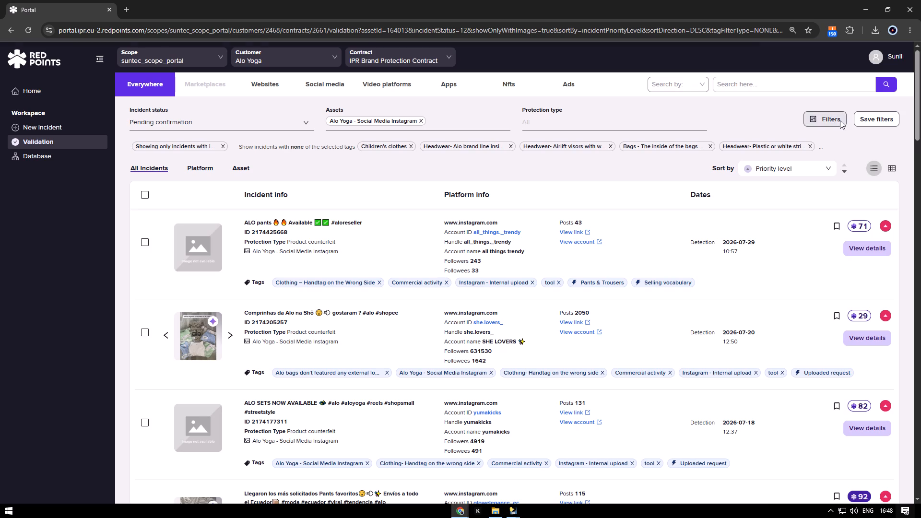
click(818, 240)
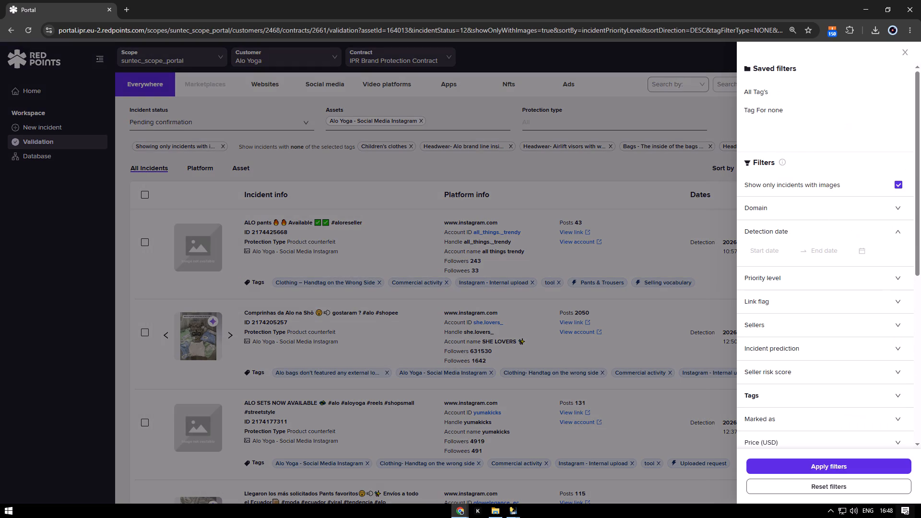
click(772, 251)
double_click(625, 274)
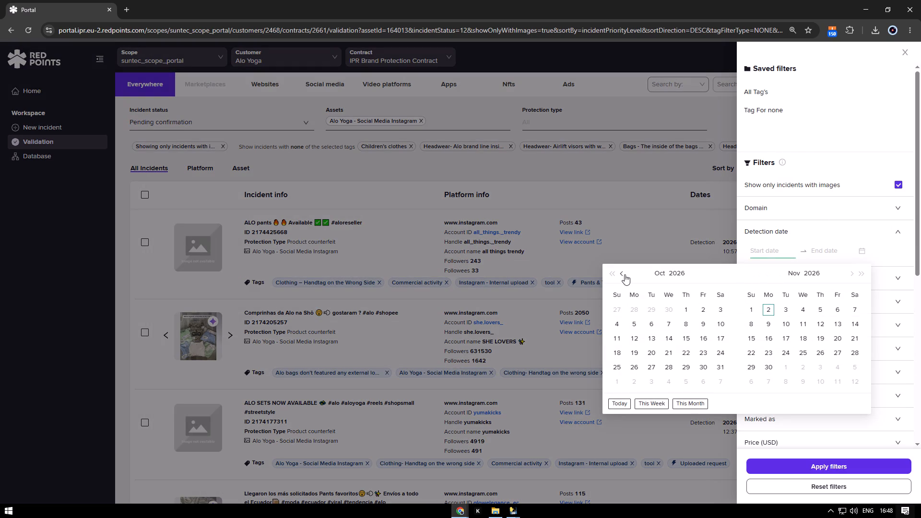
click(624, 278)
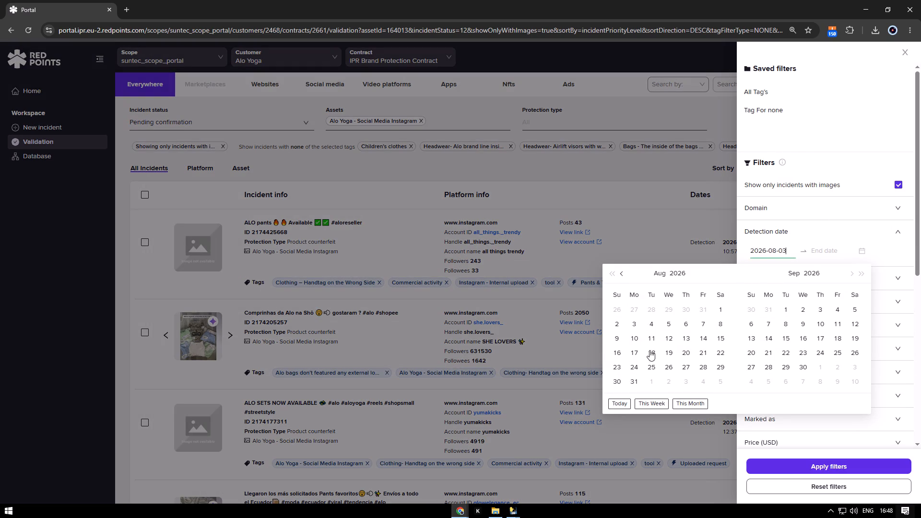
click(616, 355)
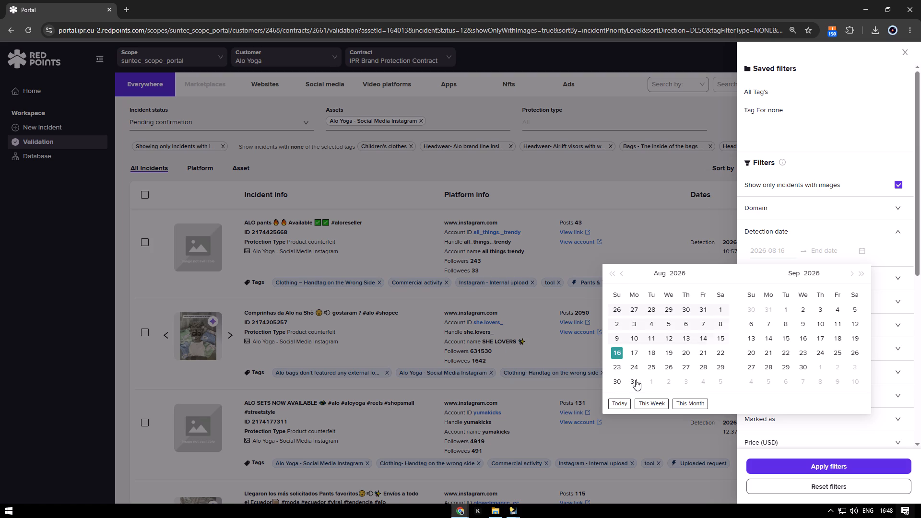
click(636, 380)
click(848, 467)
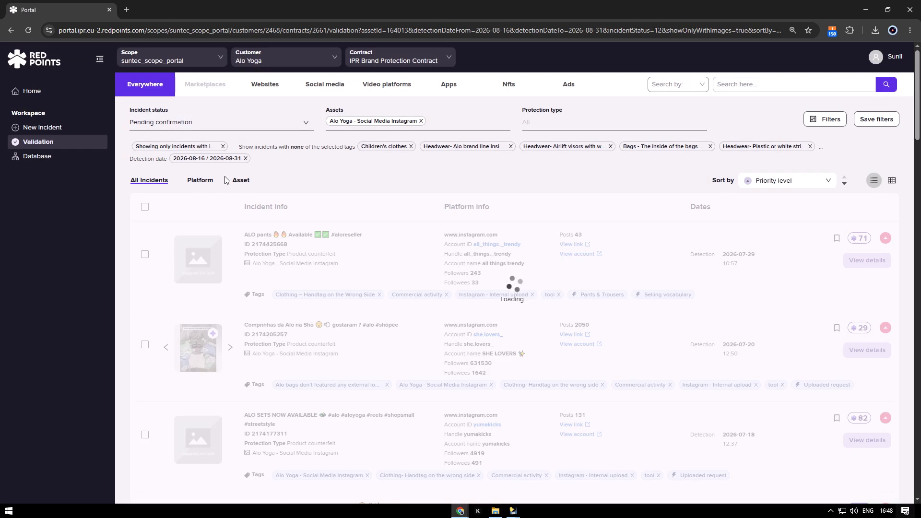
Group the pending Alo Yoga - Social Media Instagram incidents by asset and open the first incident's images.
click(247, 180)
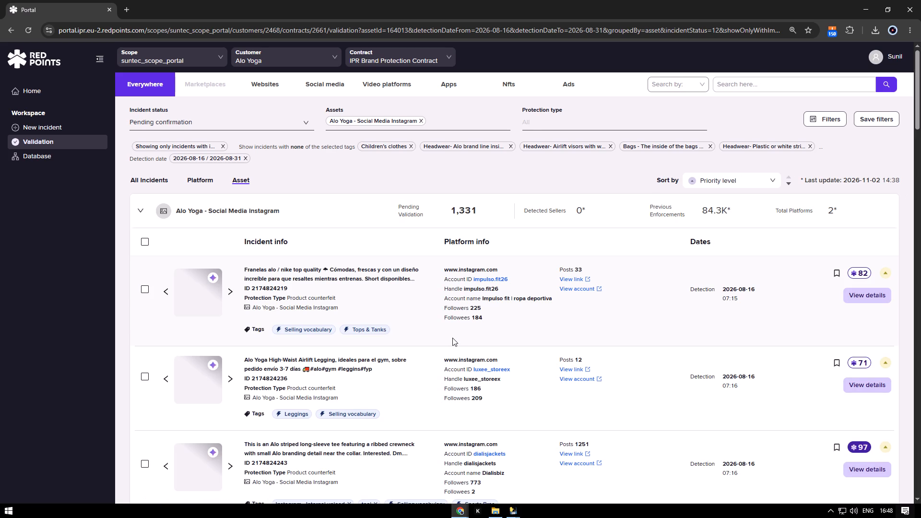
click(187, 296)
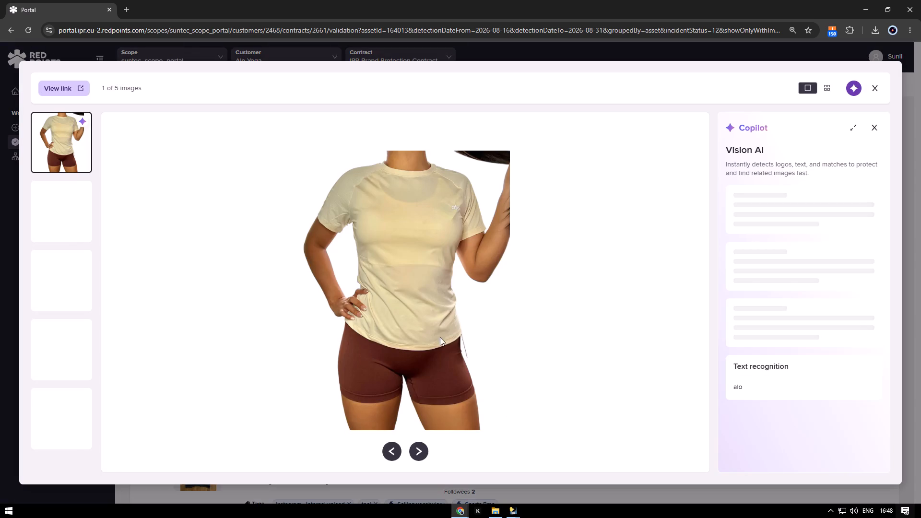
click(75, 212)
click(81, 273)
click(83, 319)
key(Escape)
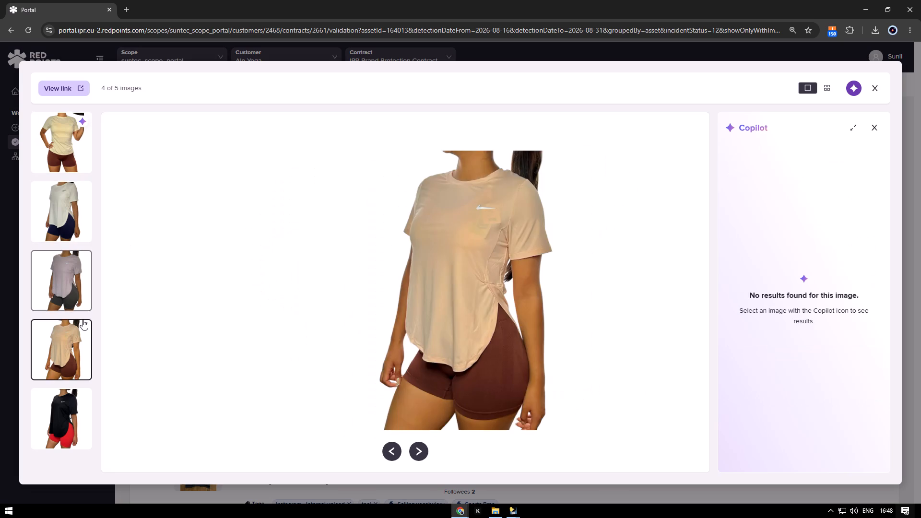
drag(235, 272, 366, 271)
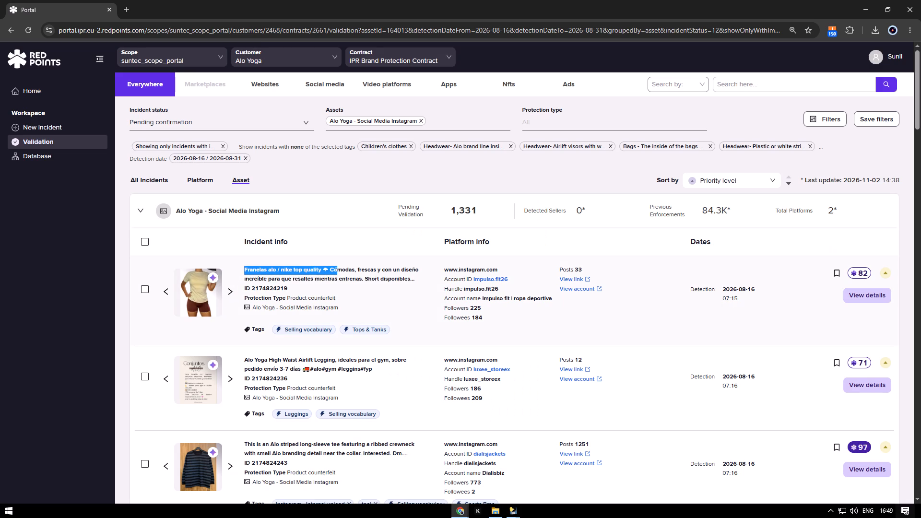
drag(366, 271, 403, 271)
click(351, 277)
click(140, 289)
click(149, 293)
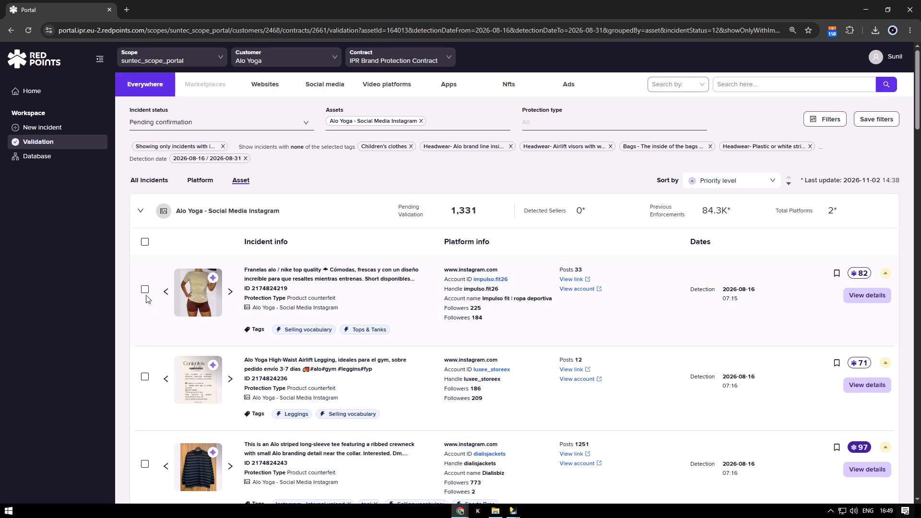
click(144, 292)
click(573, 278)
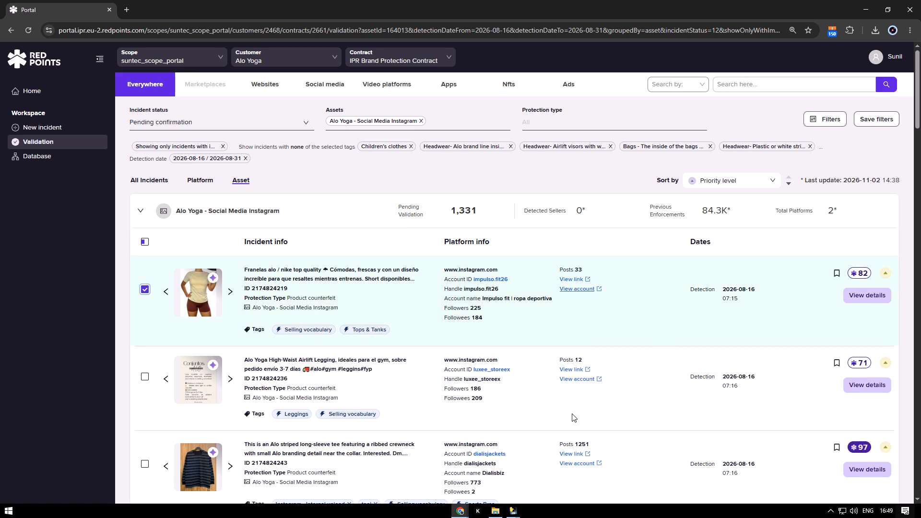
right_click(76, 0)
click(120, 97)
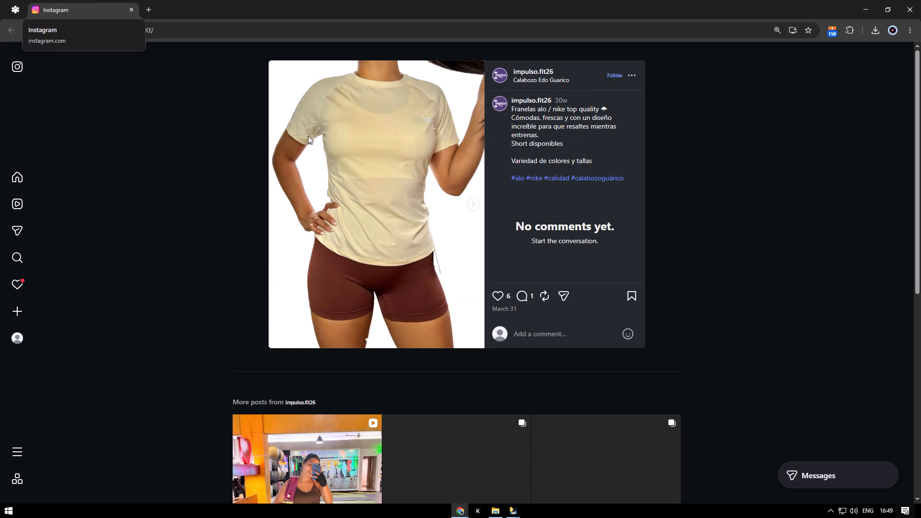
key(Right)
click(471, 201)
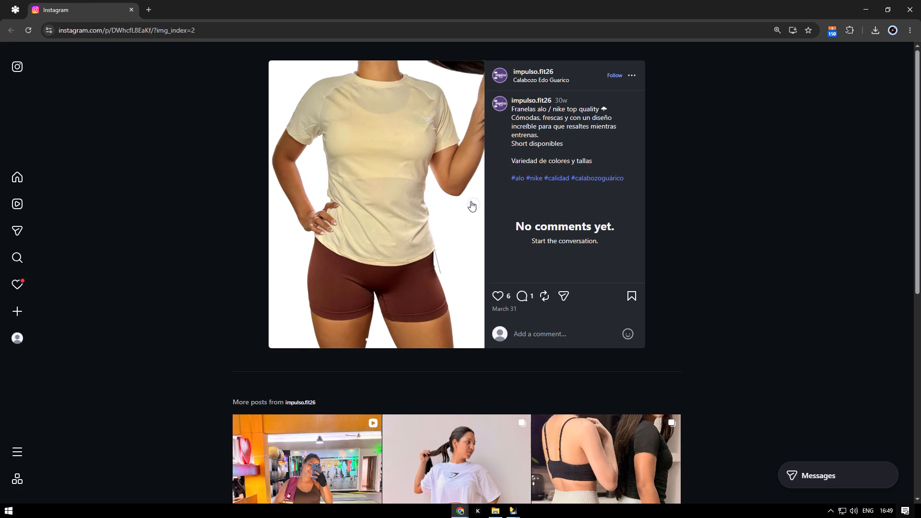
click(471, 201)
click(471, 201)
middle_click(70, 0)
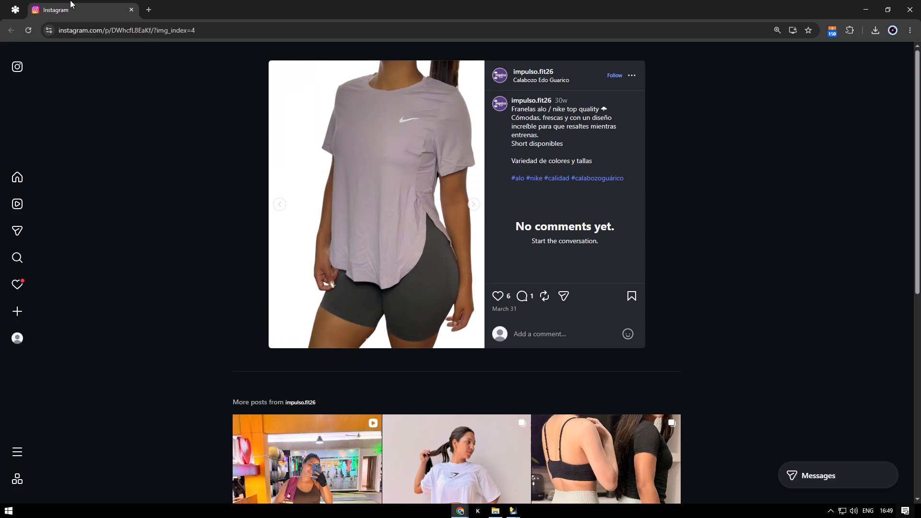
Review the images of the Alo striped long-sleeve tee and add both dialisjackets incidents to the selection.
scroll(221, 359, down, 5)
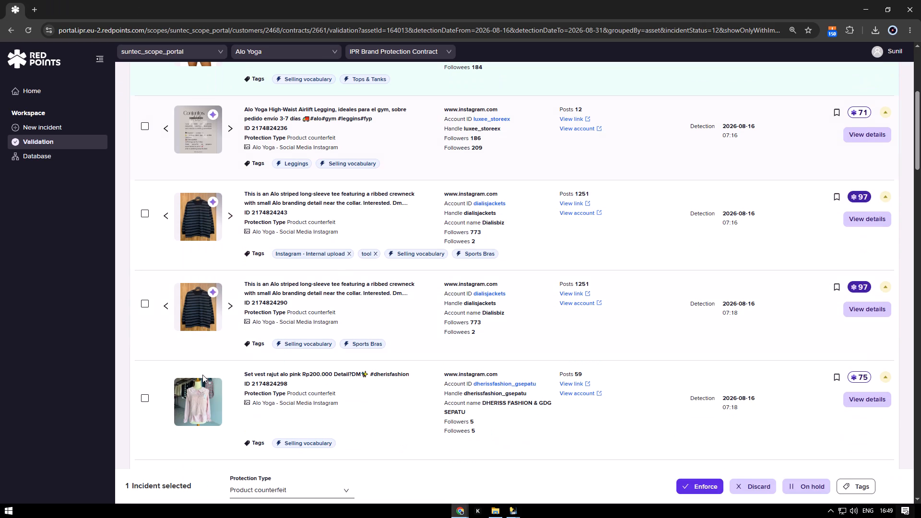
scroll(213, 394, down, 4)
scroll(224, 368, up, 1)
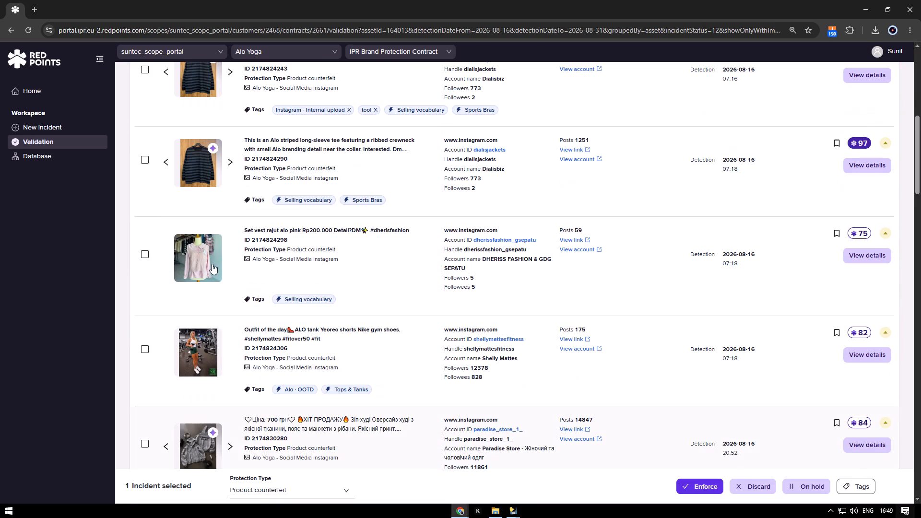
click(201, 162)
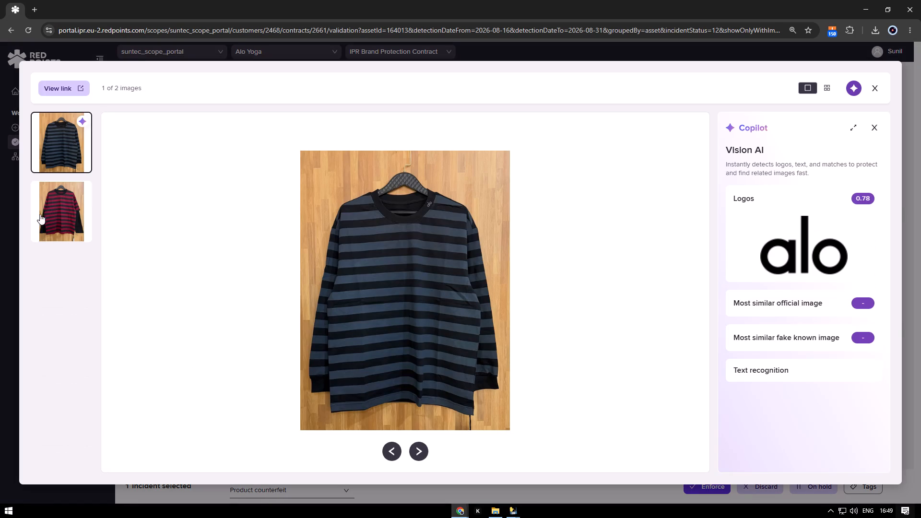
click(62, 209)
key(Escape)
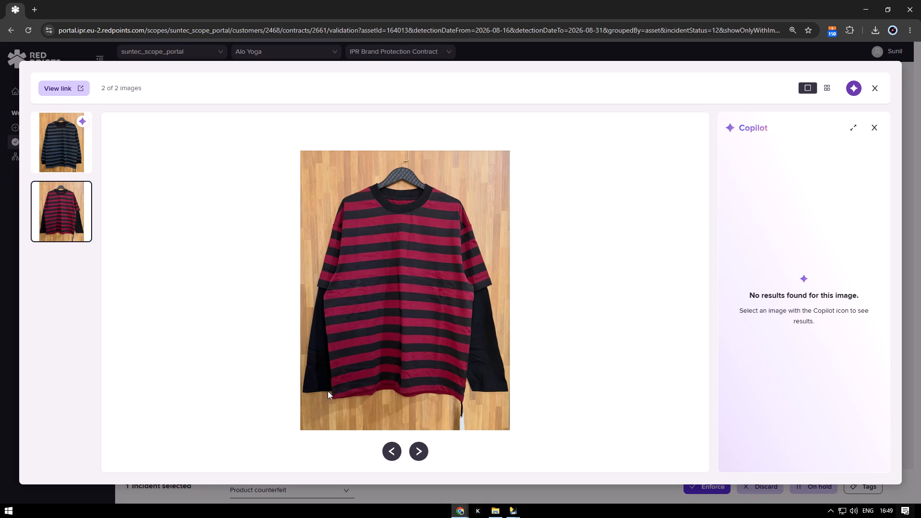
scroll(339, 344, up, 4)
scroll(319, 195, up, 4)
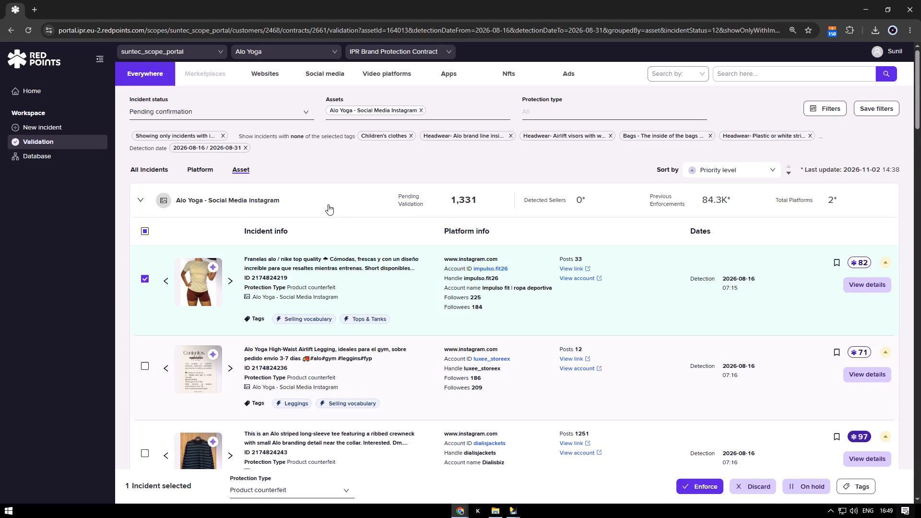
scroll(329, 205, down, 5)
click(142, 223)
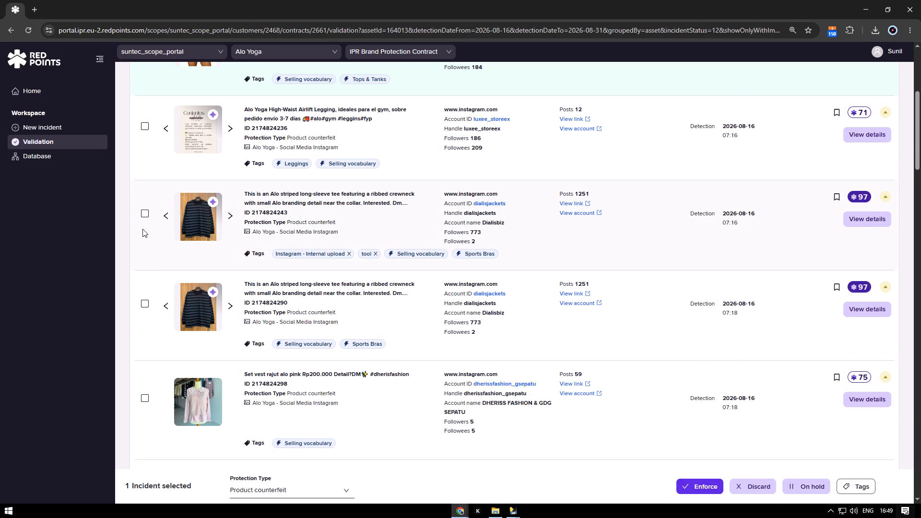
click(144, 214)
click(146, 302)
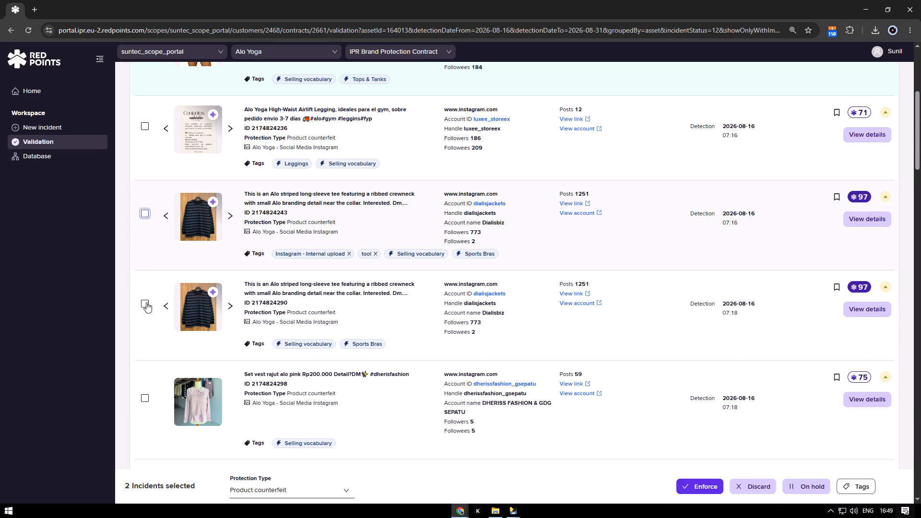
Examine the description and original Instagram post of the "Outfit of the day" ALO tank incident, then close the post.
scroll(213, 301, down, 3)
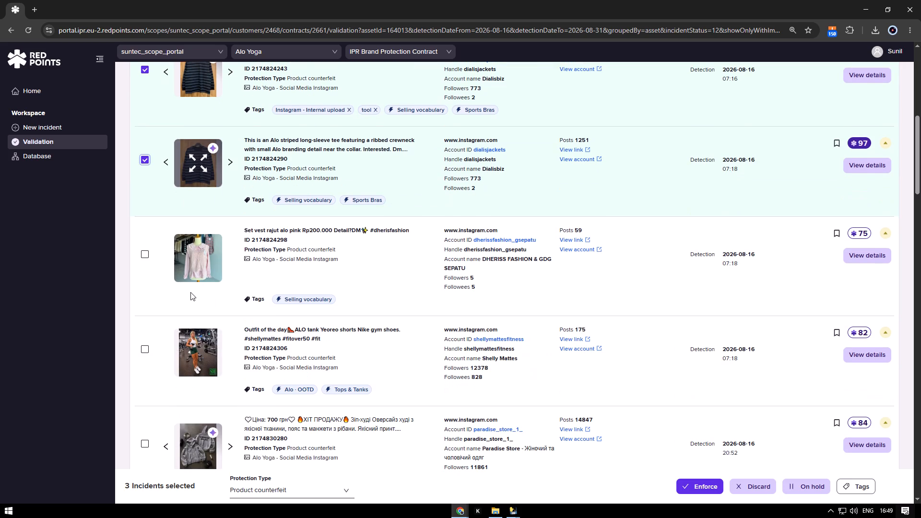
scroll(214, 346, down, 4)
drag(248, 139, 310, 149)
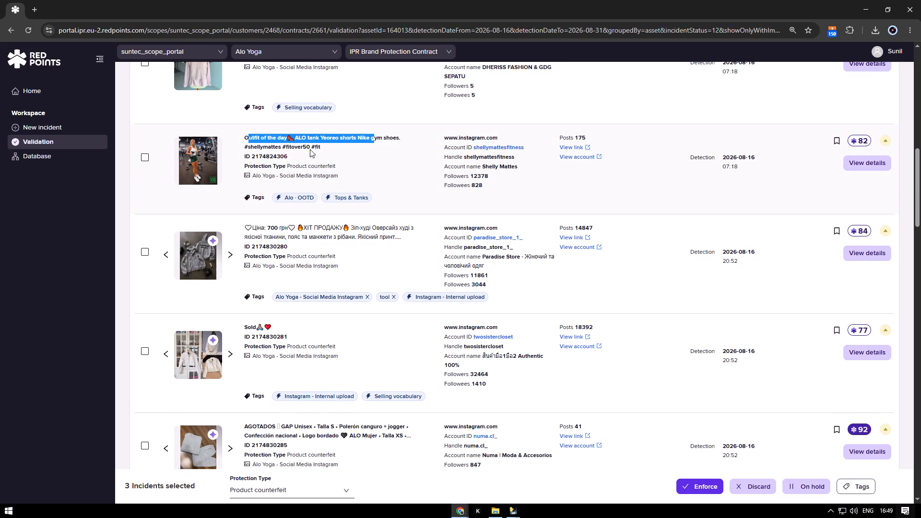
drag(310, 149, 303, 151)
click(303, 151)
click(581, 150)
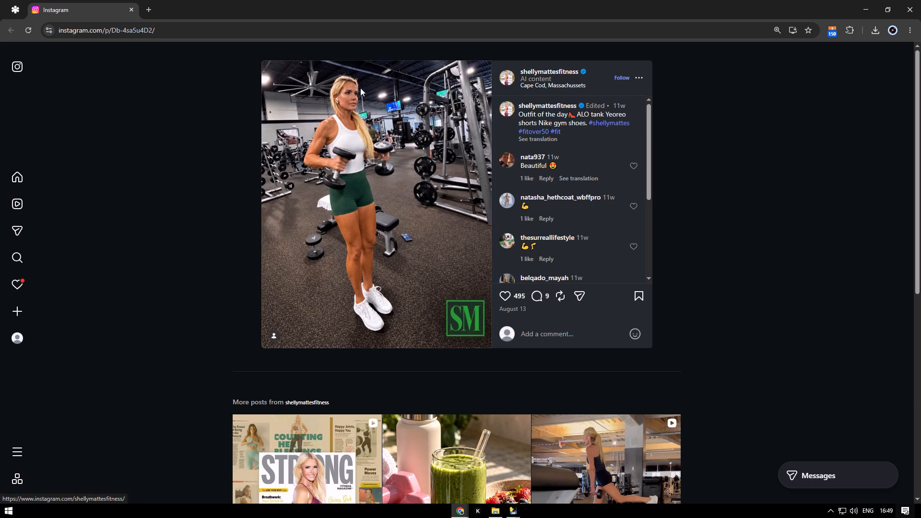
middle_click(125, 0)
Review the jacket and label images of the twosistercloset "Sold" incident and add it to the selection.
scroll(355, 330, down, 2)
scroll(291, 322, down, 1)
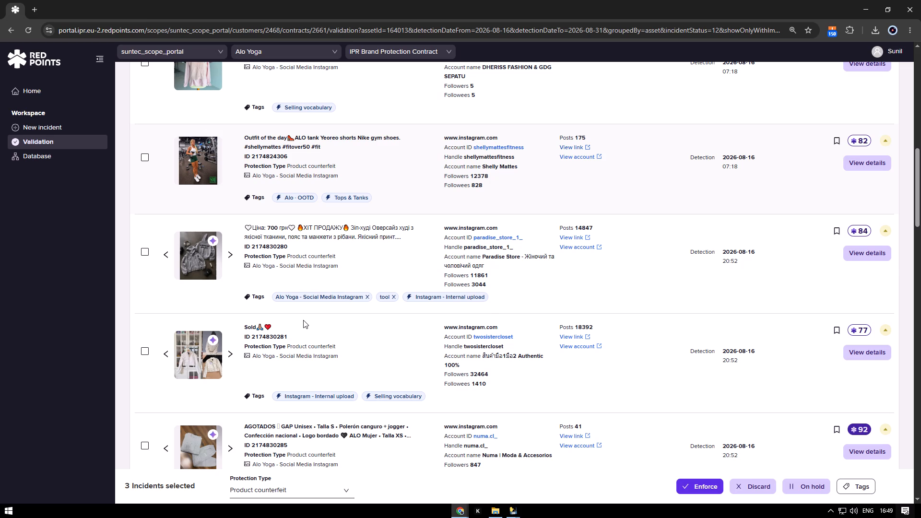
click(193, 209)
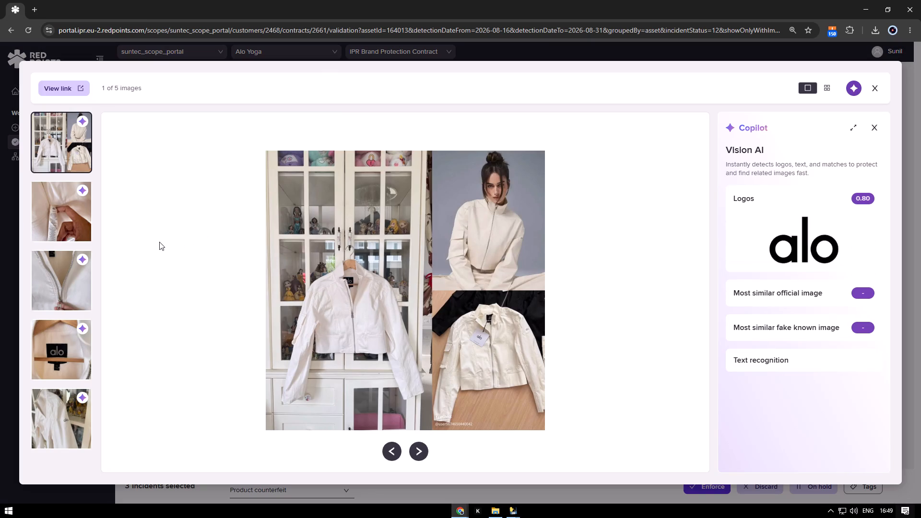
click(56, 204)
click(64, 269)
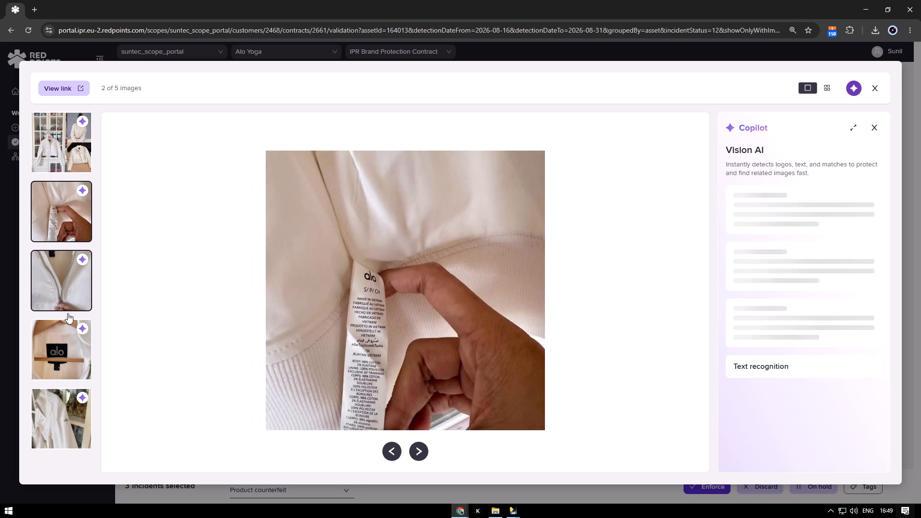
click(68, 333)
key(Escape)
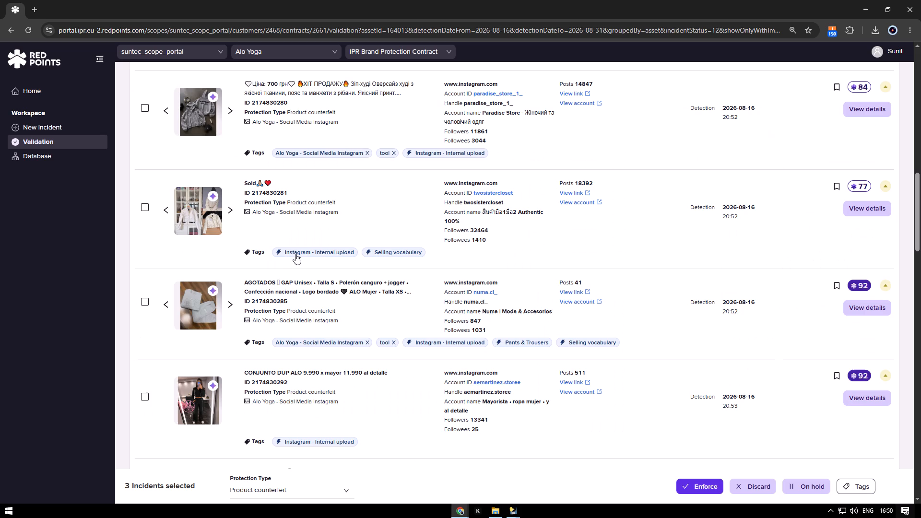
scroll(197, 310, down, 1)
click(145, 159)
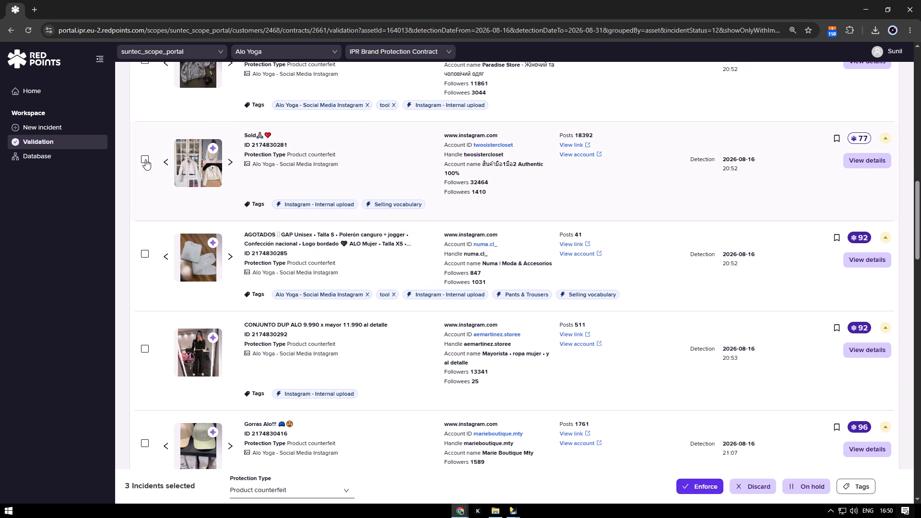
Look through the images of the numa.cl_ incident advertising GAP and ALO clothing.
click(203, 256)
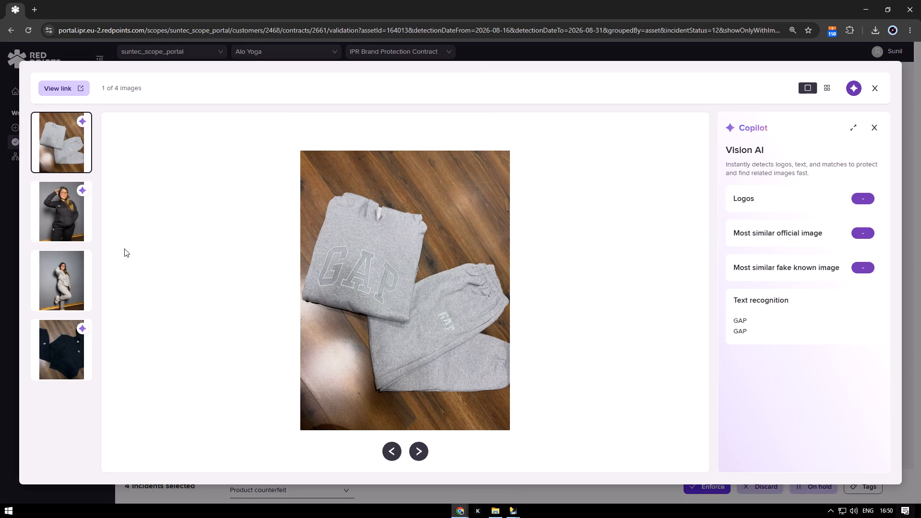
click(71, 212)
click(74, 279)
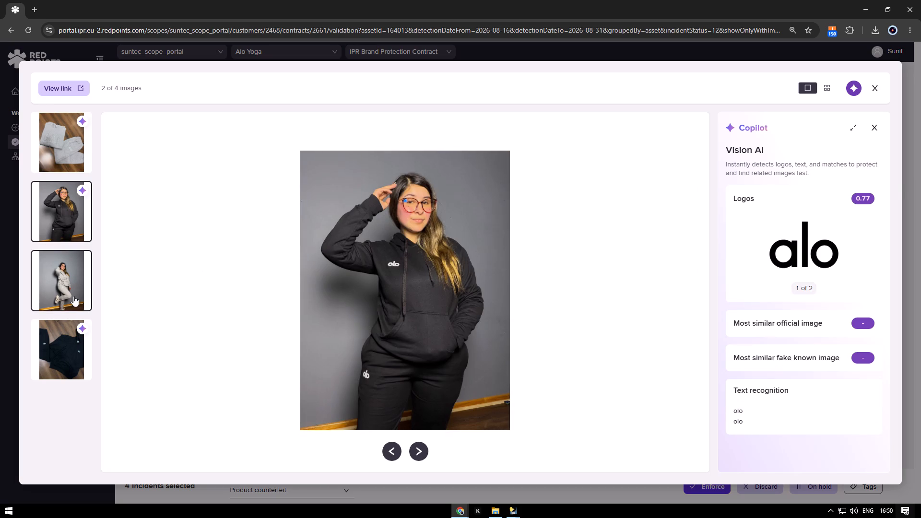
Check the fourth image of the "AGOTADOS GAP Unisex" incident and select the "Gorras Alo!!!" and "Alo Yoga SOLD Authentic 4000ALL" incidents.
click(63, 341)
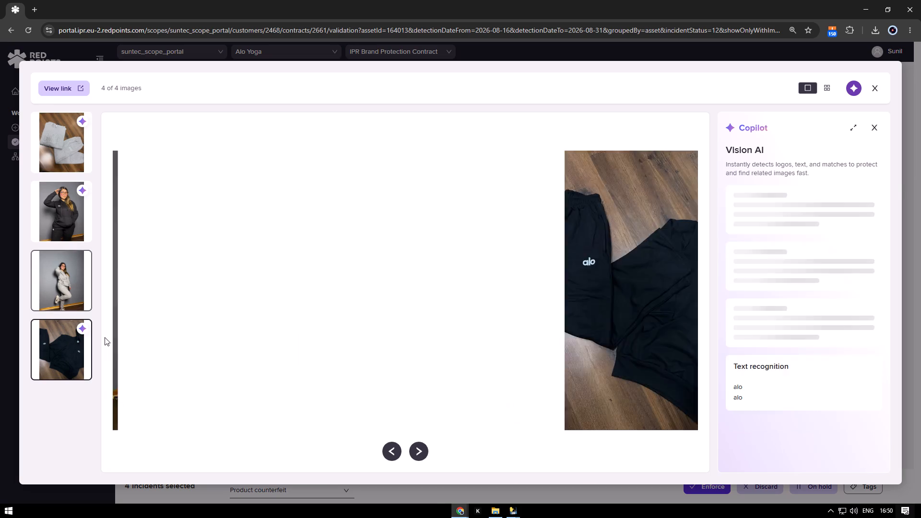
key(Escape)
scroll(251, 288, down, 3)
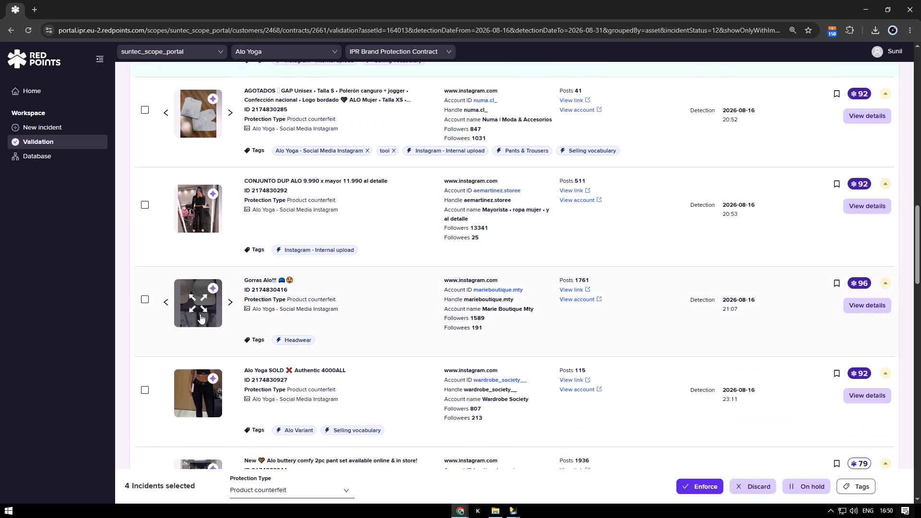
click(146, 298)
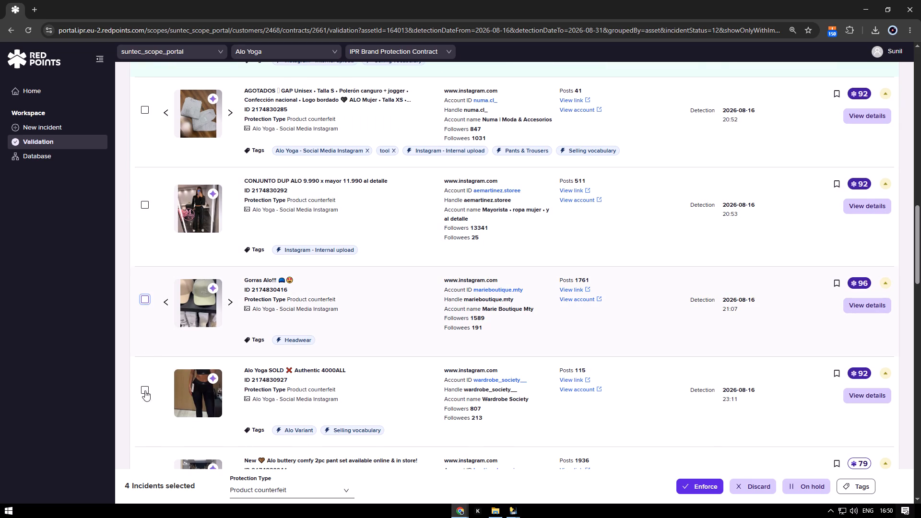
click(146, 390)
Inspect the "Alo buttery comfy 2pc pant set" incident's image, and add it and the "Hoodie Zip Alo" incident to the selection.
scroll(237, 301, down, 4)
click(196, 291)
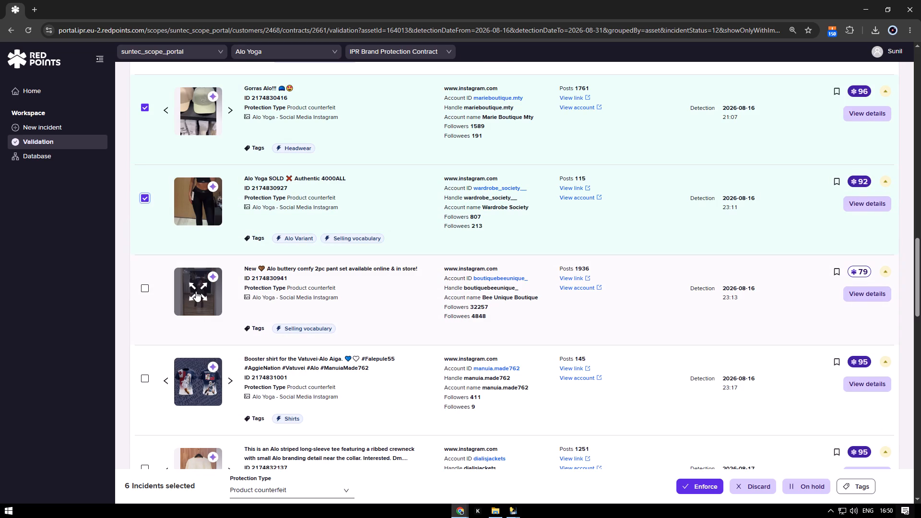
key(Escape)
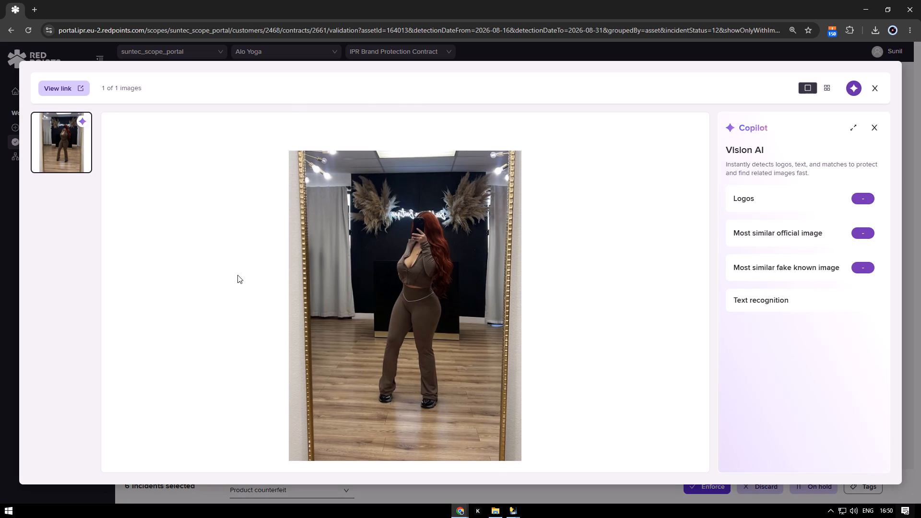
click(203, 289)
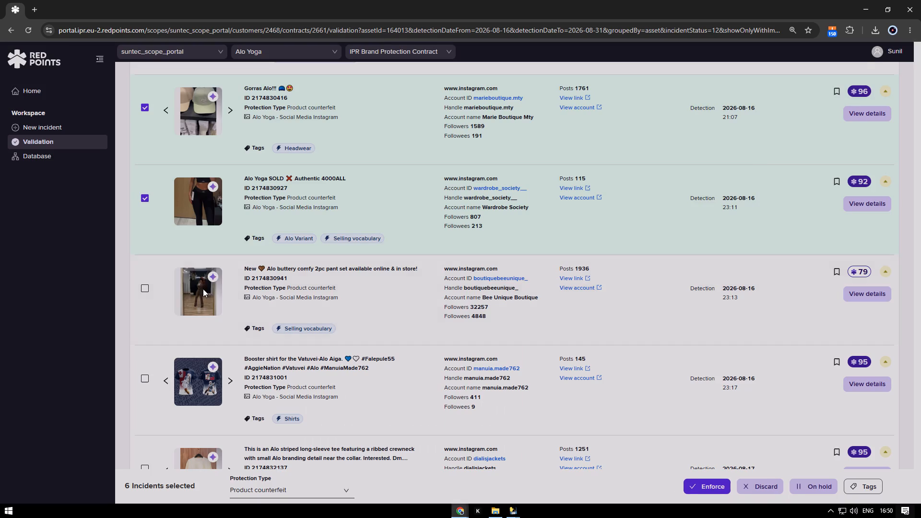
key(Escape)
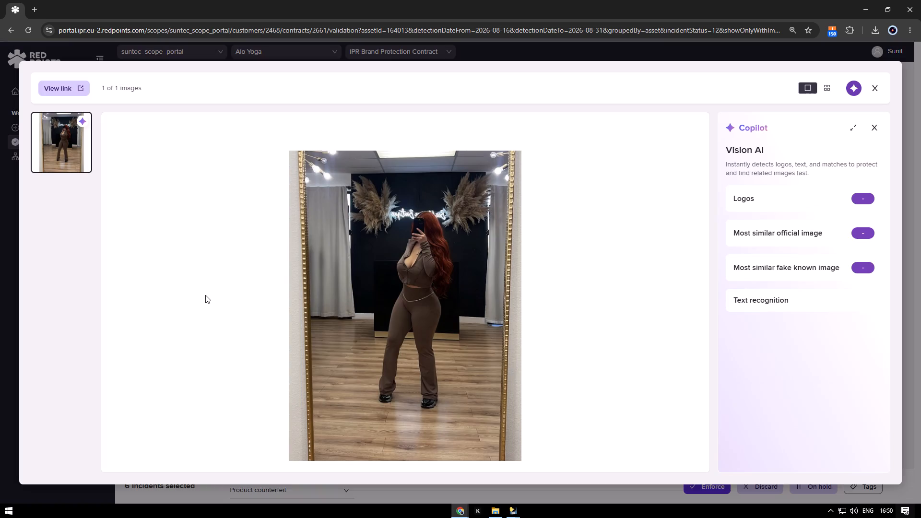
click(147, 289)
scroll(231, 293, down, 3)
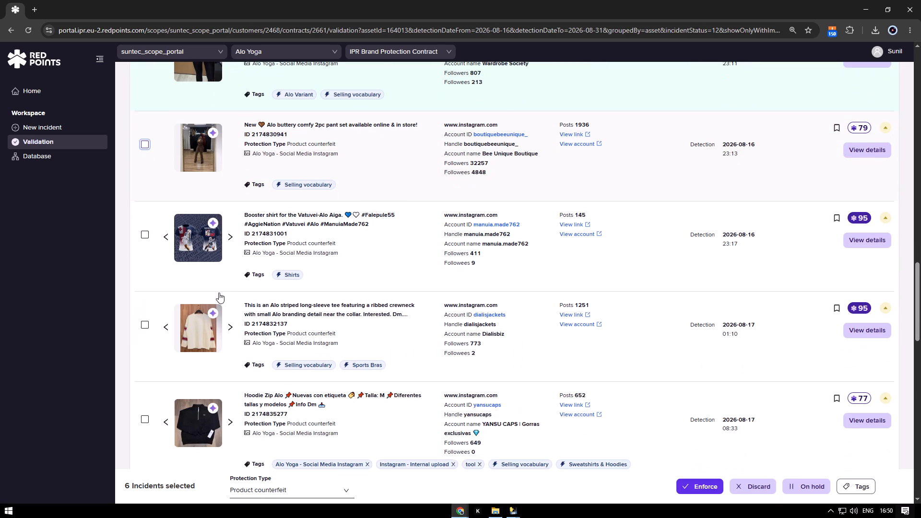
scroll(198, 310, down, 1)
click(144, 372)
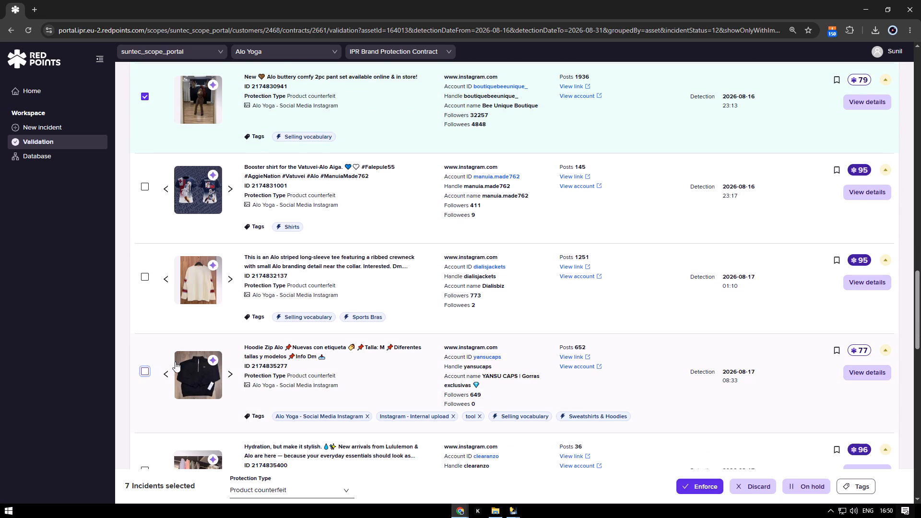
Review the remaining incidents on the page and add only "studio staples that never go out of style" to the selection.
scroll(286, 322, down, 3)
scroll(185, 359, down, 4)
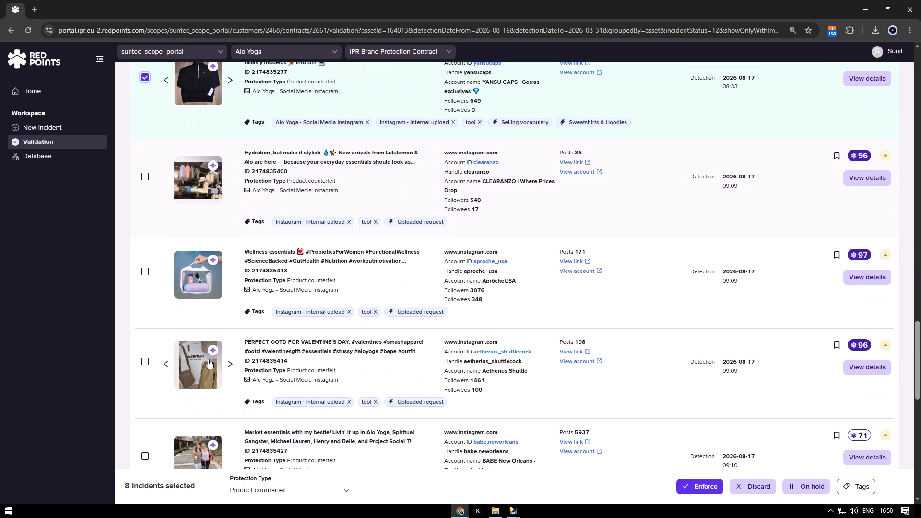
scroll(208, 359, down, 1)
scroll(259, 359, down, 6)
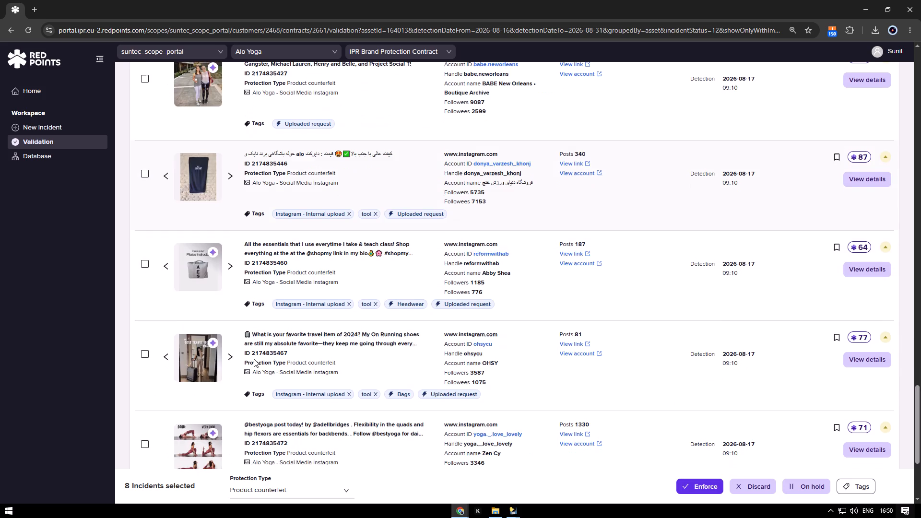
scroll(254, 359, down, 5)
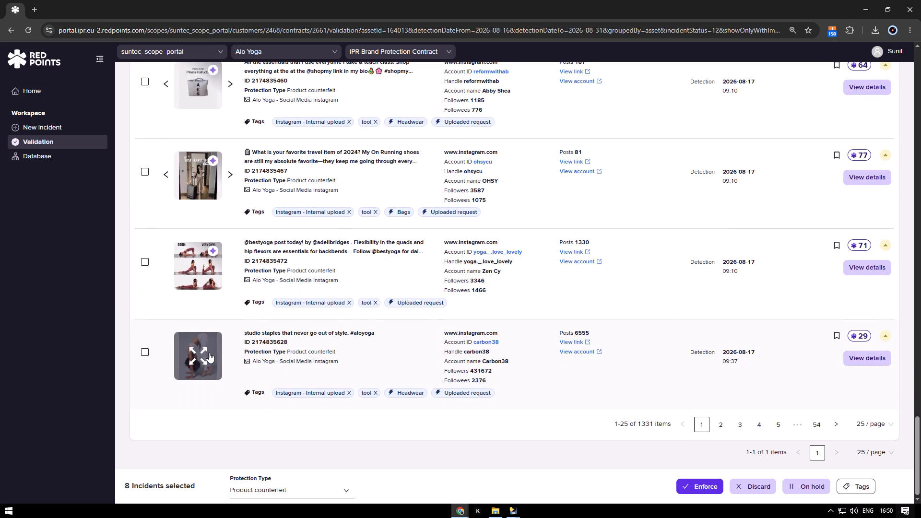
click(145, 353)
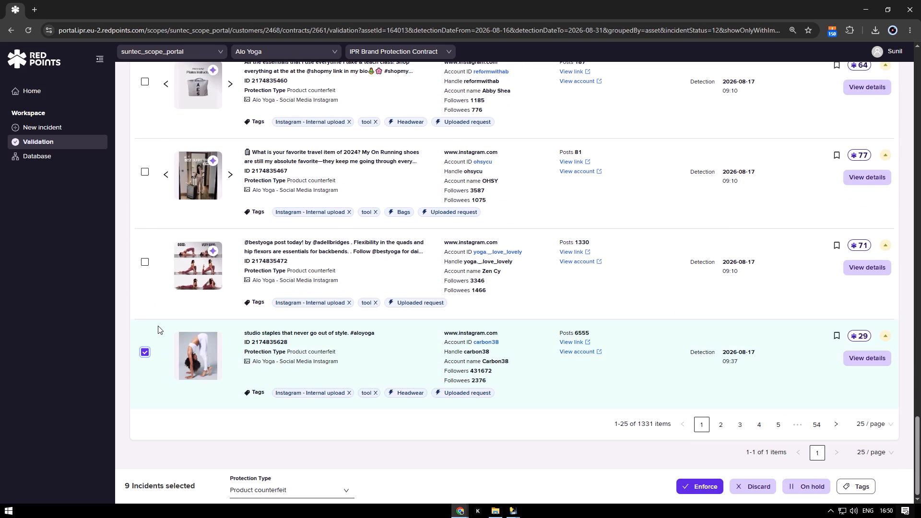
click(145, 265)
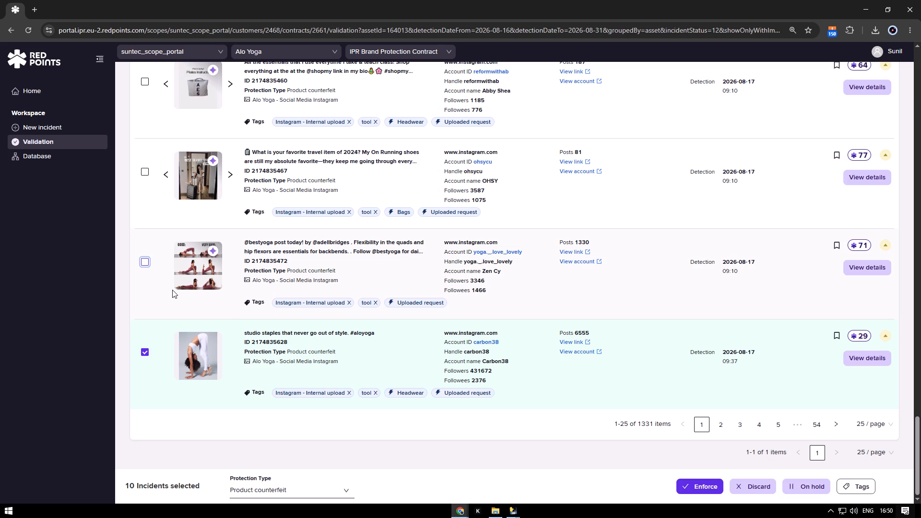
click(147, 262)
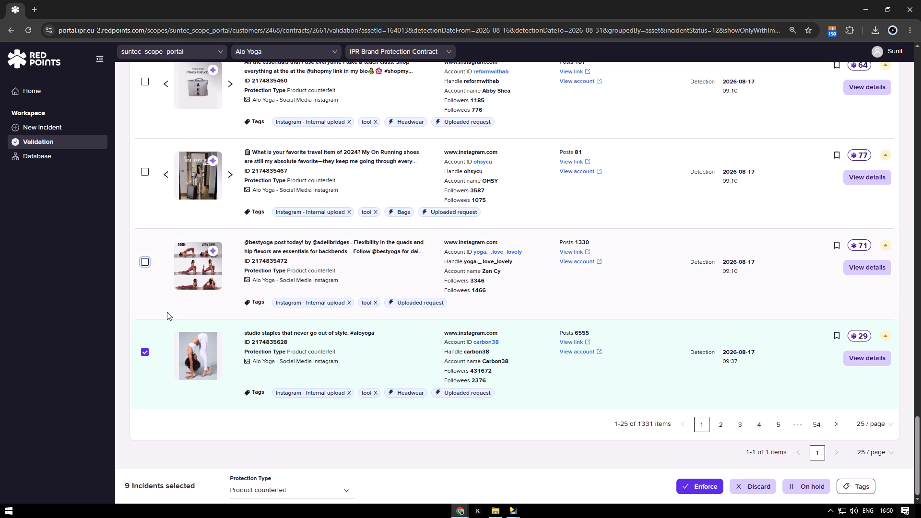
Go back over the reviewed incidents and add "Hydration, but make it stylish" to the selection.
scroll(165, 315, up, 8)
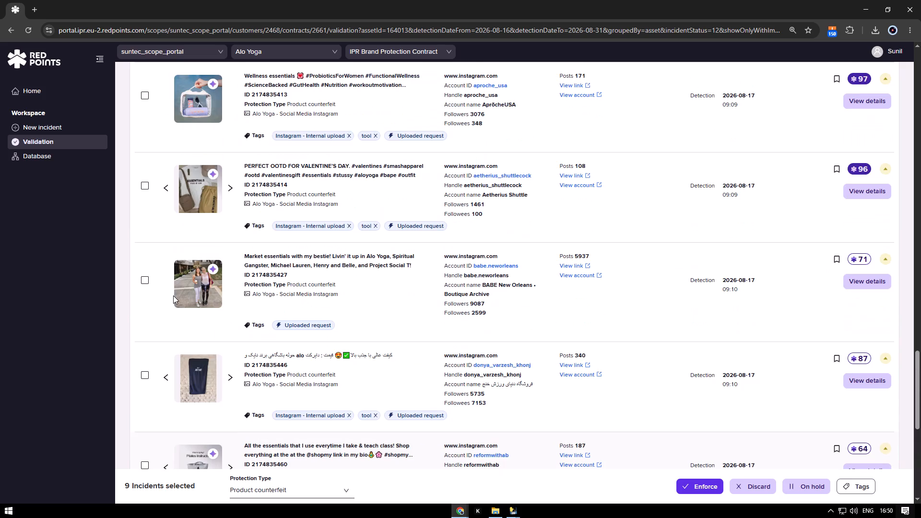
scroll(173, 295, up, 4)
click(155, 191)
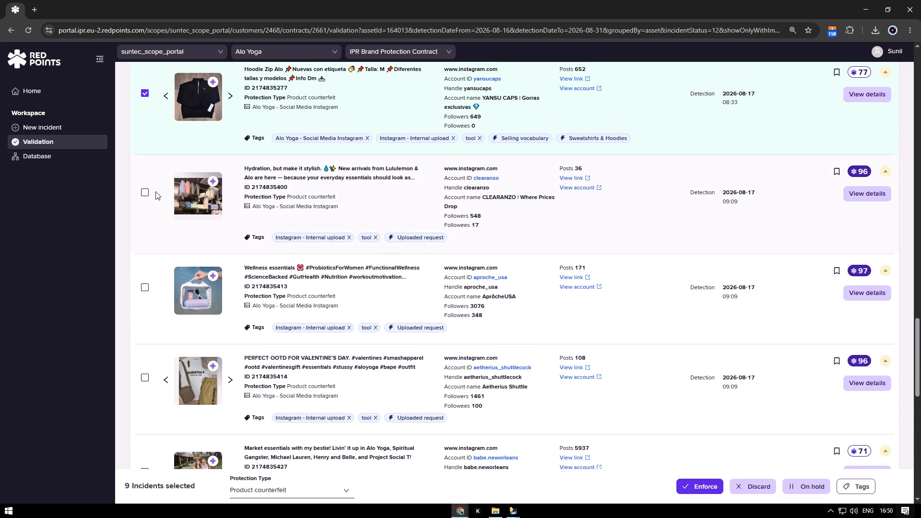
click(146, 192)
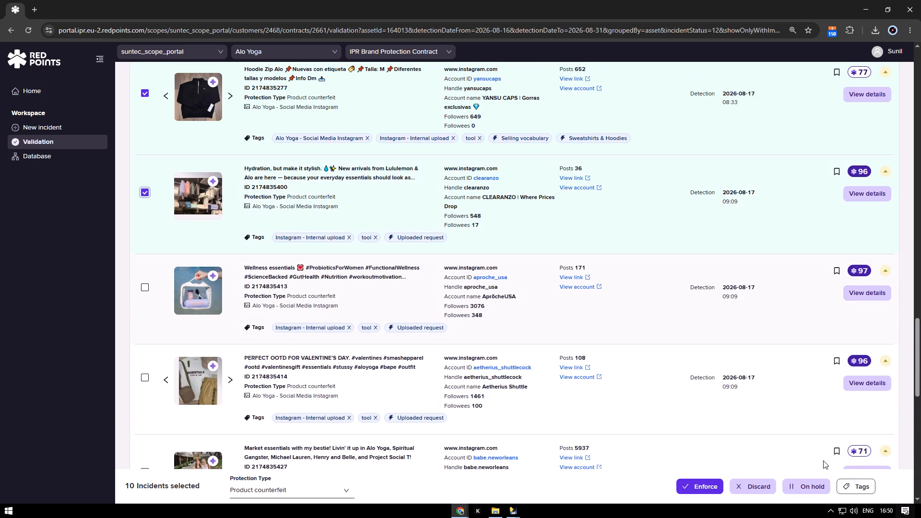
Open tag editing for the selected incidents and clear every existing tag from Alo Variant to Uploaded request.
click(853, 484)
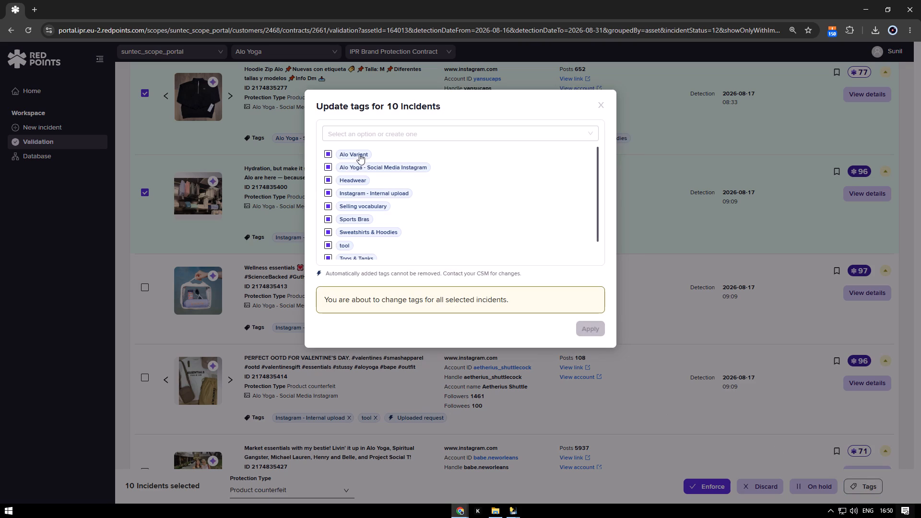
double_click(359, 154)
double_click(342, 165)
double_click(343, 182)
double_click(342, 197)
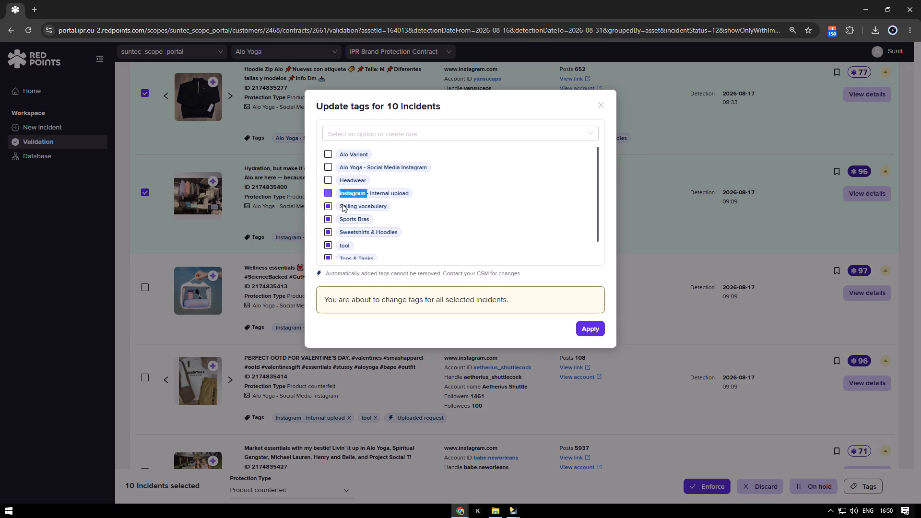
double_click(342, 207)
double_click(346, 216)
double_click(345, 229)
double_click(346, 247)
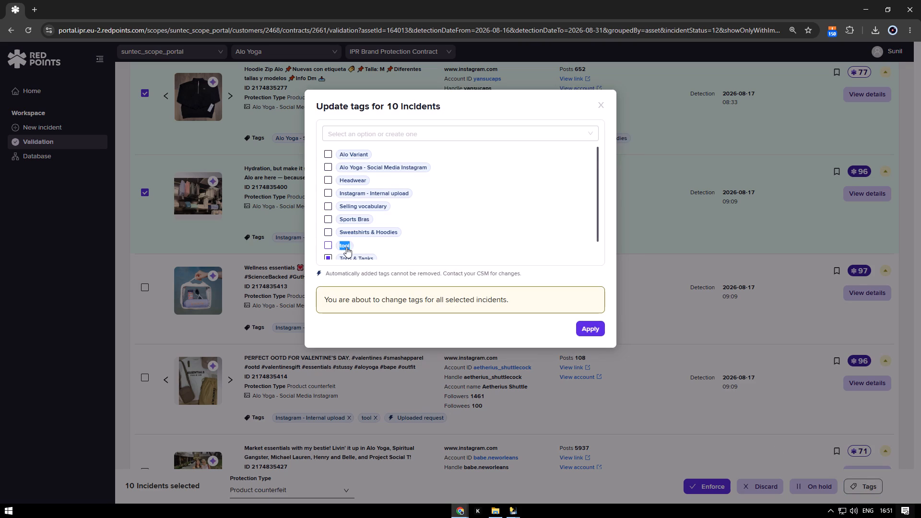
scroll(346, 247, down, 4)
double_click(346, 240)
double_click(349, 249)
Add the "Commercial activity" tag to the selected incidents and apply the tag update.
click(404, 139)
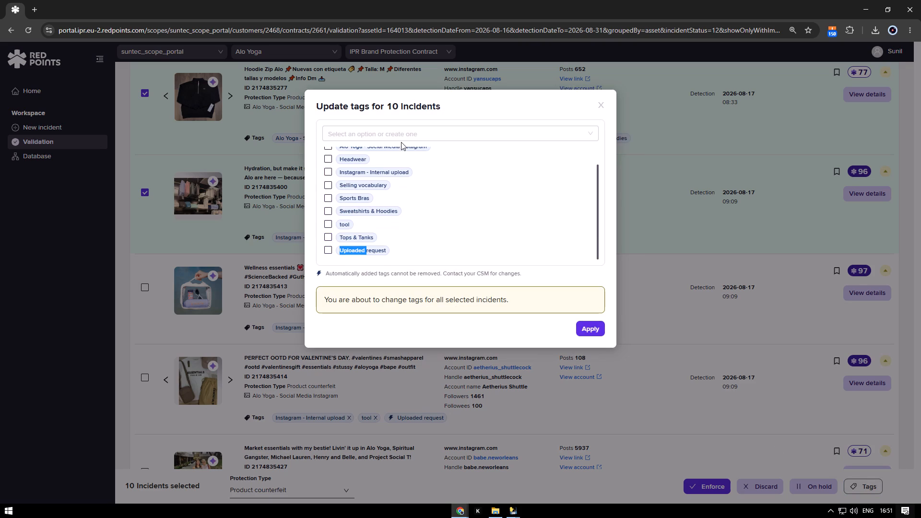
text(comm)
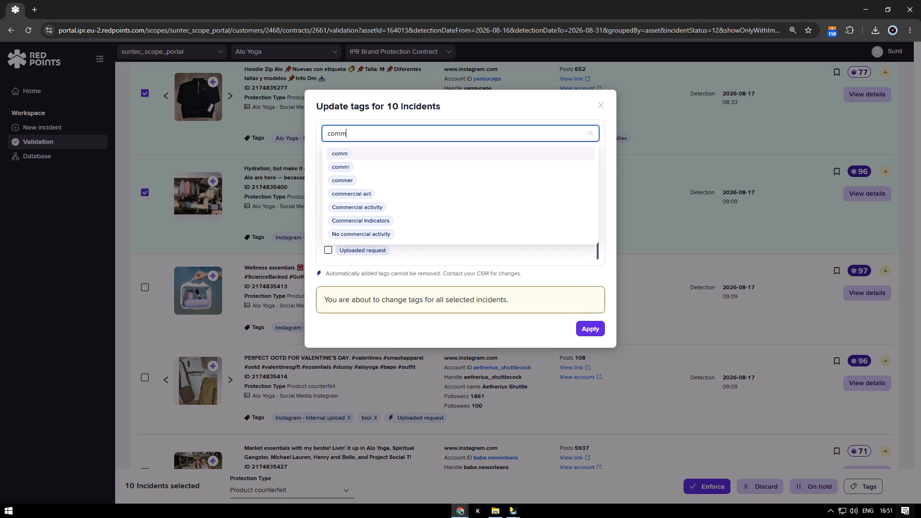
key(Up)
key(Up)
key(Up)
key(Return)
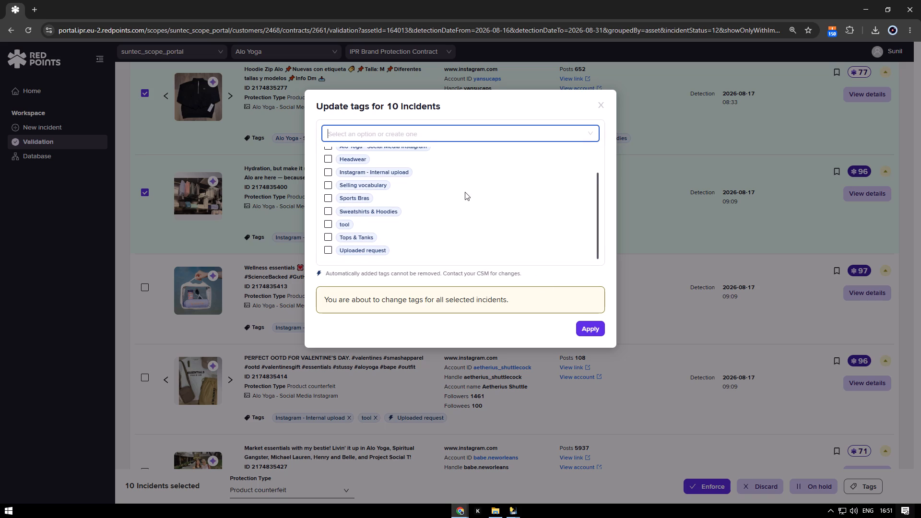
scroll(464, 190, up, 6)
click(594, 332)
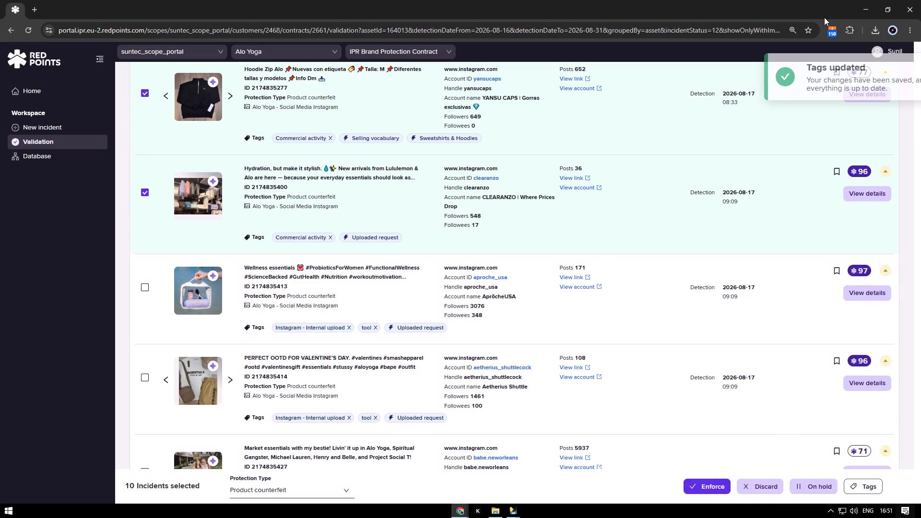
Open the Simple Counter Button extension's options and set the counter's new total to 160.
click(817, 31)
click(827, 35)
click(832, 45)
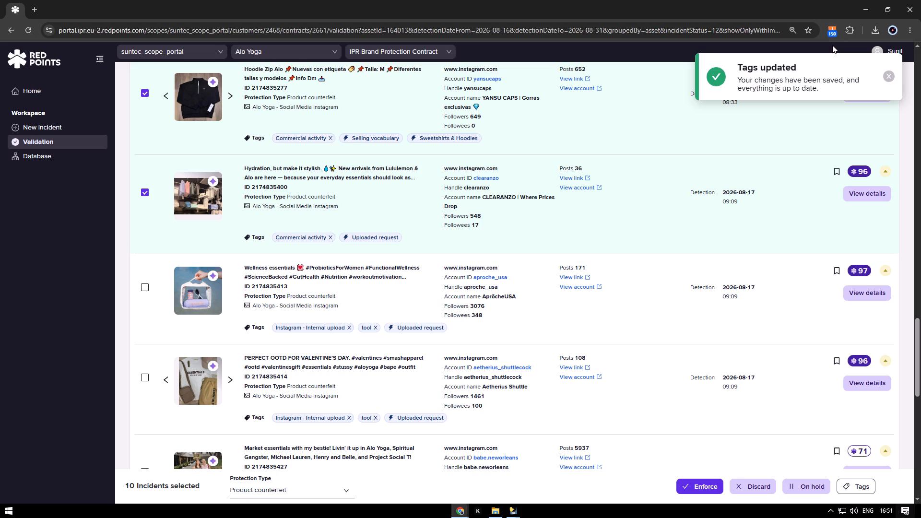
triple_click(831, 34)
click(831, 33)
right_click(830, 36)
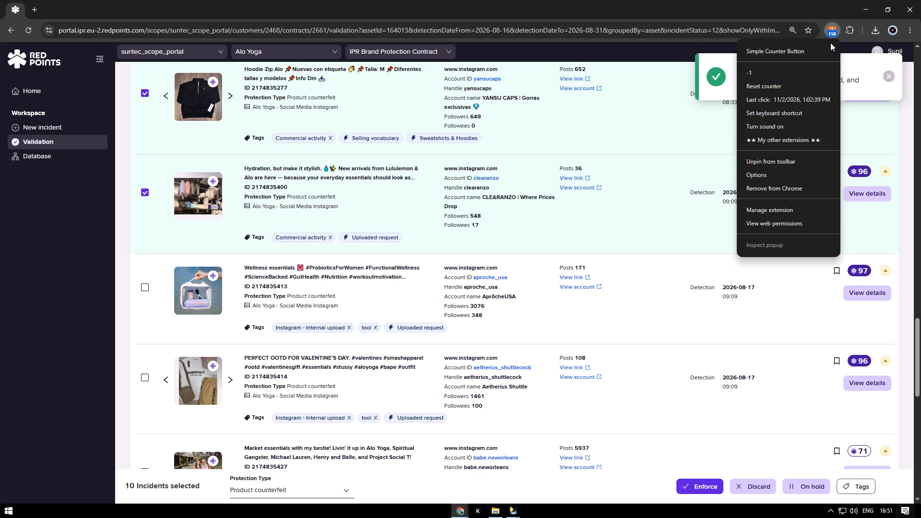
click(822, 173)
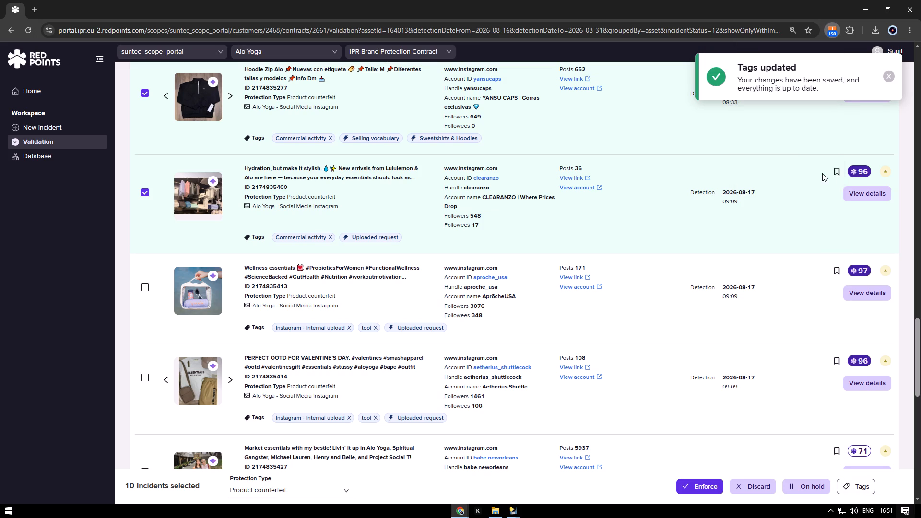
click(393, 129)
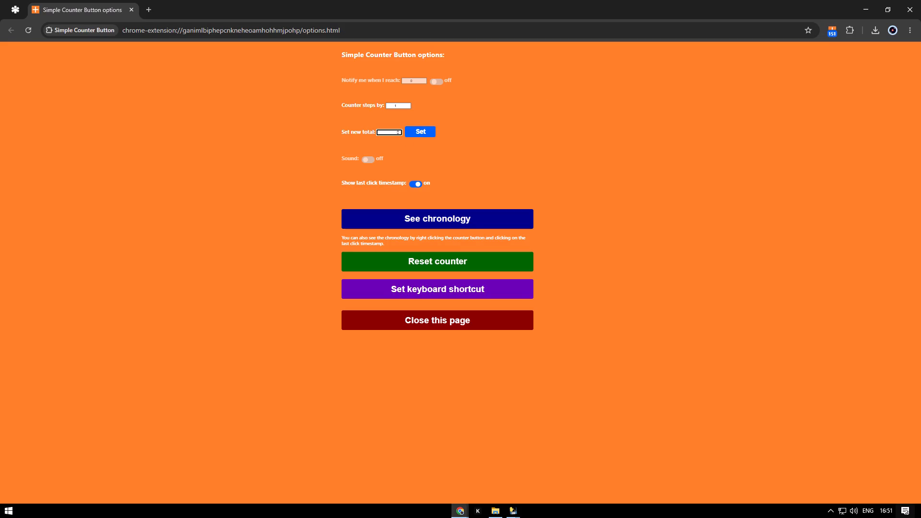
text(160)
click(417, 132)
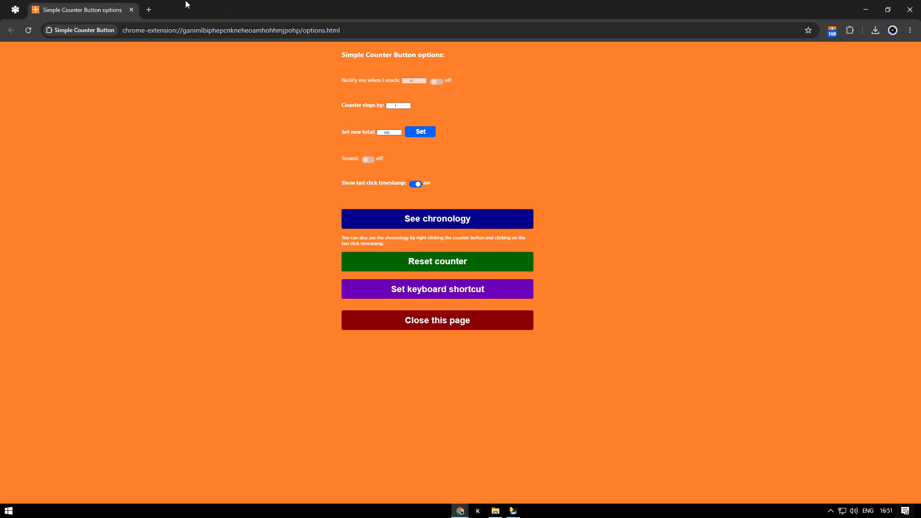
Close the Simple Counter Button options page.
middle_click(93, 0)
Return to the start of the pending incident list and deselect all the tagged incidents.
middle_click(504, 315)
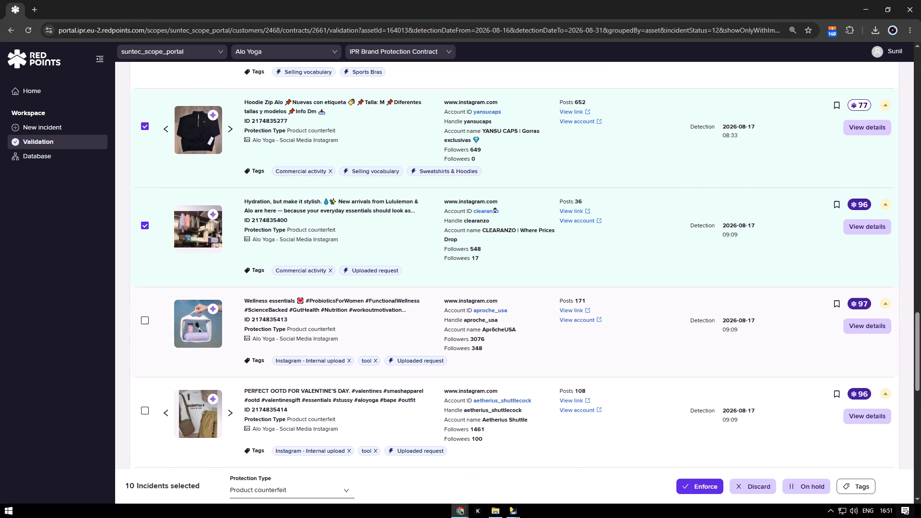
click(488, 255)
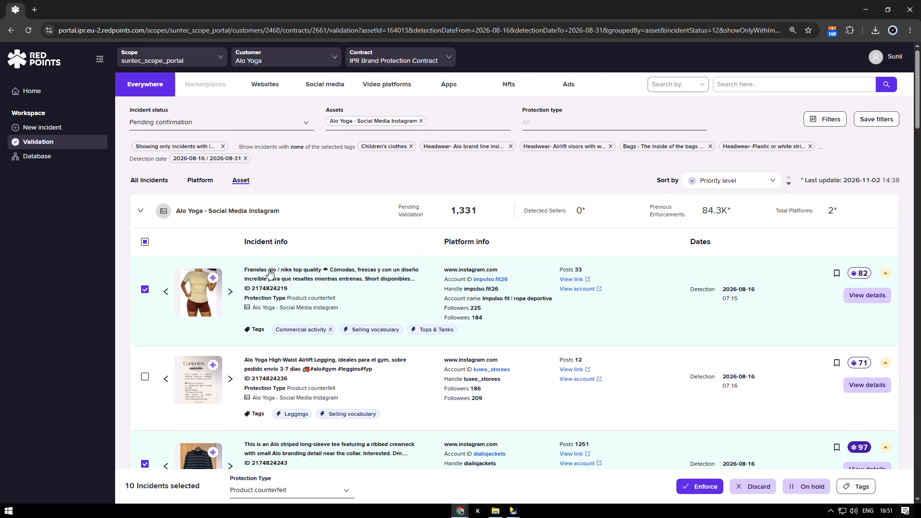
double_click(145, 243)
Select the pending incidents from luxee_storeex (Airlift Legging) and dherissfashion_gsepatu ("Set vest rajut alo pink").
scroll(210, 222, down, 4)
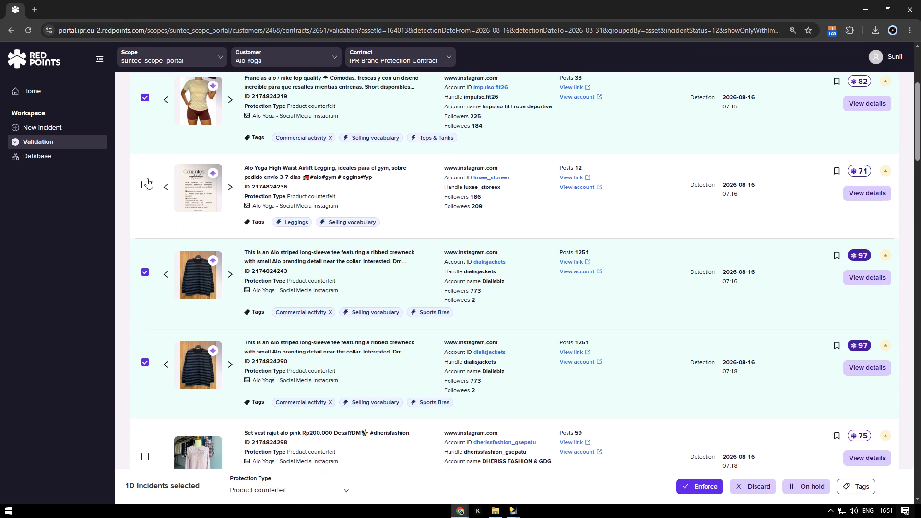
click(143, 184)
scroll(252, 206, down, 3)
scroll(263, 196, up, 1)
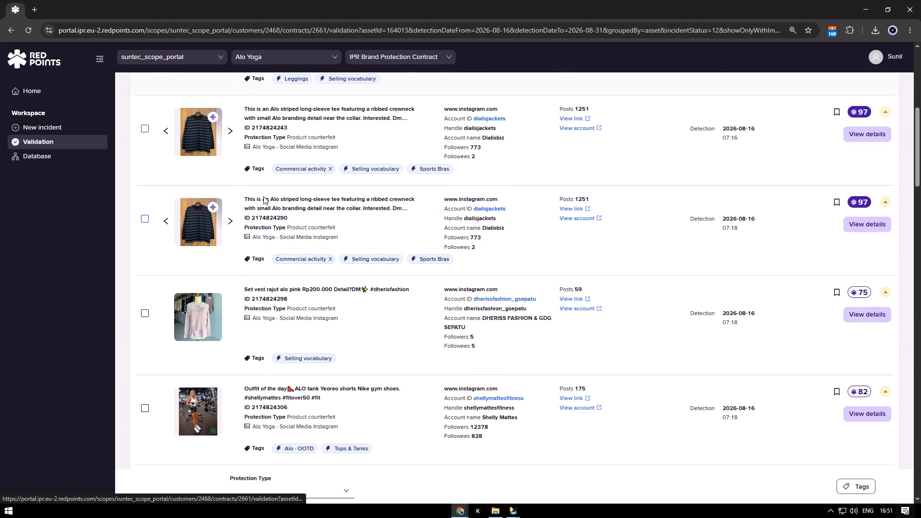
scroll(263, 196, up, 1)
scroll(193, 278, down, 4)
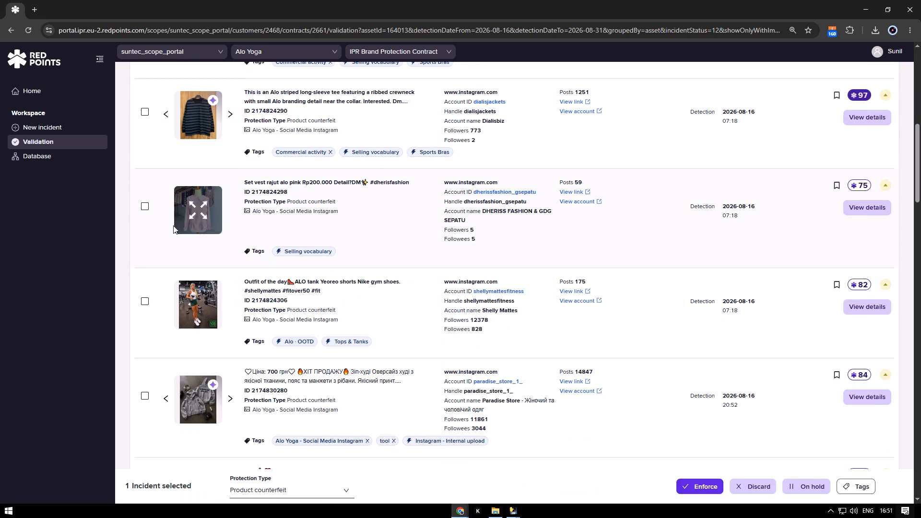
click(145, 207)
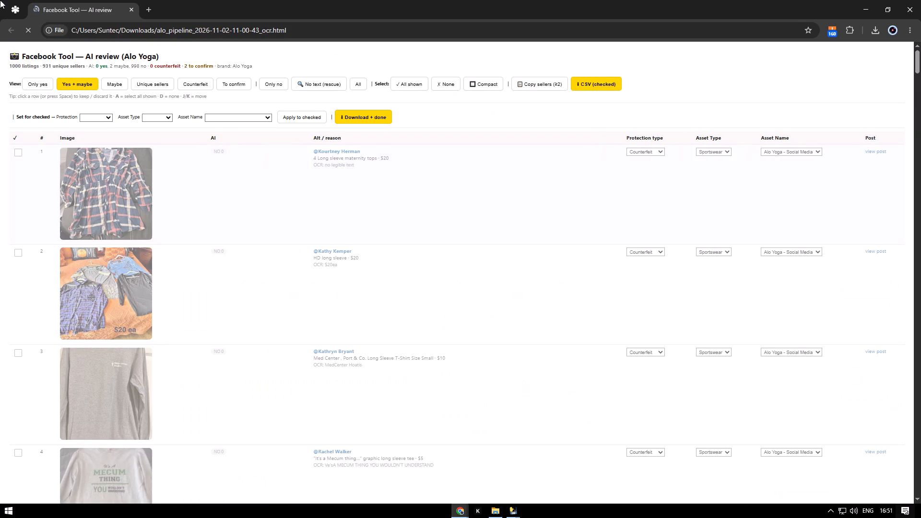
click(148, 39)
click(154, 32)
key(ctrl+c)
key(ctrl+c)
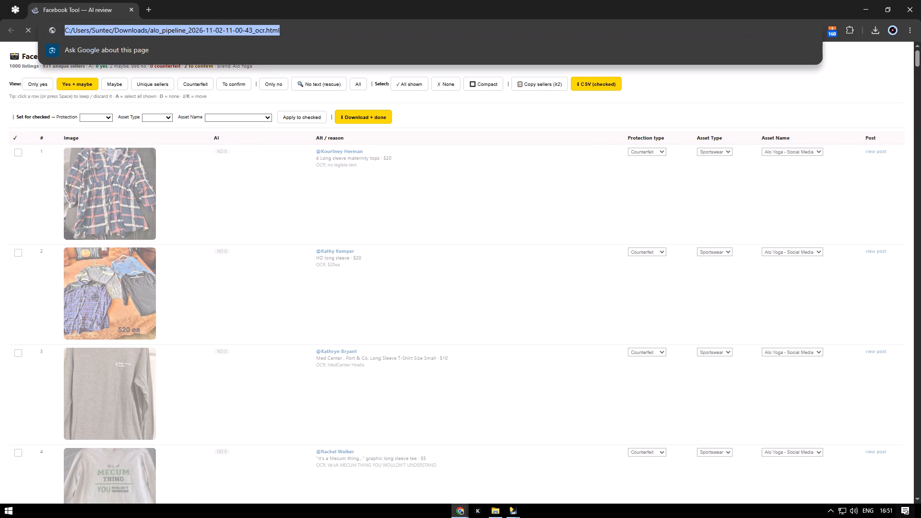
key(ctrl+c)
key(ctrl+c)
key(alt+Tab)
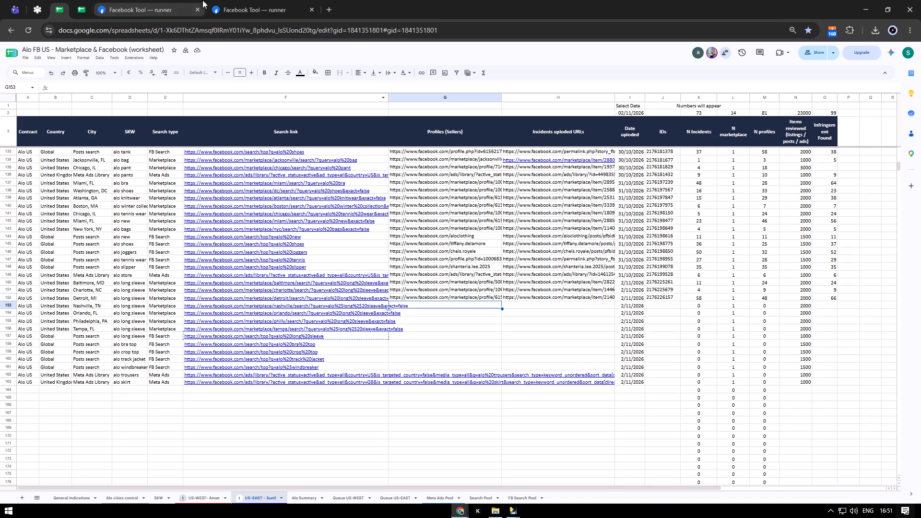
key(ctrl+t)
key(ctrl+v)
key(Return)
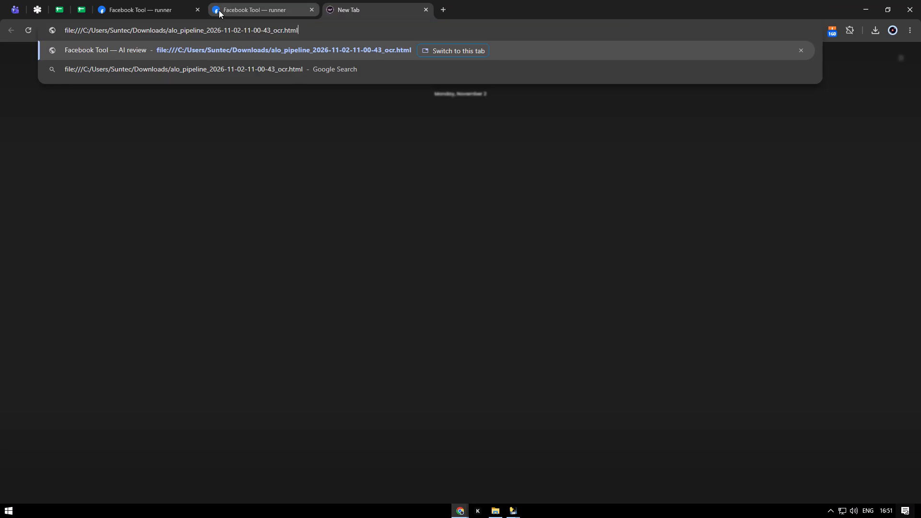
key(alt+Tab)
key(ctrl+w)
key(alt+Tab)
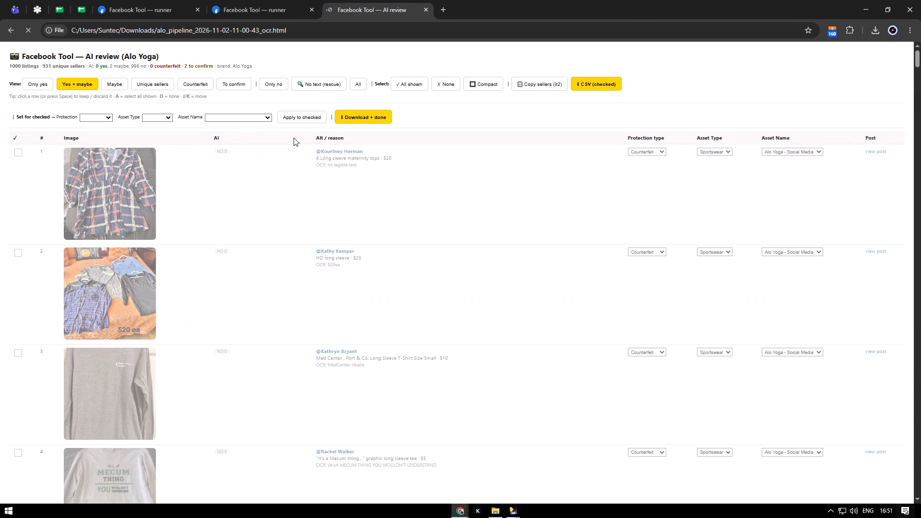
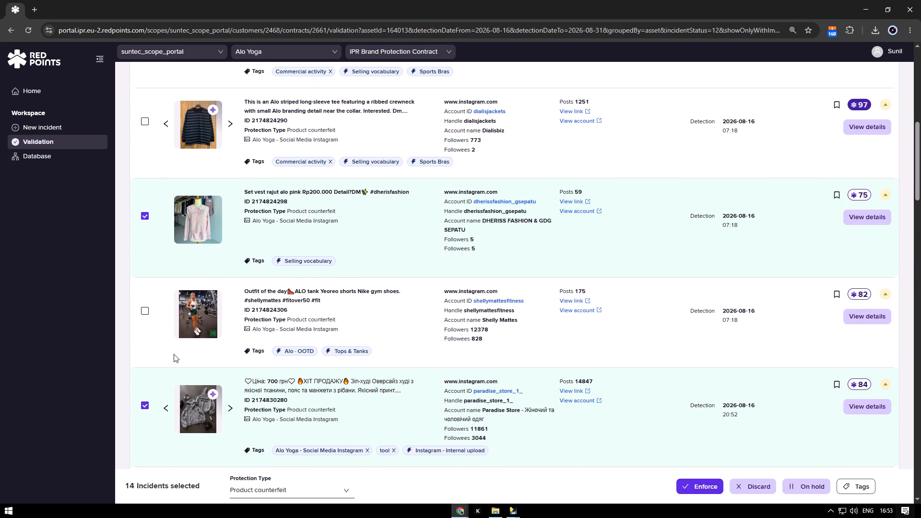
click(142, 310)
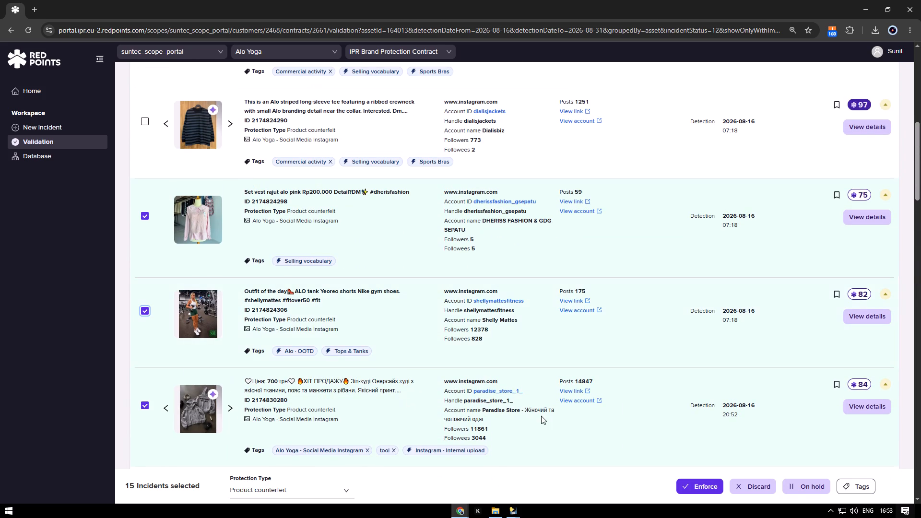
In the tag update for the 15 selected incidents, deselect every existing tag from "Alo - OOTD" through "Uploaded request".
click(855, 488)
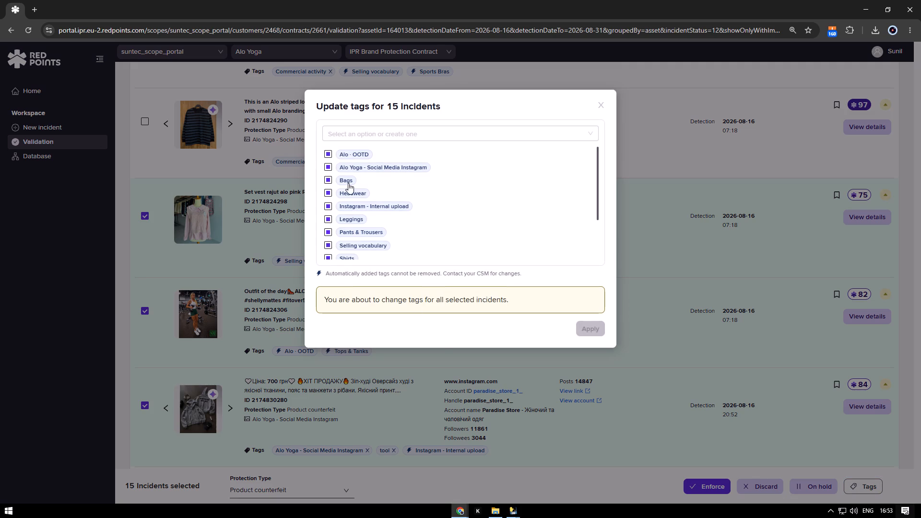
click(358, 154)
click(357, 153)
double_click(358, 162)
double_click(358, 165)
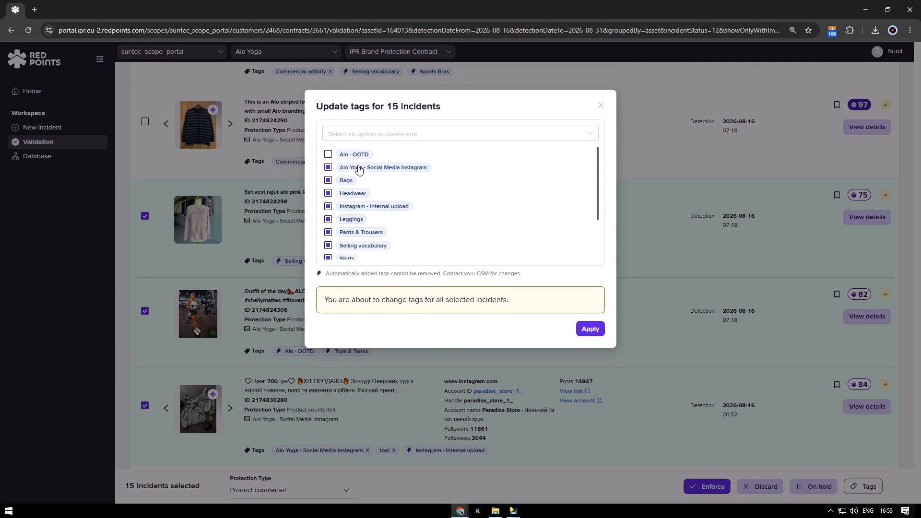
double_click(346, 179)
double_click(348, 192)
double_click(349, 204)
double_click(350, 219)
double_click(349, 231)
double_click(351, 244)
double_click(345, 258)
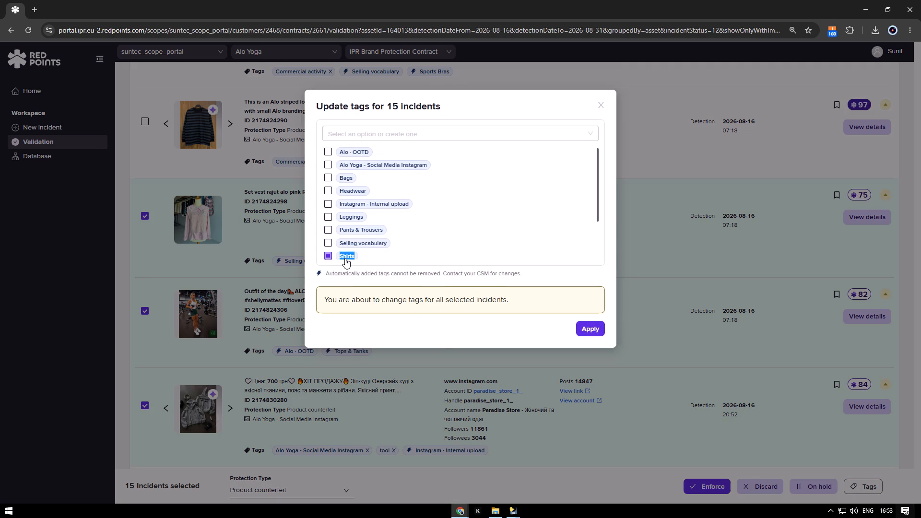
scroll(377, 247, down, 4)
click(347, 204)
double_click(345, 212)
double_click(344, 223)
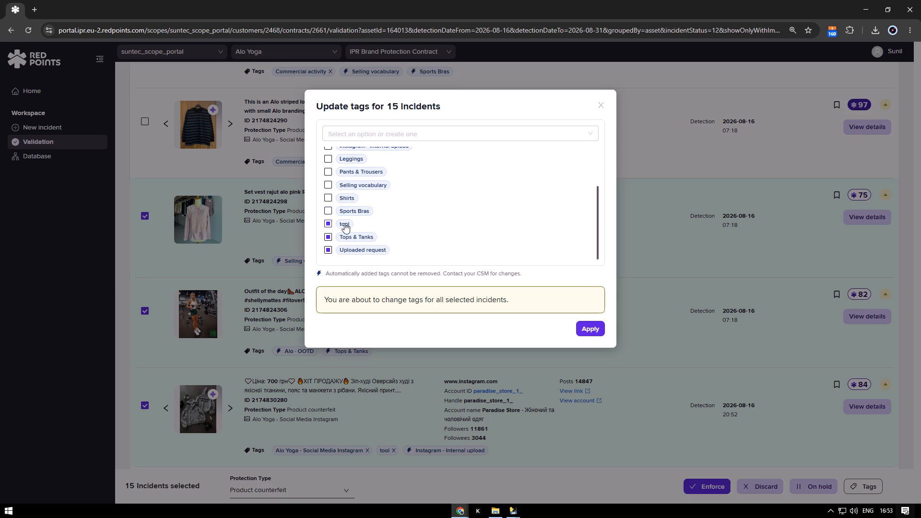
double_click(346, 237)
double_click(346, 248)
scroll(419, 239, down, 5)
click(418, 239)
Add the existing "Unrelated content" tag to the selected incidents and apply the tag update.
click(415, 139)
text(unrel)
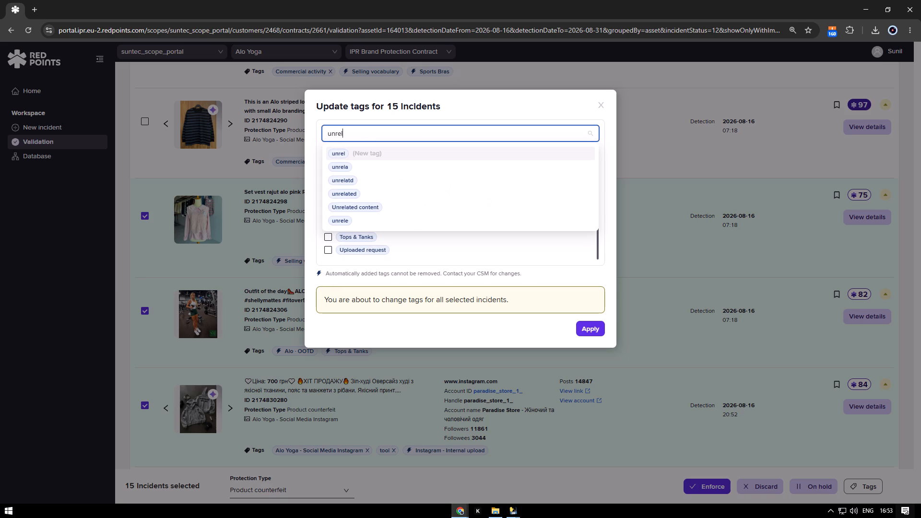
key(Up)
key(Up)
key(Return)
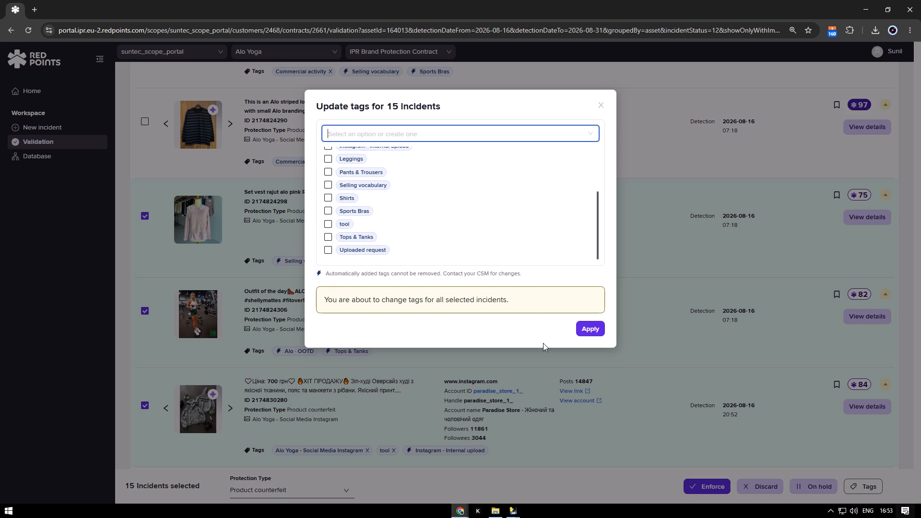
click(590, 327)
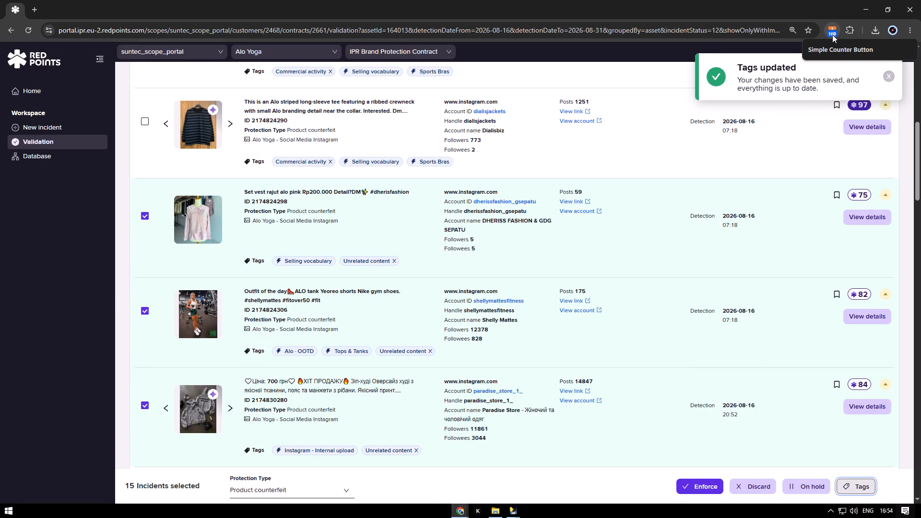
Raise the Simple Counter Button extension's count to 175 to include the 15 incidents just tagged.
triple_click(832, 35)
triple_click(832, 35)
triple_click(832, 35)
triple_click(832, 35)
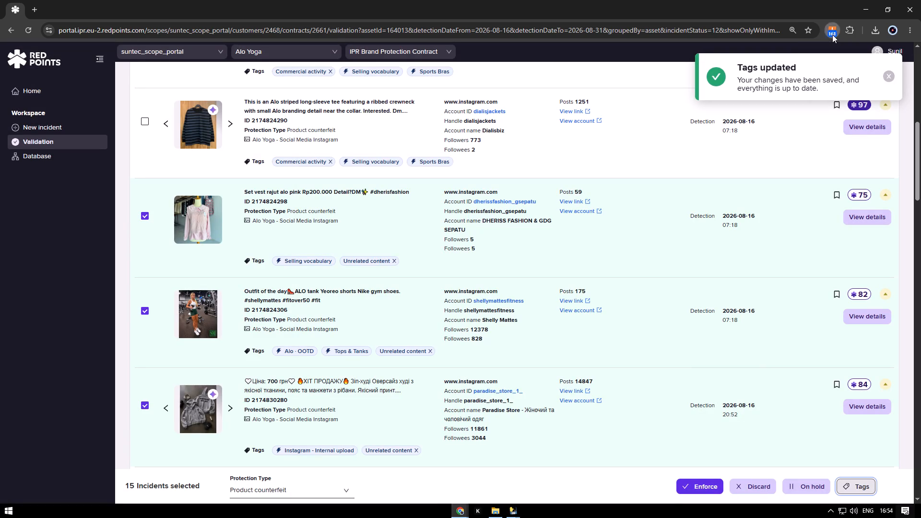
triple_click(832, 35)
triple_click(832, 35)
triple_click(832, 35)
triple_click(832, 35)
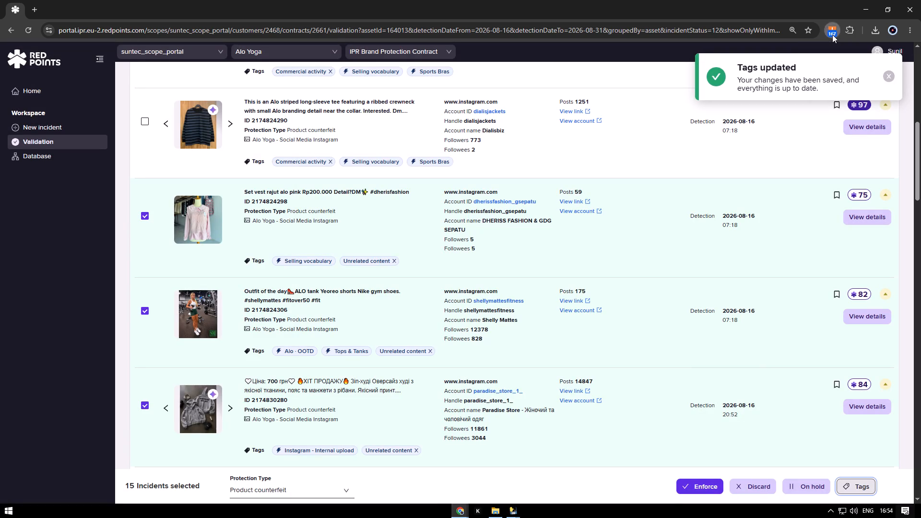
triple_click(832, 35)
triple_click(832, 35)
click(832, 35)
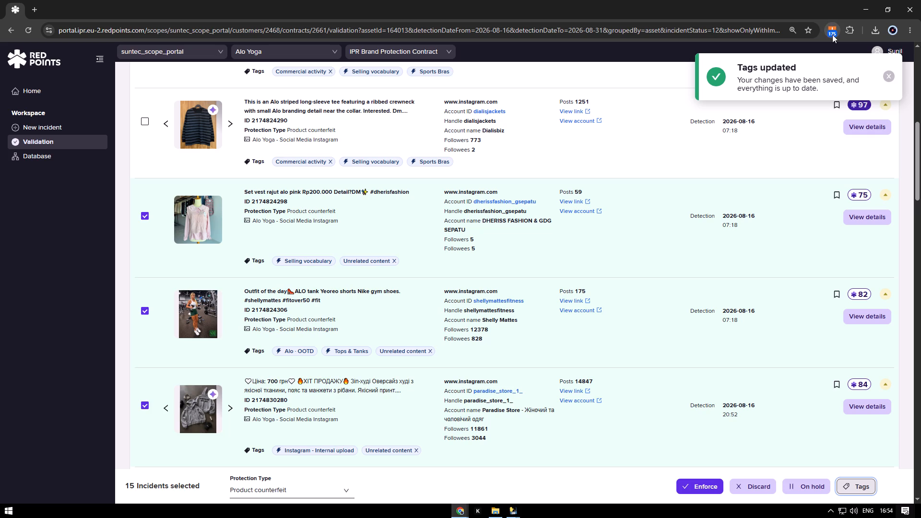
right_click(832, 35)
click(814, 73)
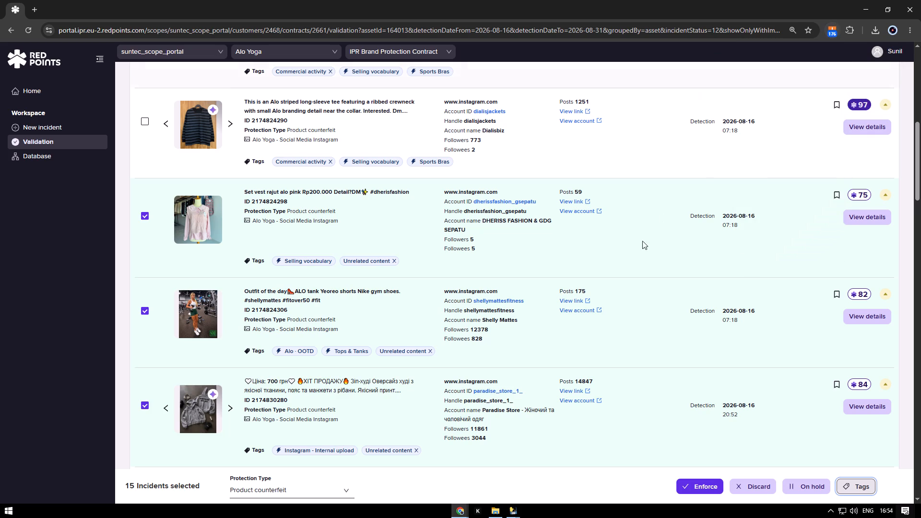
Clear the selection of all incidents in the Alo Yoga - Social Media Instagram list.
middle_click(627, 340)
click(638, 219)
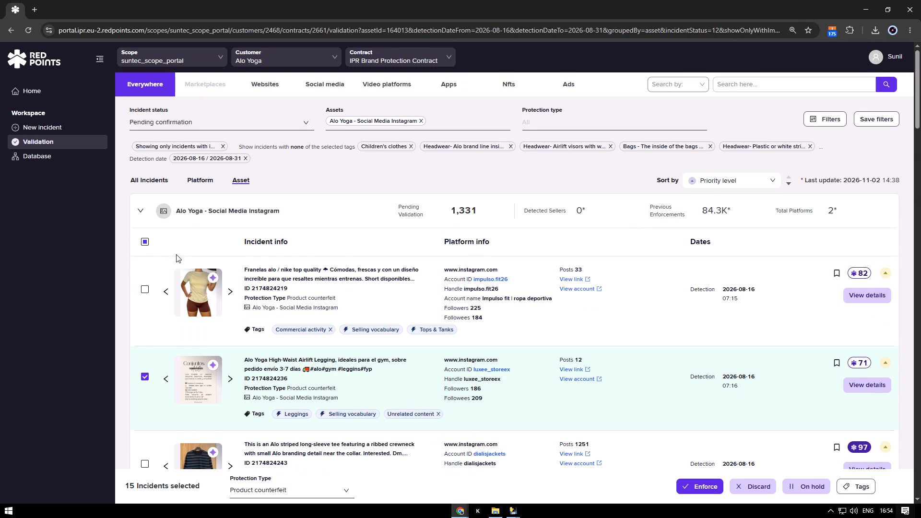
double_click(144, 246)
Switch to the FB-OCR consoles, close the finished run, check the other run's progress and return to the Red Points portal.
key(alt+Tab)
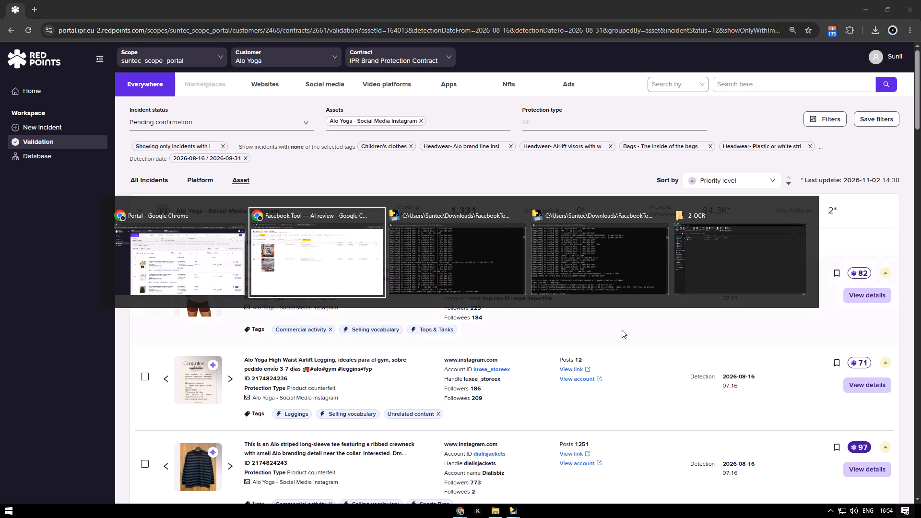
key(alt+Tab)
key(alt+Tab)
key(Return)
key(alt+Tab)
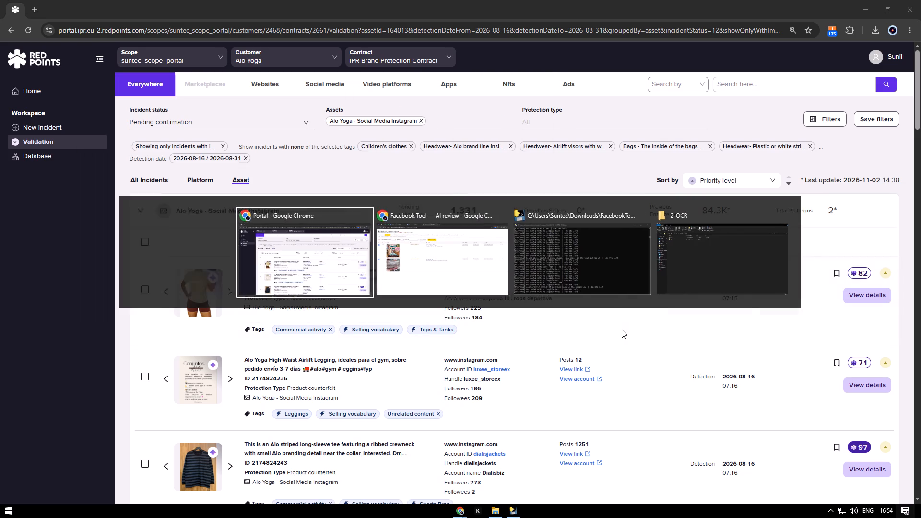
key(alt+Tab)
key(alt+Tab)
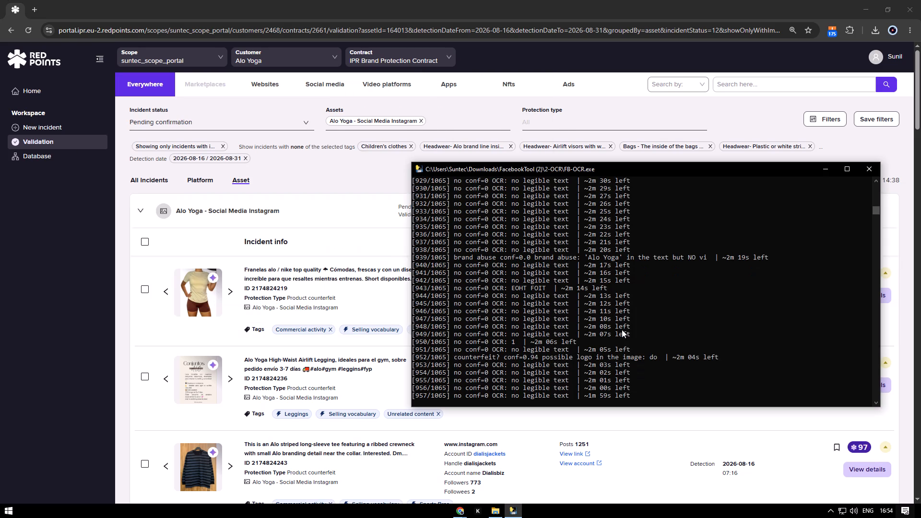
key(alt+Tab)
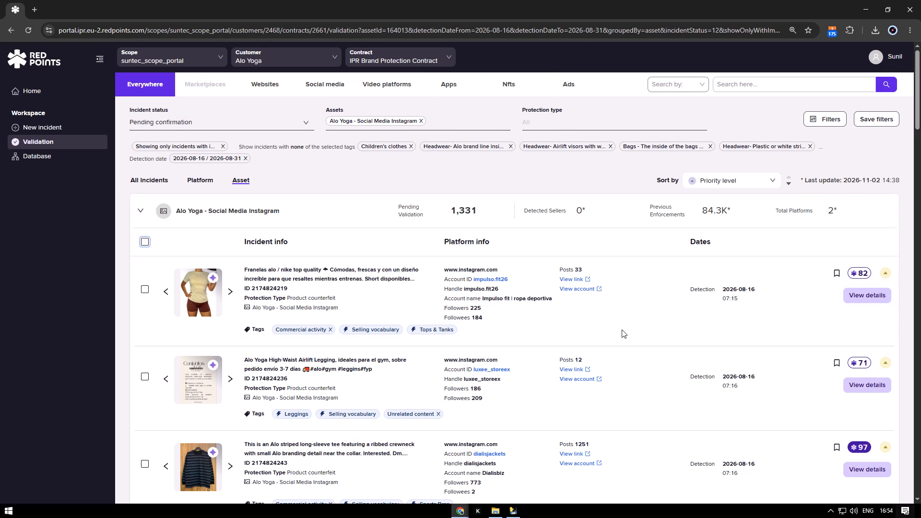
Open page 3 of the Alo Yoga - Social Media Instagram incident list.
middle_click(641, 243)
click(660, 413)
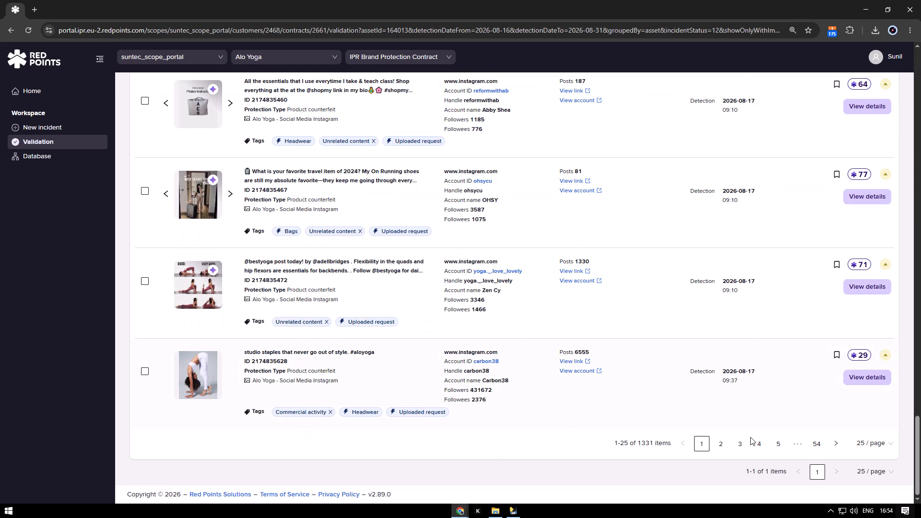
click(740, 444)
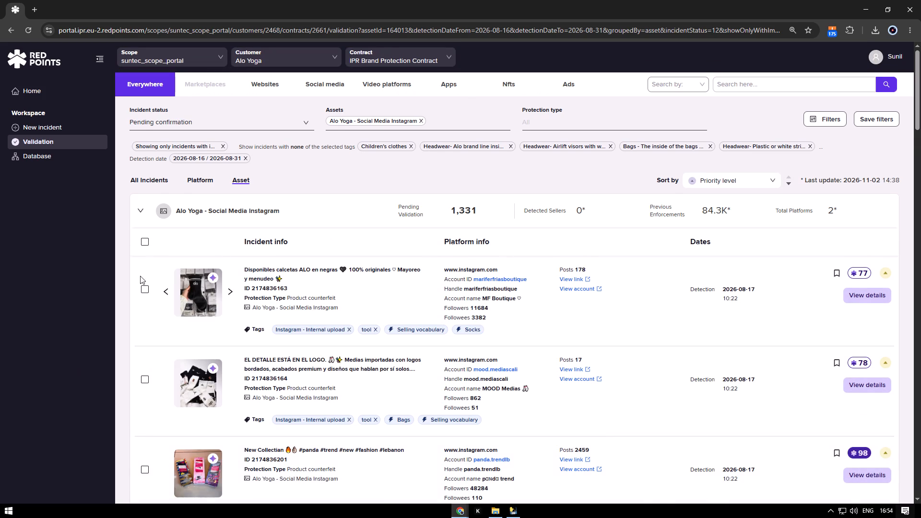
Inspect both images of the "Disponibles calcetas ALO en negras" incident and select that incident.
click(181, 307)
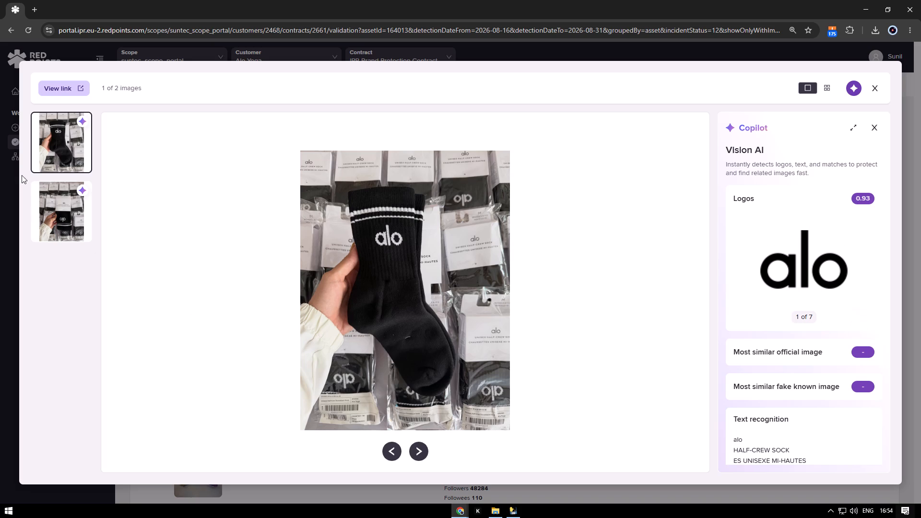
click(59, 202)
key(Escape)
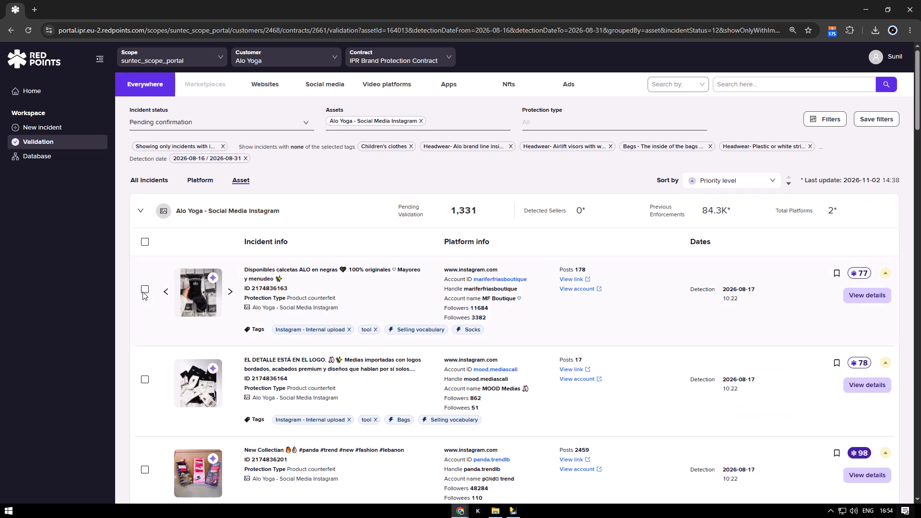
click(143, 291)
Inspect the image of the "EL DETALLE ESTÁ EN EL LOGO" socks incident and add the incident to the selection.
scroll(197, 371, down, 3)
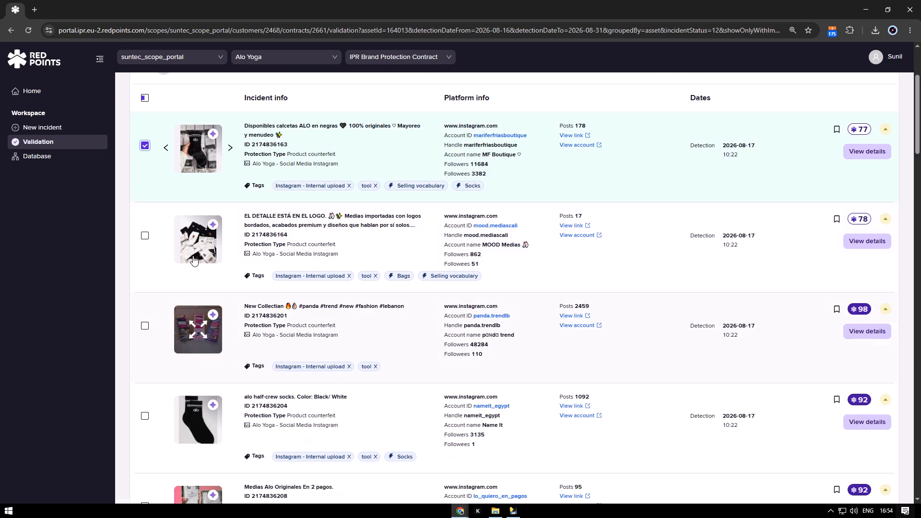
click(193, 256)
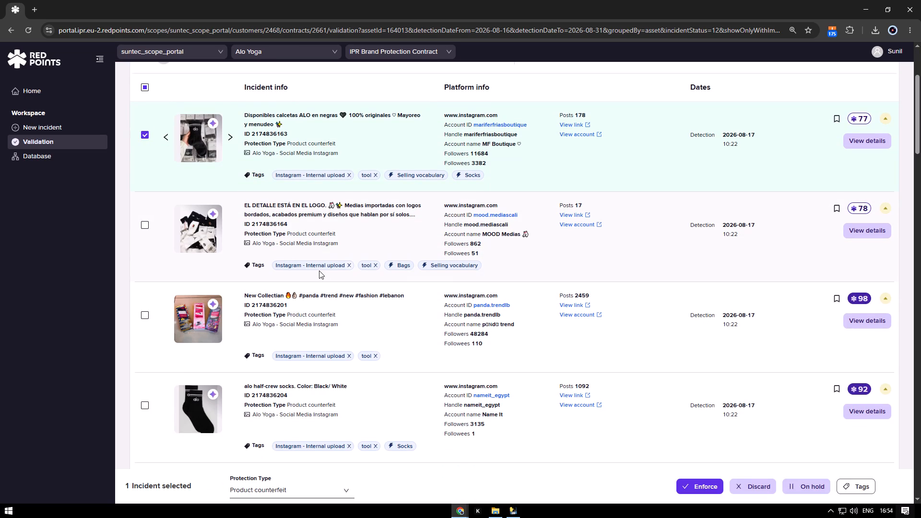
click(183, 240)
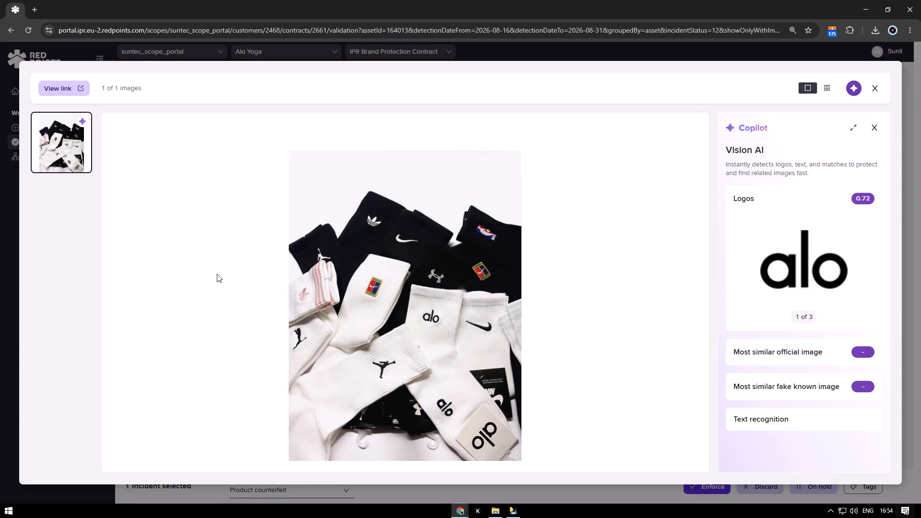
key(Escape)
click(146, 226)
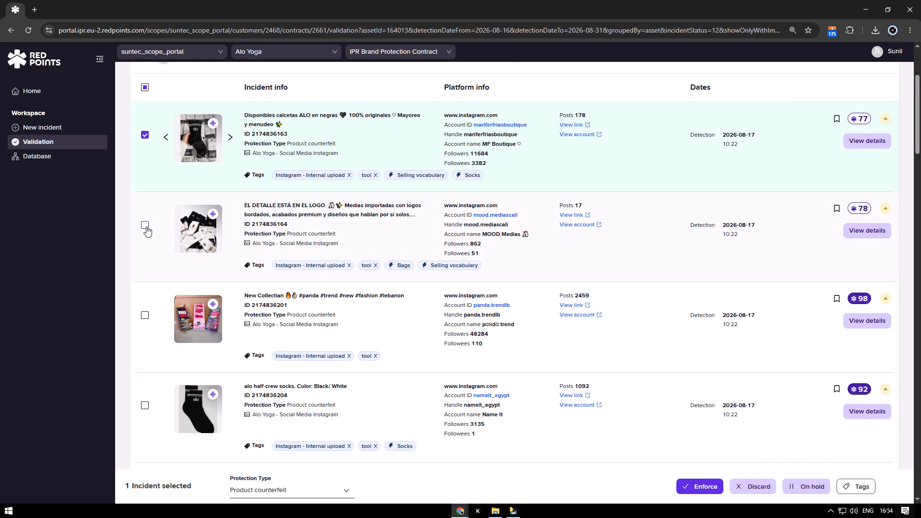
Add the "alo half-crew socks" and "Medias Alo Originales En 2 pagos" incidents to the selection.
scroll(164, 283, down, 2)
click(142, 308)
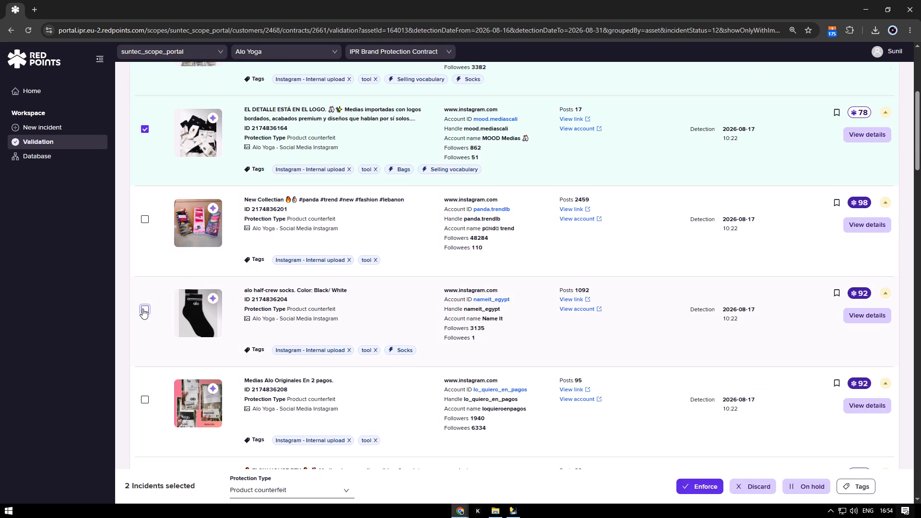
scroll(170, 355, down, 3)
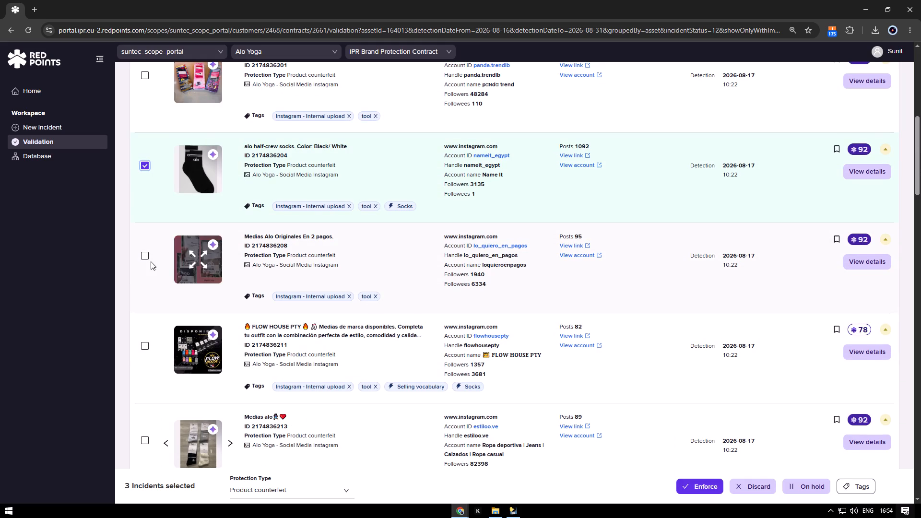
click(146, 255)
Inspect the image of the "FLOW HOUSE PTY" socks incident and add the incident to the selection.
scroll(176, 335, down, 2)
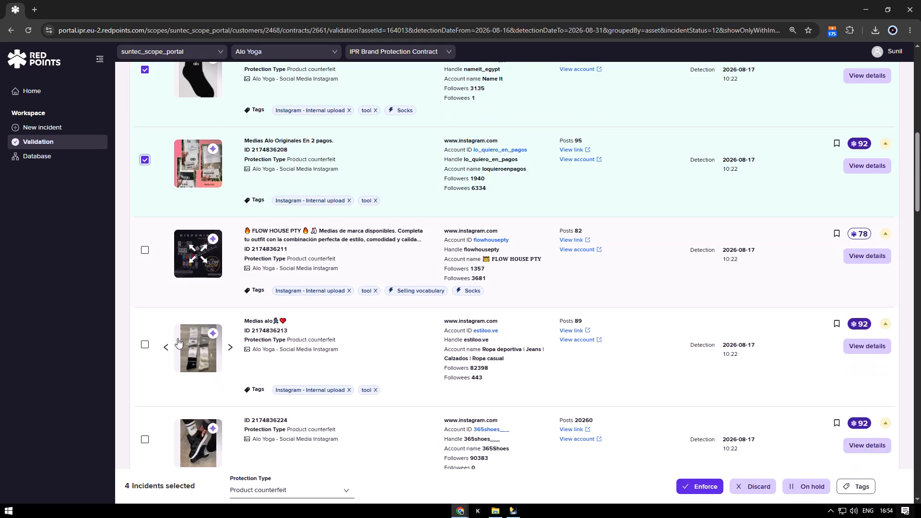
scroll(176, 338, up, 4)
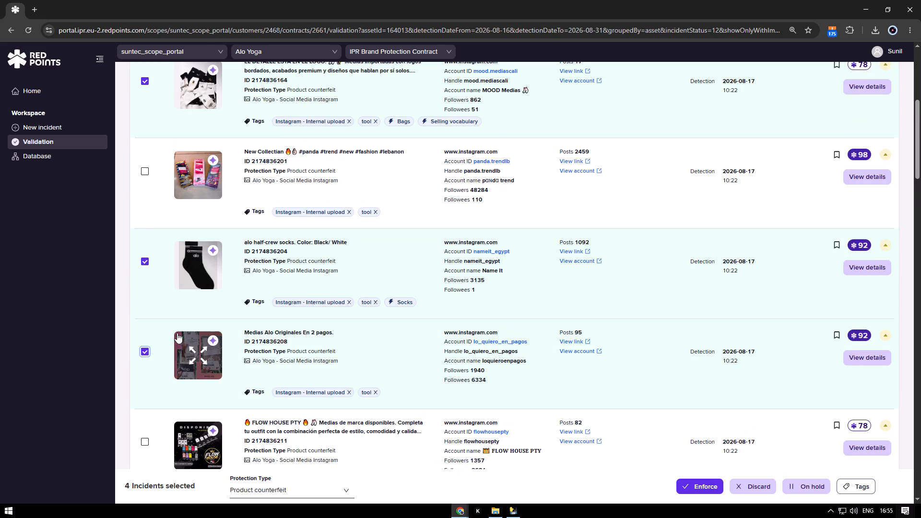
scroll(177, 334, down, 2)
click(182, 352)
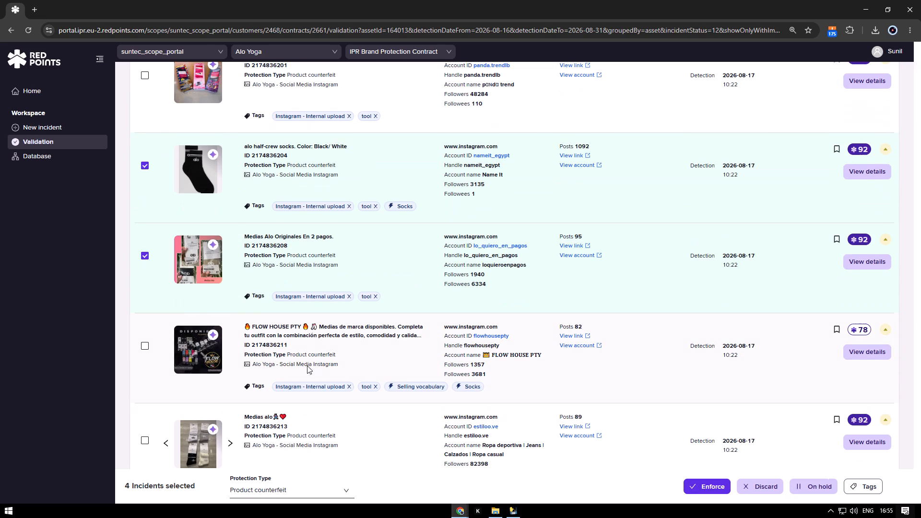
key(Escape)
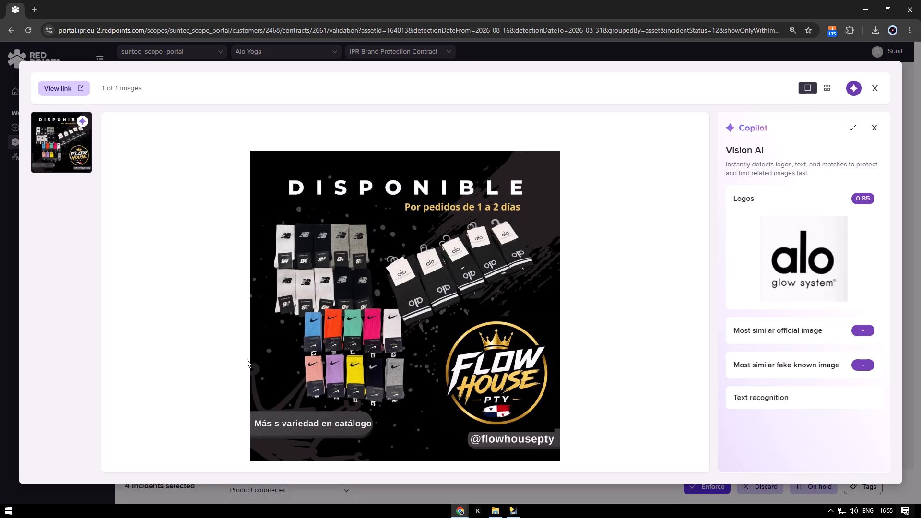
click(142, 344)
Add the "Medias alo", 365shoes, "Opções em meias para corrida" and "POV: solo venías por un par" incidents to the selection.
scroll(197, 343, down, 4)
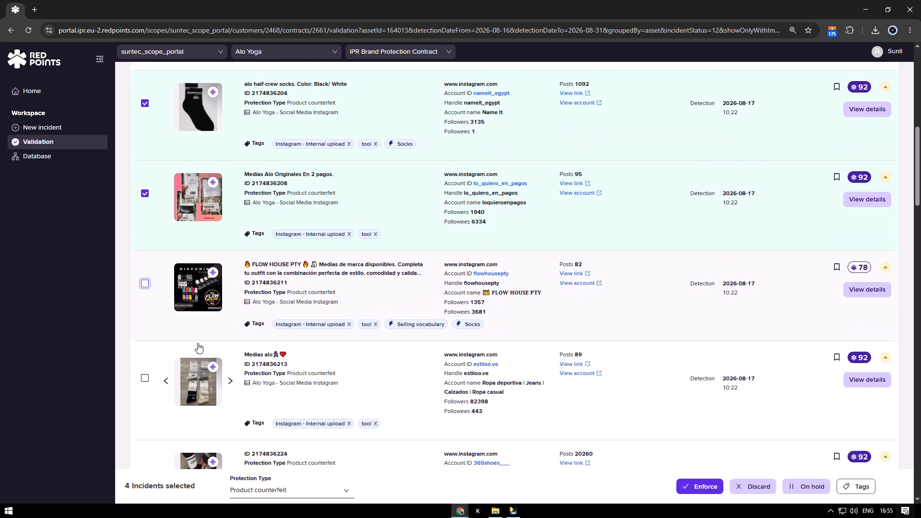
click(147, 249)
click(144, 343)
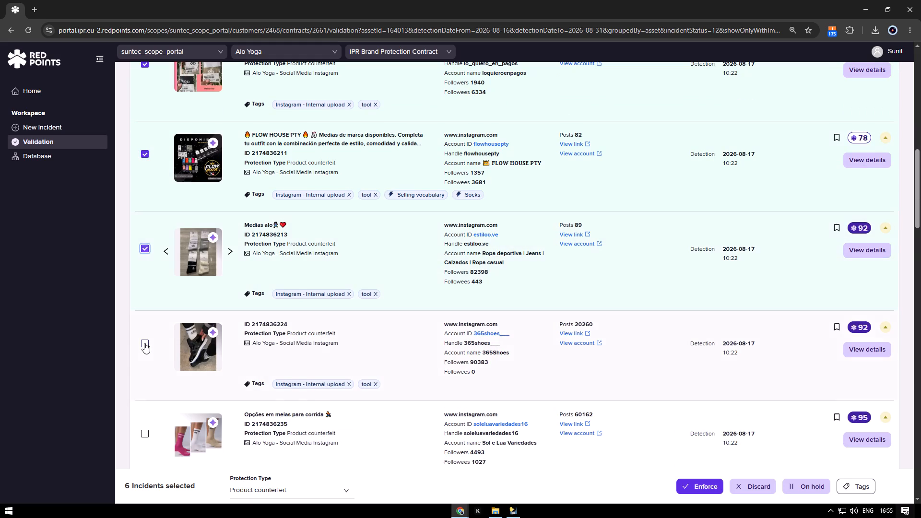
scroll(150, 340, down, 3)
click(144, 287)
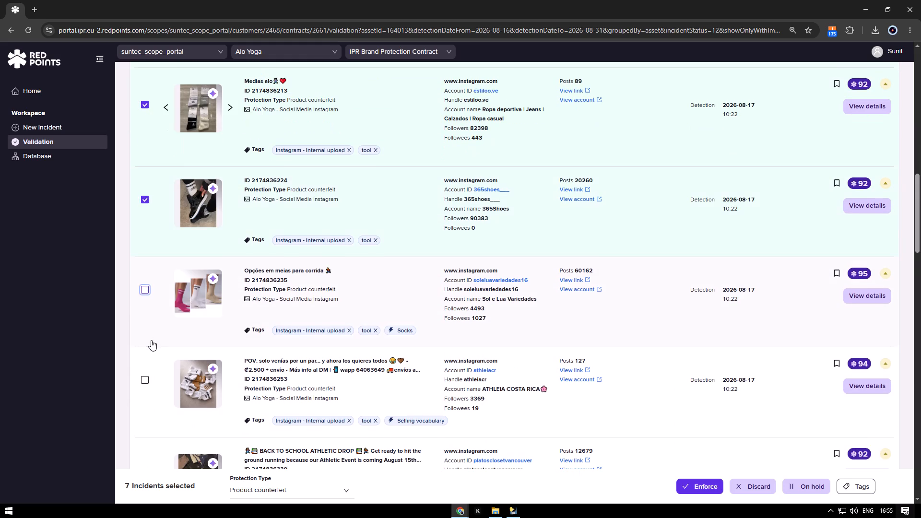
scroll(151, 340, down, 2)
click(147, 292)
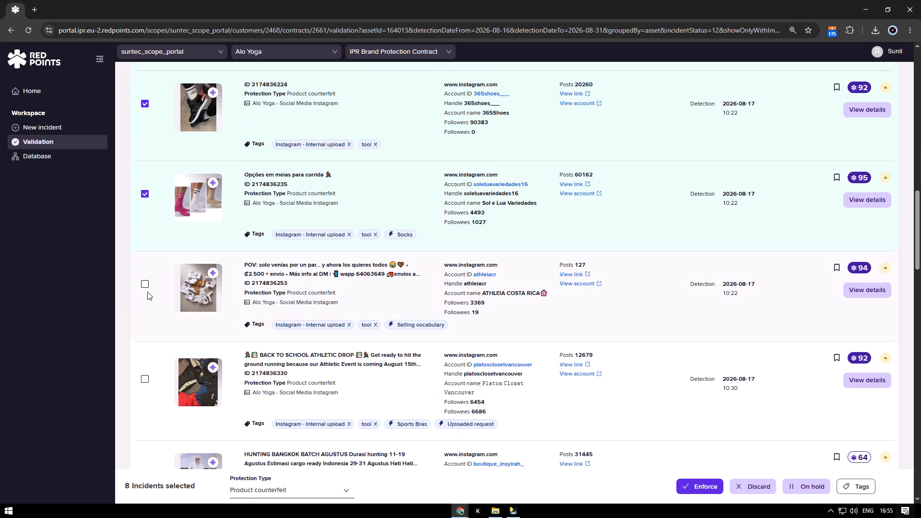
click(148, 282)
Inspect the lead images of the "BACK TO SCHOOL ATHLETIC DROP", "HUNTING BANGKOK BATCH AGUSTUS" and Korean-captioned alo outfit incidents.
scroll(151, 353, down, 2)
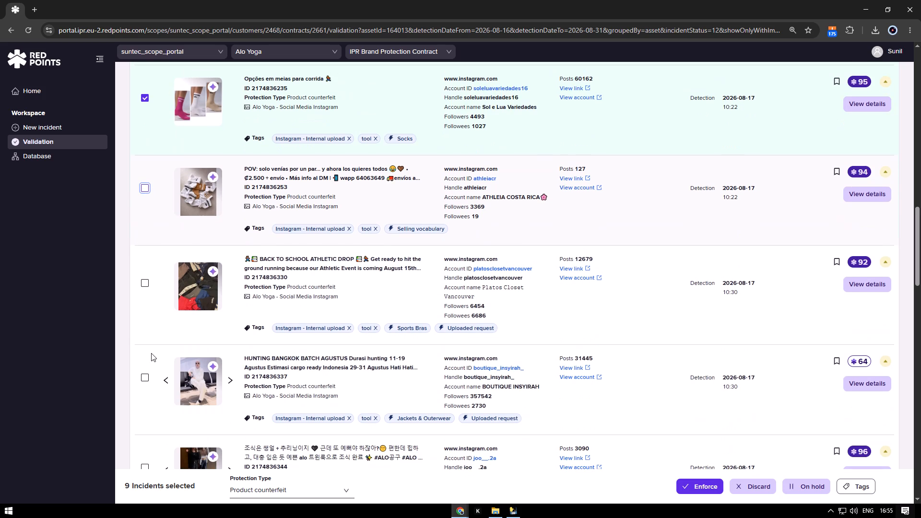
click(190, 288)
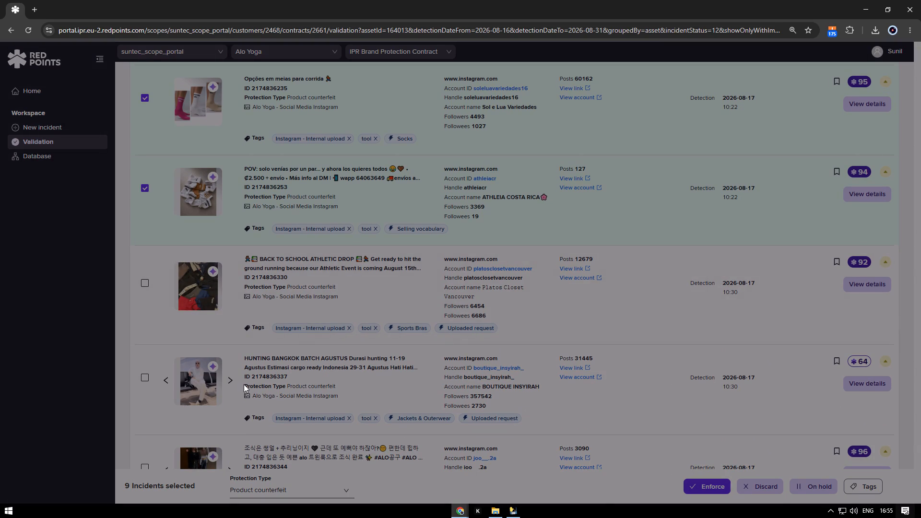
key(Escape)
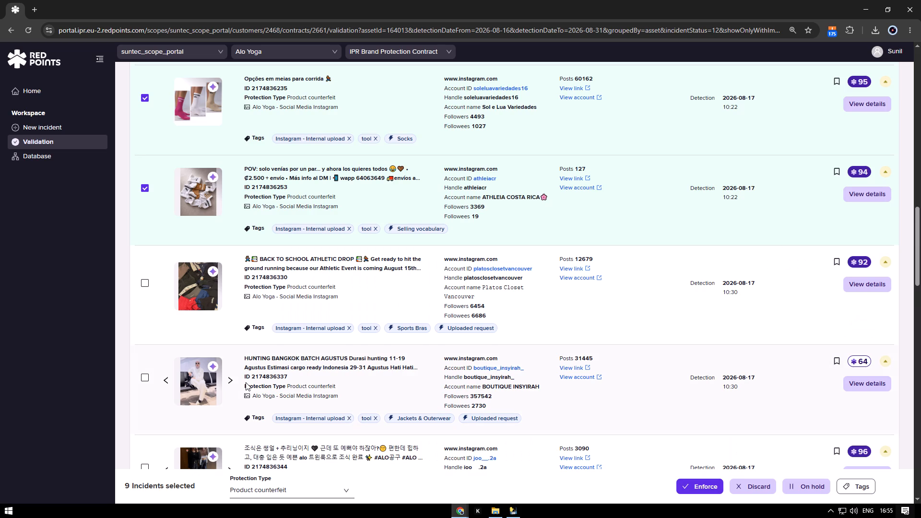
scroll(230, 381, down, 2)
click(187, 293)
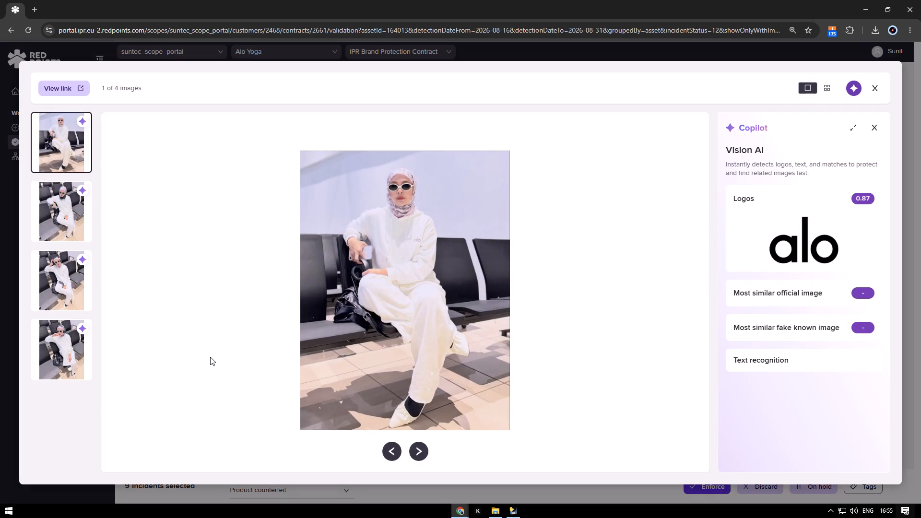
key(Escape)
scroll(197, 373, down, 2)
click(214, 294)
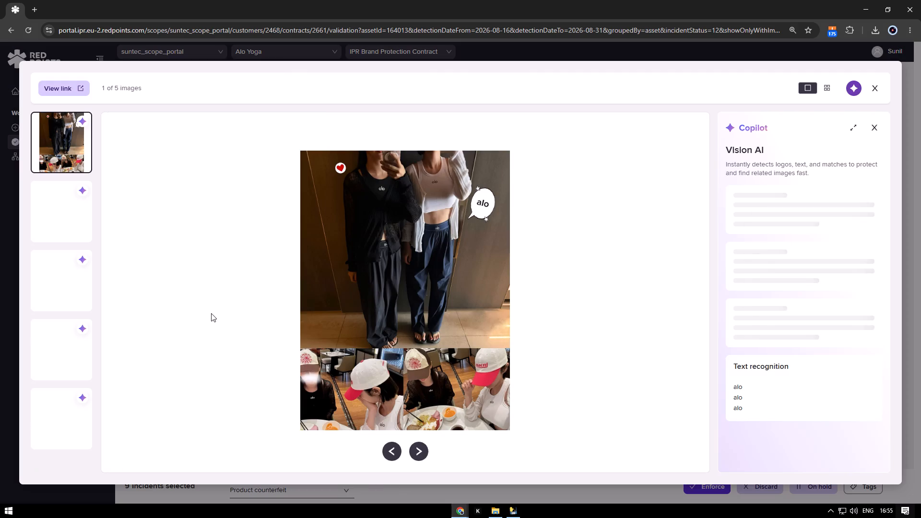
key(Escape)
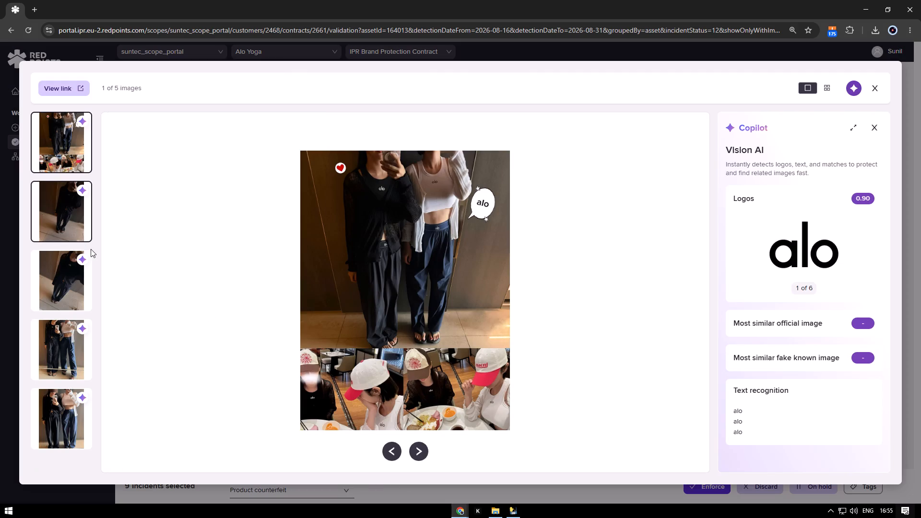
scroll(182, 326, down, 3)
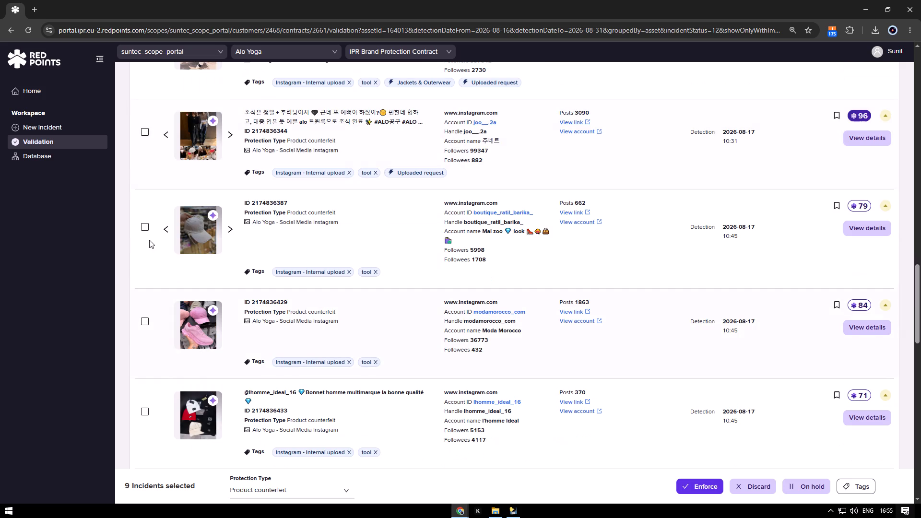
click(145, 227)
click(203, 229)
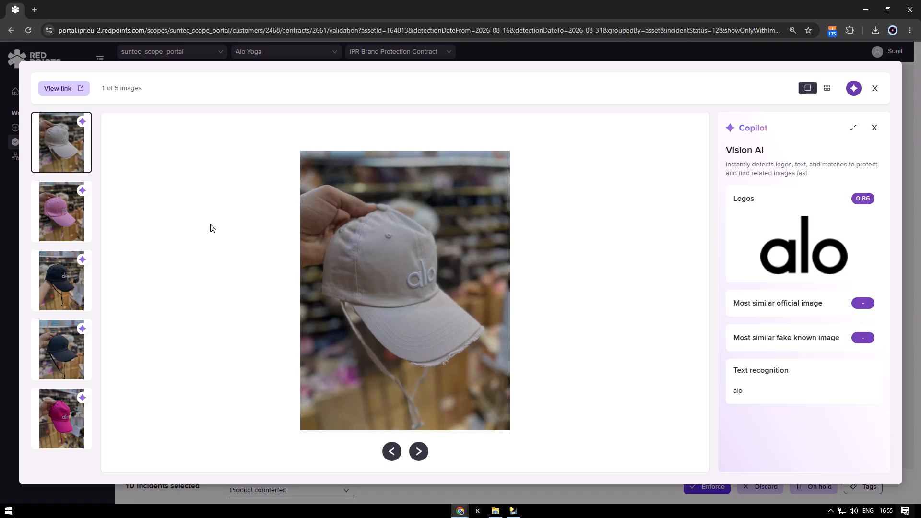
key(Escape)
Inspect the image of the modamorocco_com pink cap and shoe incident and add the incident to the selection.
scroll(199, 283, down, 2)
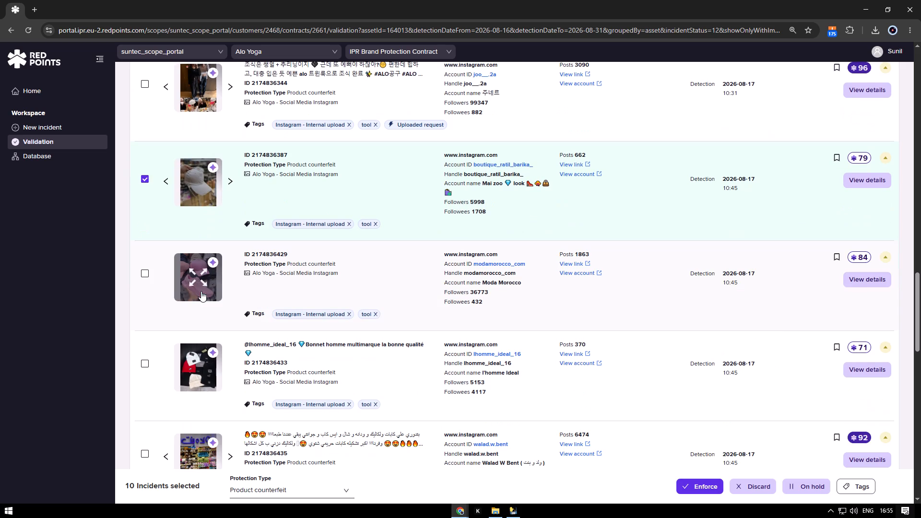
click(200, 284)
key(Escape)
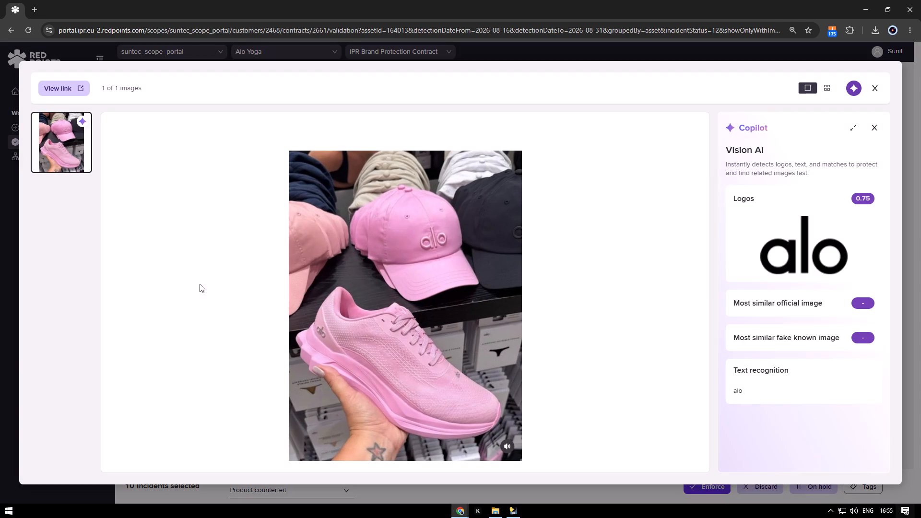
click(142, 275)
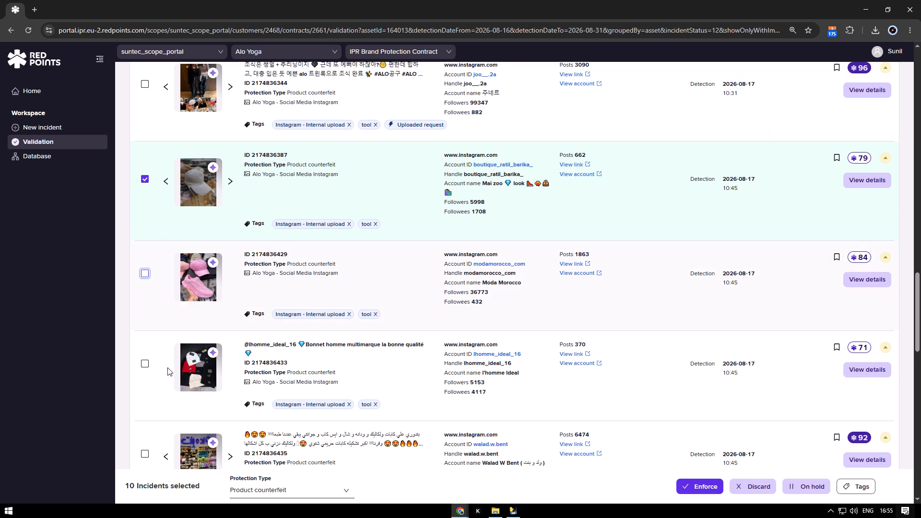
Inspect the image of the "Bonnet homme multimarque" beanies incident.
click(192, 372)
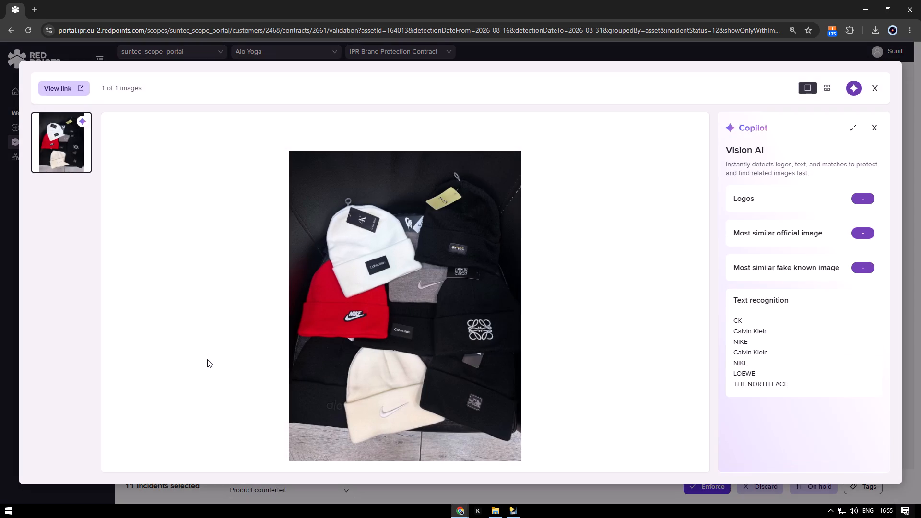
key(Escape)
scroll(211, 362, down, 3)
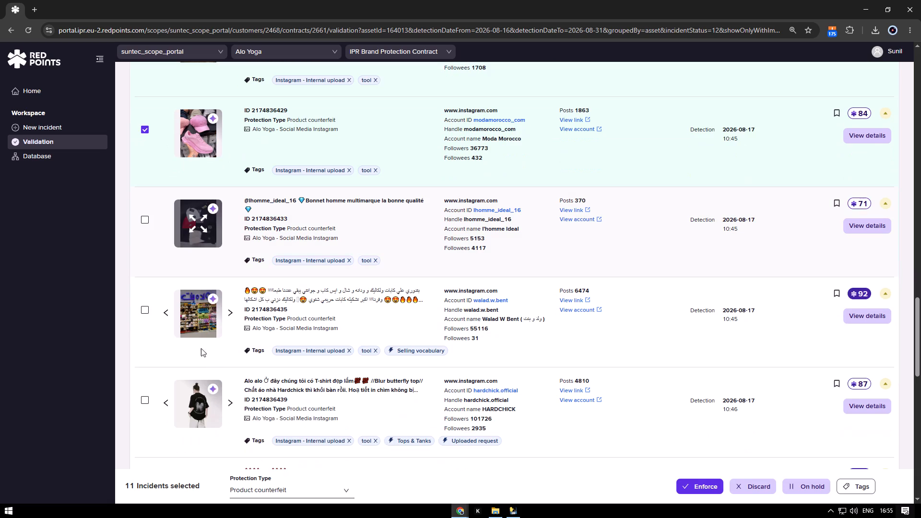
scroll(186, 416, down, 3)
click(194, 350)
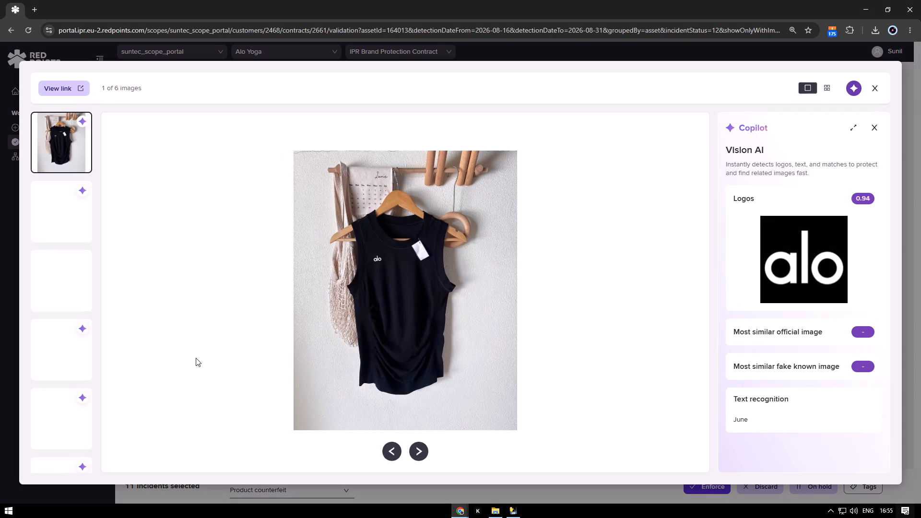
key(Escape)
click(144, 347)
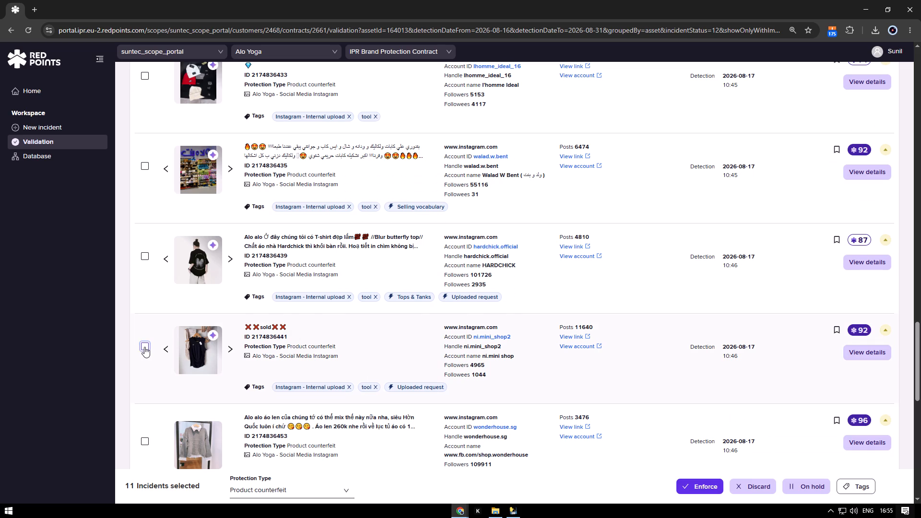
Inspect the image of the wonderhouse.sg grey sweater incident and add the incident to the selection.
scroll(257, 351, down, 3)
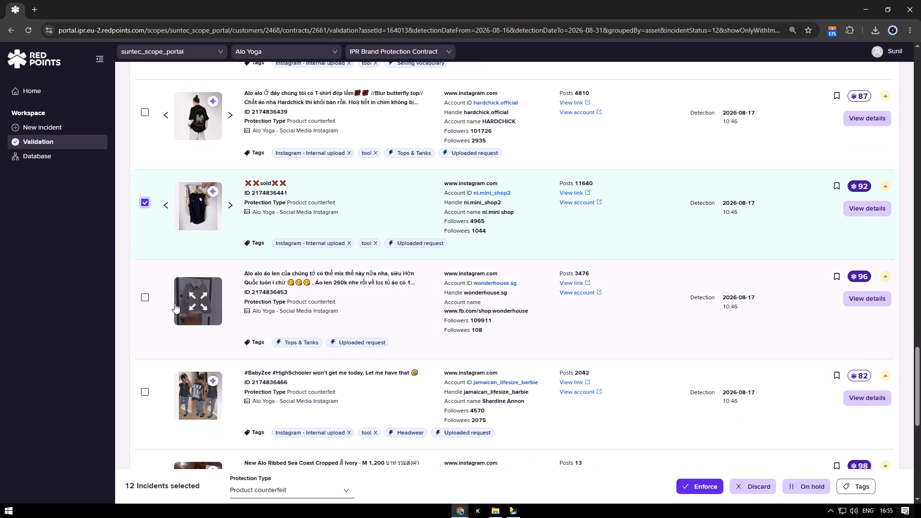
click(189, 300)
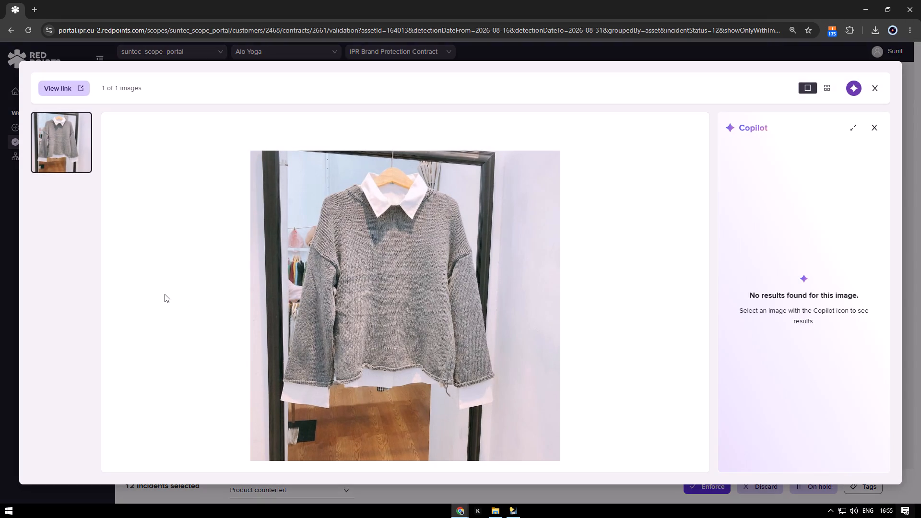
key(Escape)
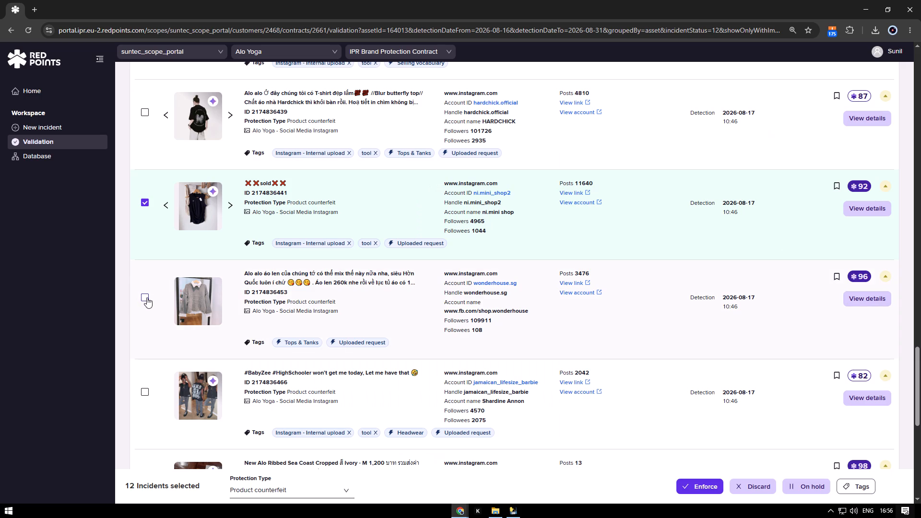
click(147, 297)
Add the "Alo top str.xxs" and "Alo sweater 1500฿" incidents at the end of the list to the selection.
scroll(152, 313, down, 5)
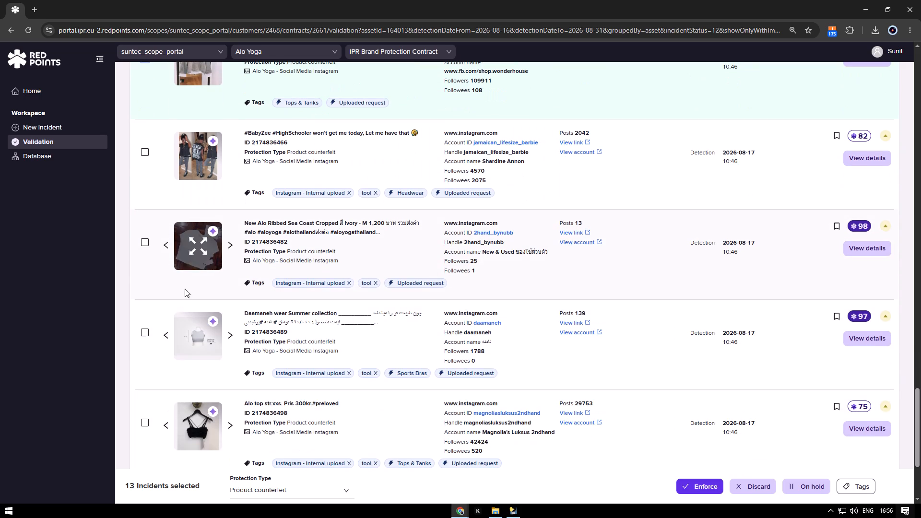
click(143, 424)
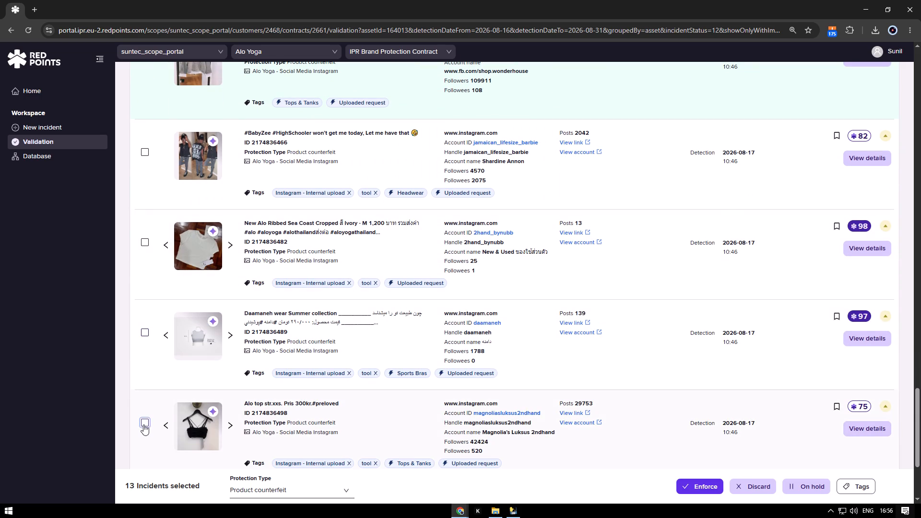
scroll(161, 416, down, 4)
click(142, 352)
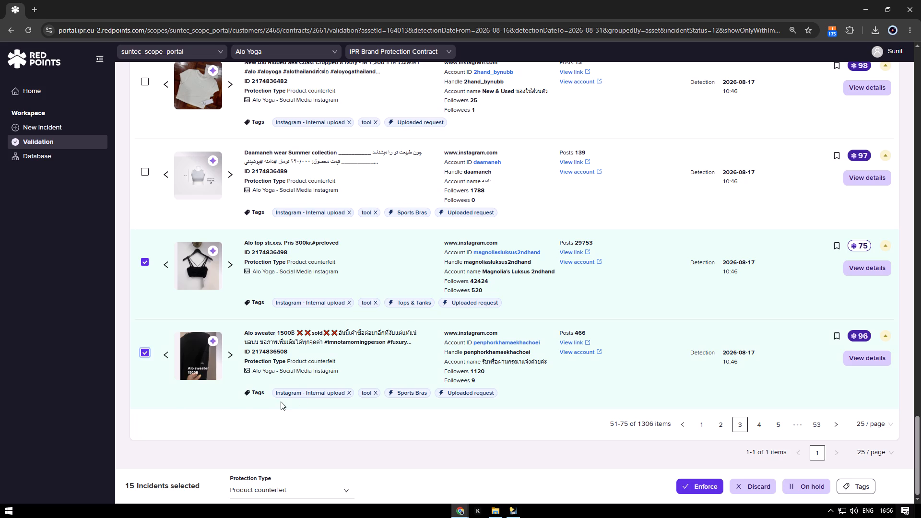
Clear every existing tag, from Bags and Instagram - Internal upload through Uploaded request, in the tag update for the 15 selected incidents.
click(866, 483)
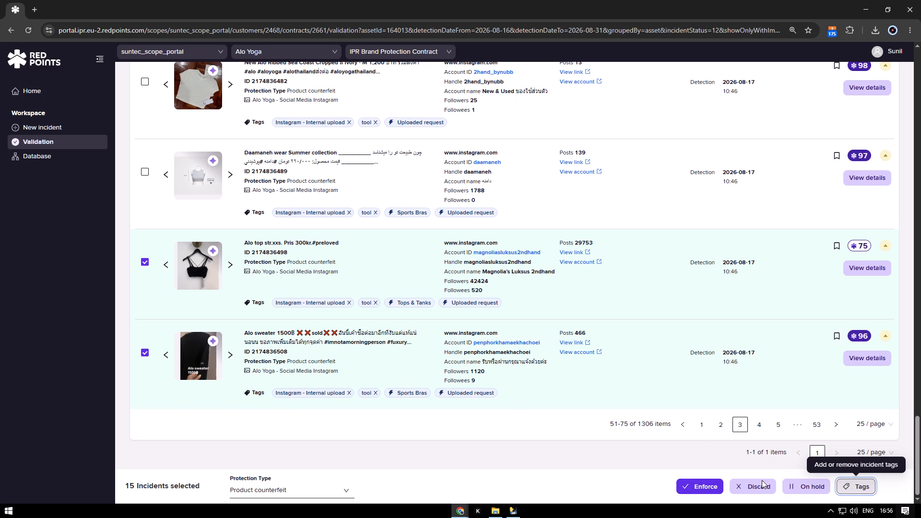
double_click(346, 156)
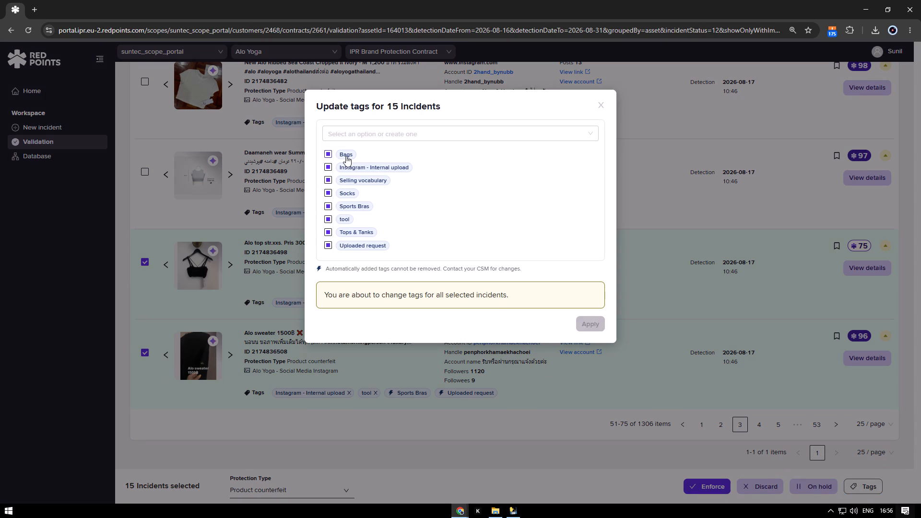
double_click(347, 166)
double_click(347, 176)
double_click(340, 195)
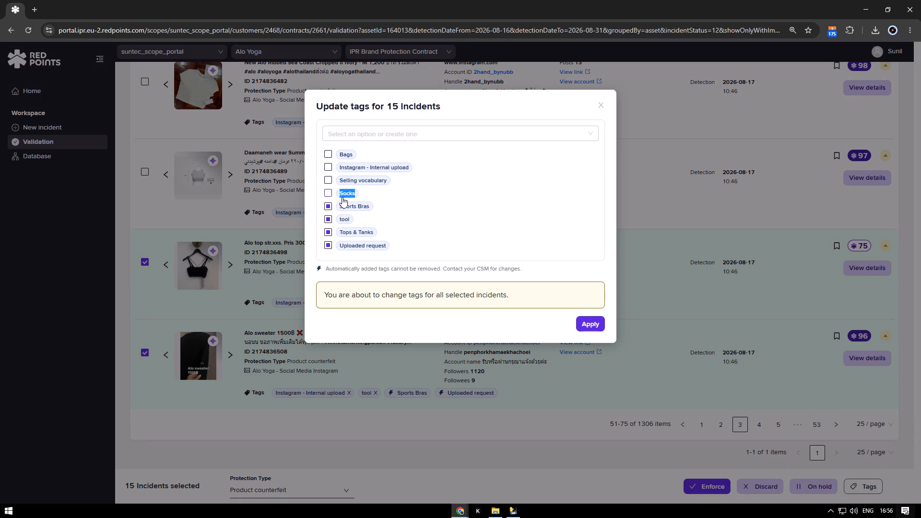
double_click(346, 203)
double_click(341, 217)
double_click(344, 231)
double_click(350, 244)
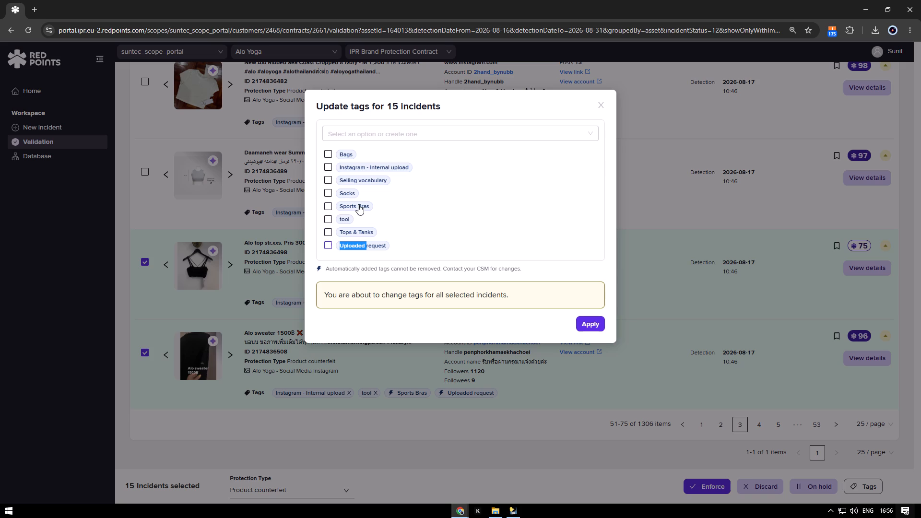
Add the existing tag Commercial activity to the 15 selected incidents and apply the tag update.
click(381, 134)
text(comm)
key(Up)
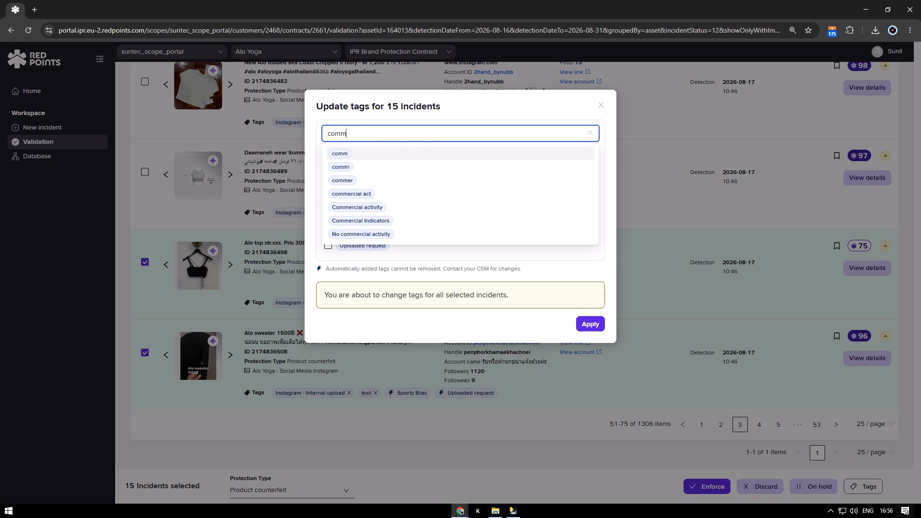
key(Up)
key(Up)
key(Return)
click(606, 326)
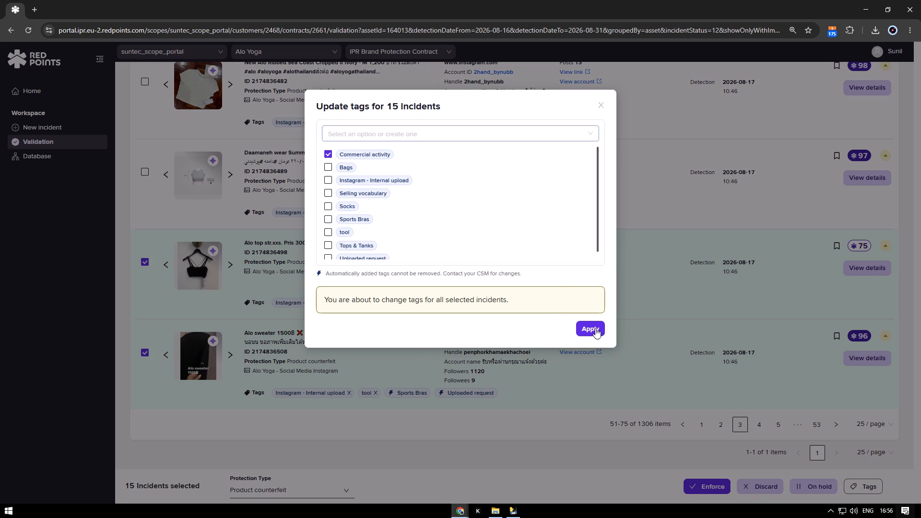
click(595, 328)
Count the 15 retagged incidents on the browser extension's counter.
triple_click(830, 34)
triple_click(830, 34)
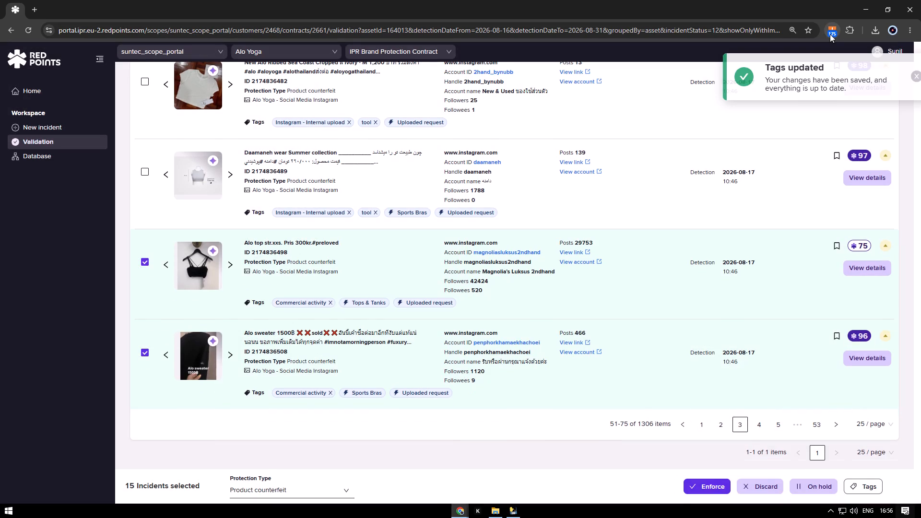
Bring the browser extension's counter up to 190 to account for the retagged incidents.
triple_click(830, 34)
triple_click(830, 34)
triple_click(830, 34)
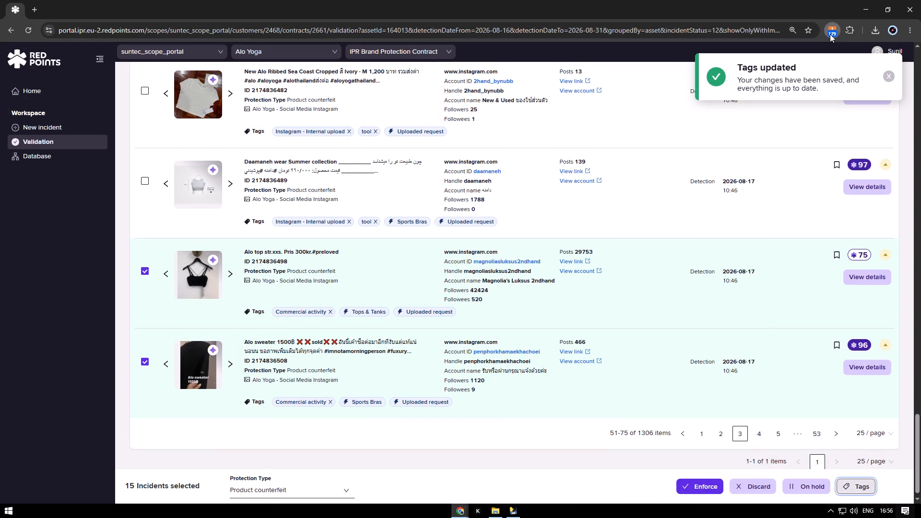
triple_click(830, 34)
triple_click(830, 34)
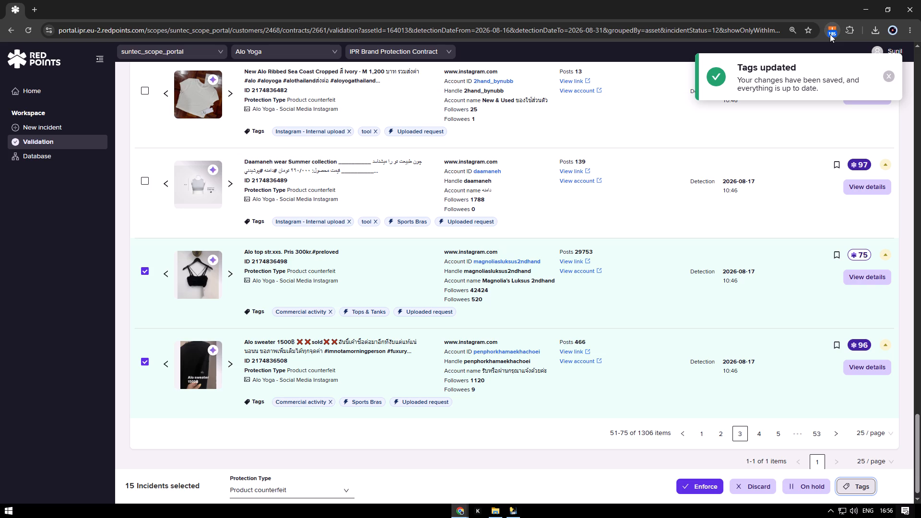
triple_click(830, 34)
click(830, 34)
click(830, 34)
Go back through the incident list and remove the retagged Commercial activity incidents from the selection.
middle_click(534, 412)
click(511, 291)
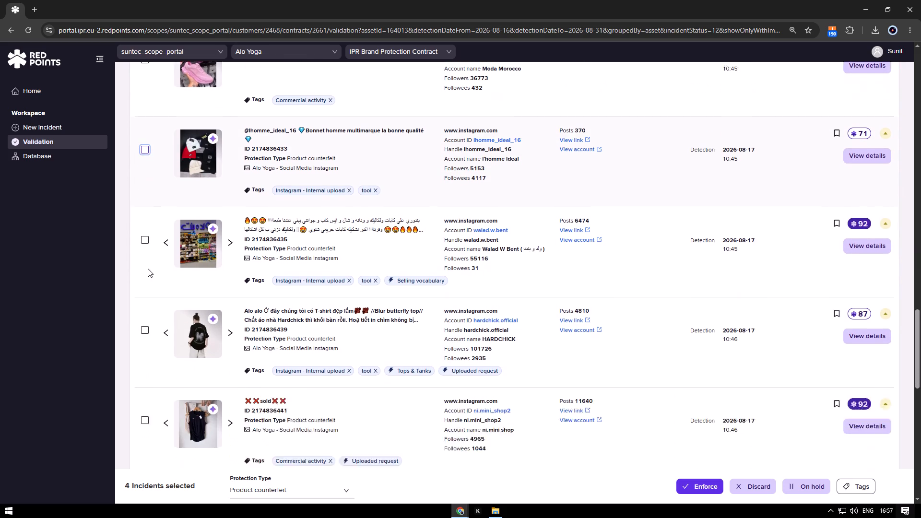
click(146, 215)
scroll(155, 280, down, 2)
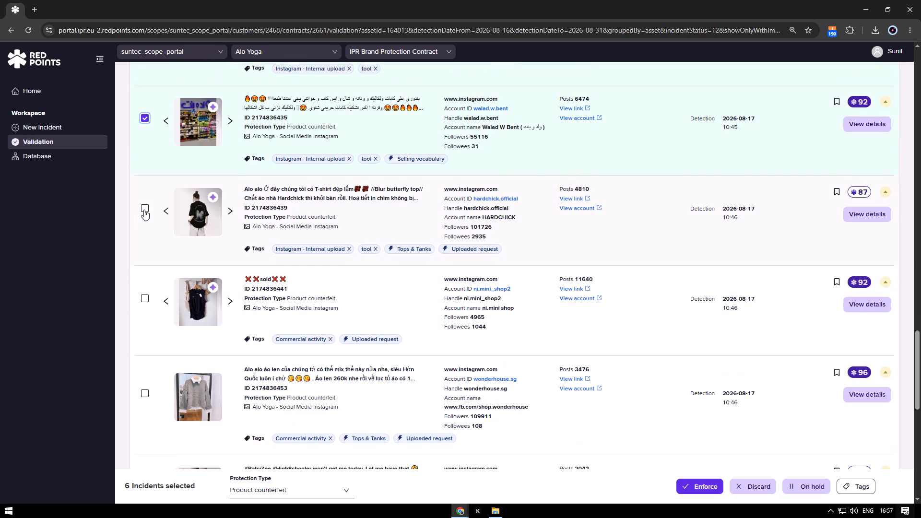
click(144, 210)
Add the "#BabyZee #HighSchooler", "New Alo Ribbed Sea Coast Cropped" and "Daamaneh wear Summer collection" incidents to the selection.
scroll(161, 285, down, 5)
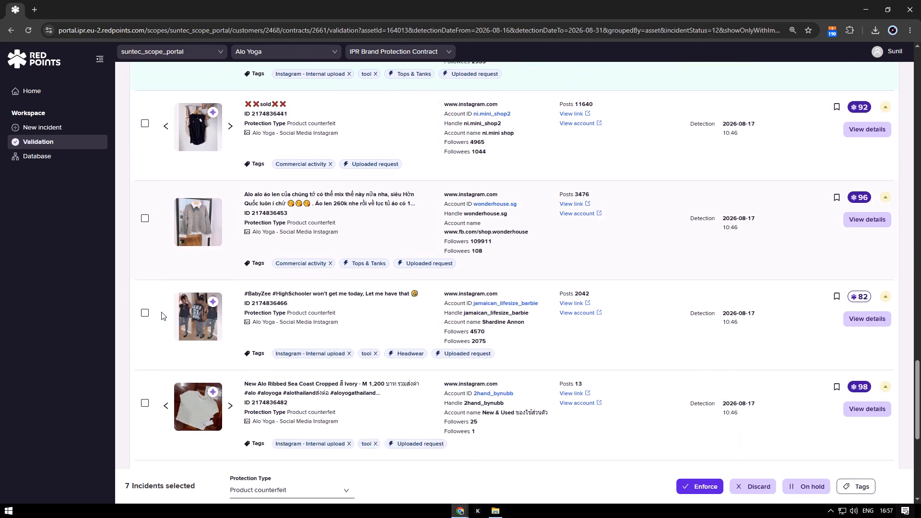
click(143, 249)
scroll(153, 289, down, 3)
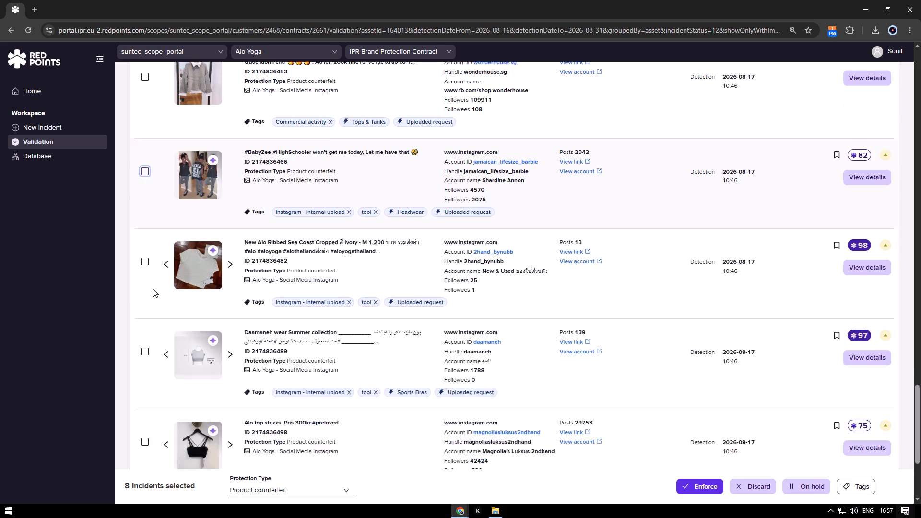
click(146, 195)
scroll(160, 295, down, 2)
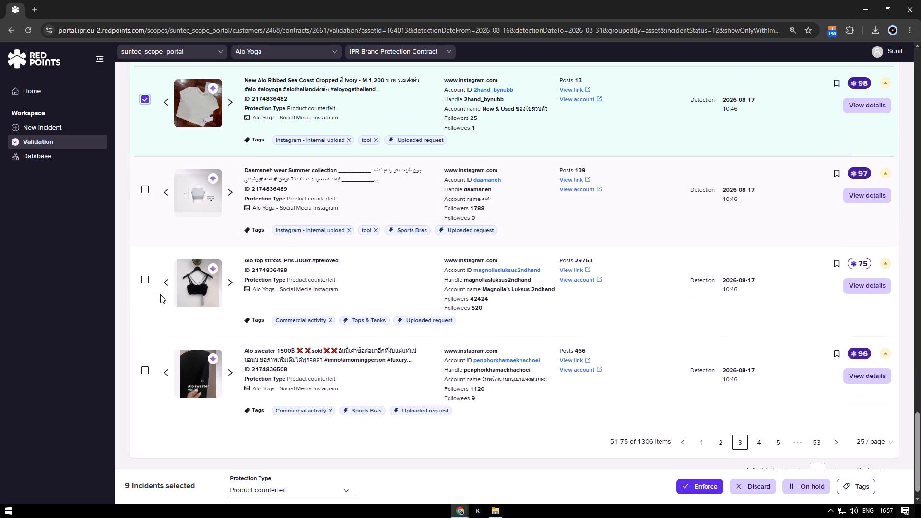
click(148, 188)
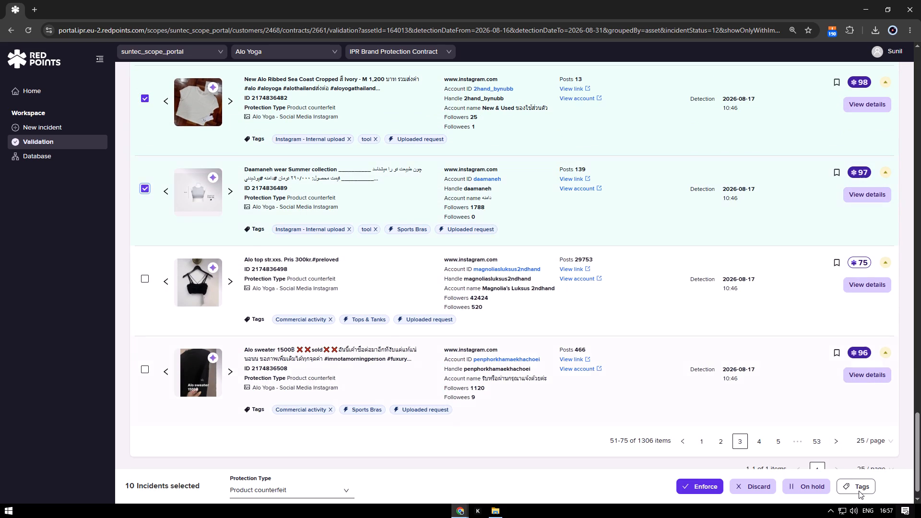
Clear every existing tag, from Instagram - Internal upload and tool through Uploaded request, in the tag update for the 10 selected incidents.
click(854, 484)
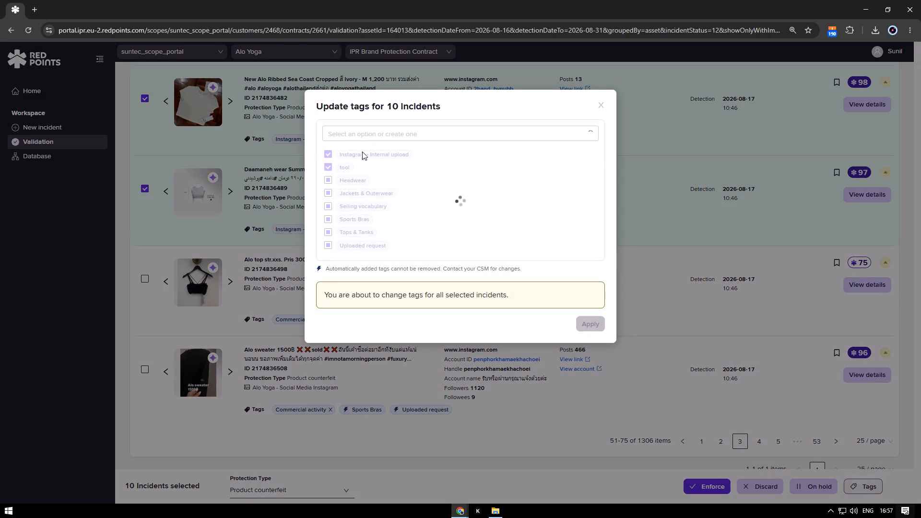
double_click(351, 154)
click(344, 166)
click(347, 151)
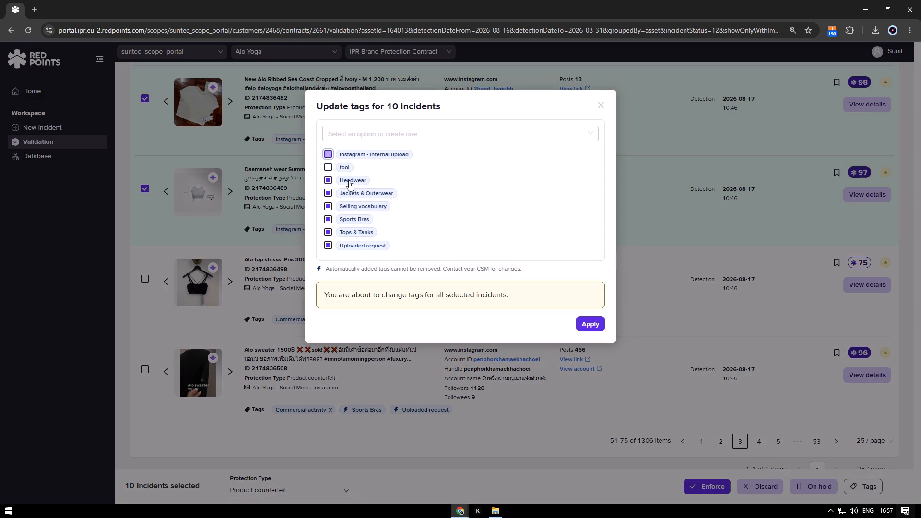
double_click(349, 180)
double_click(346, 195)
double_click(346, 203)
double_click(352, 219)
double_click(348, 234)
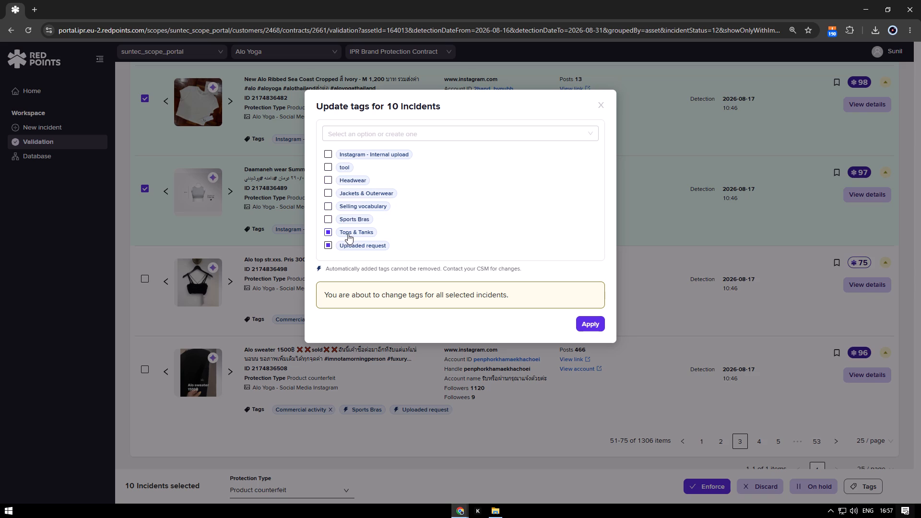
double_click(347, 246)
Add the existing tag Unrelated content to the 10 selected incidents and apply the tag update.
click(414, 138)
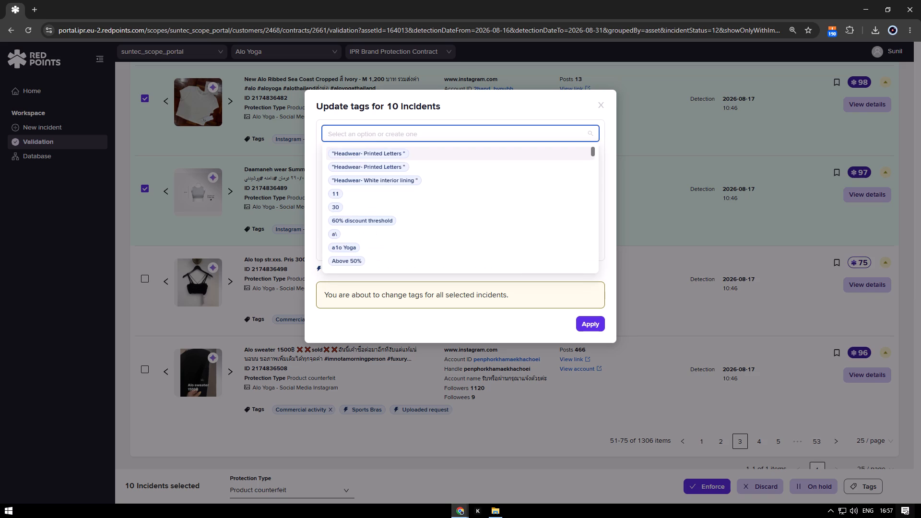
text(unrel)
key(Up)
key(Up)
key(Return)
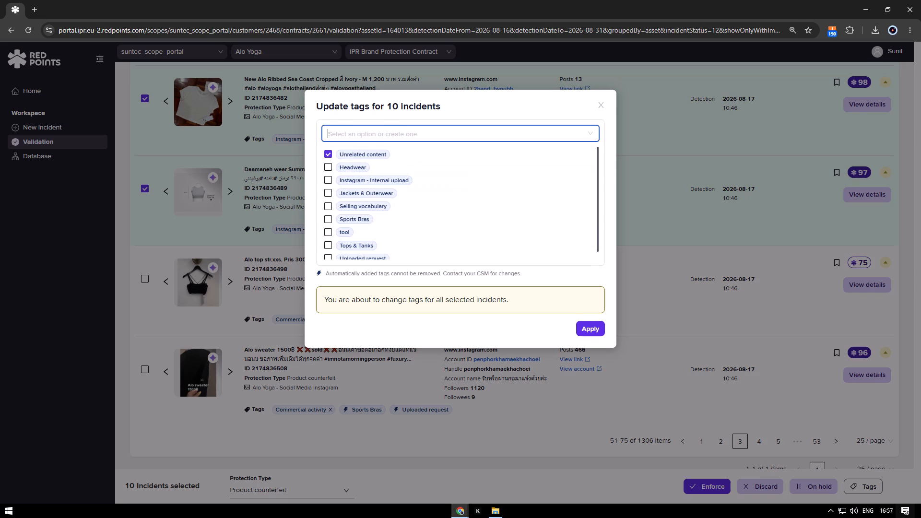
click(586, 333)
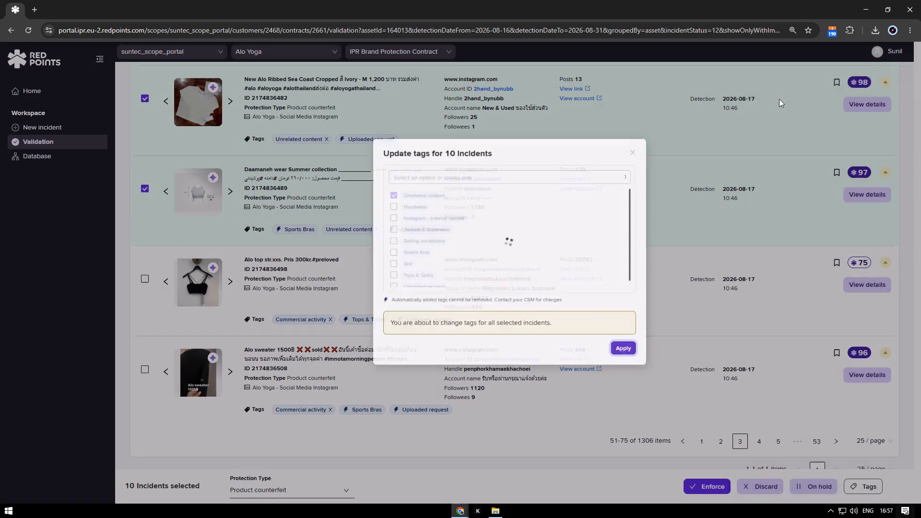
Raise the browser extension's counter to 200 for the 10 retagged incidents.
triple_click(836, 26)
triple_click(836, 26)
triple_click(836, 26)
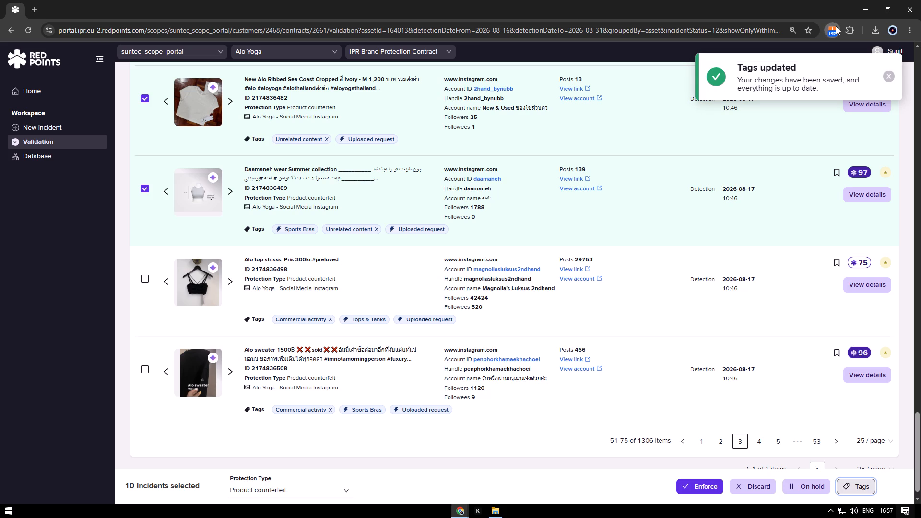
click(836, 26)
click(836, 26)
Clear the selection of all incidents on the current page of the list.
middle_click(640, 383)
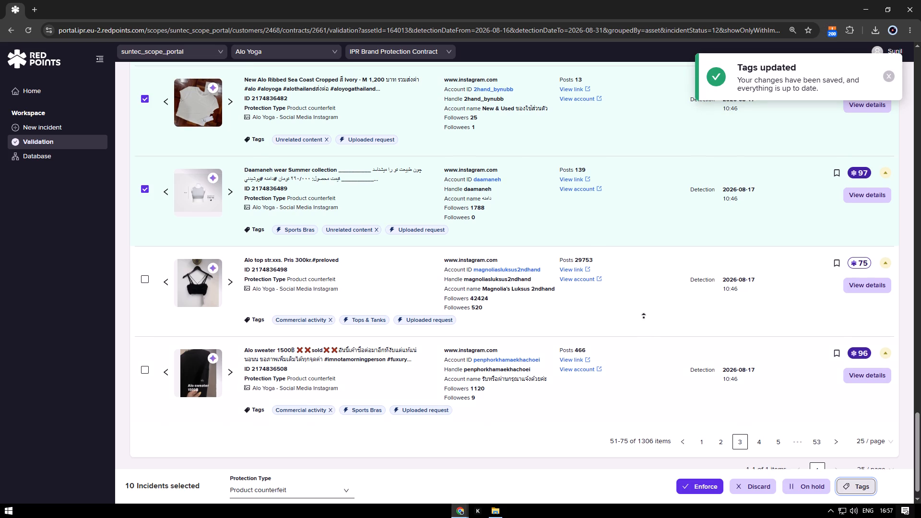
click(649, 242)
double_click(144, 244)
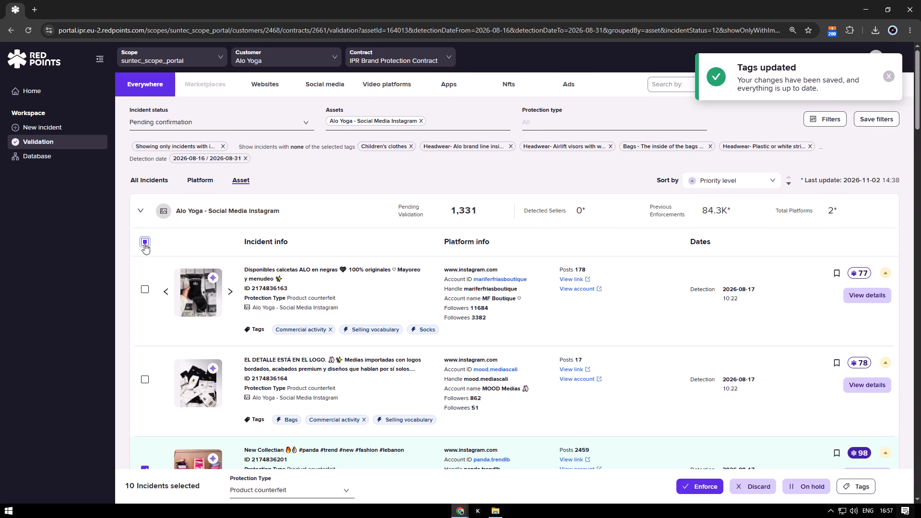
Open page 4 of the pending Instagram incidents.
middle_click(624, 165)
click(669, 288)
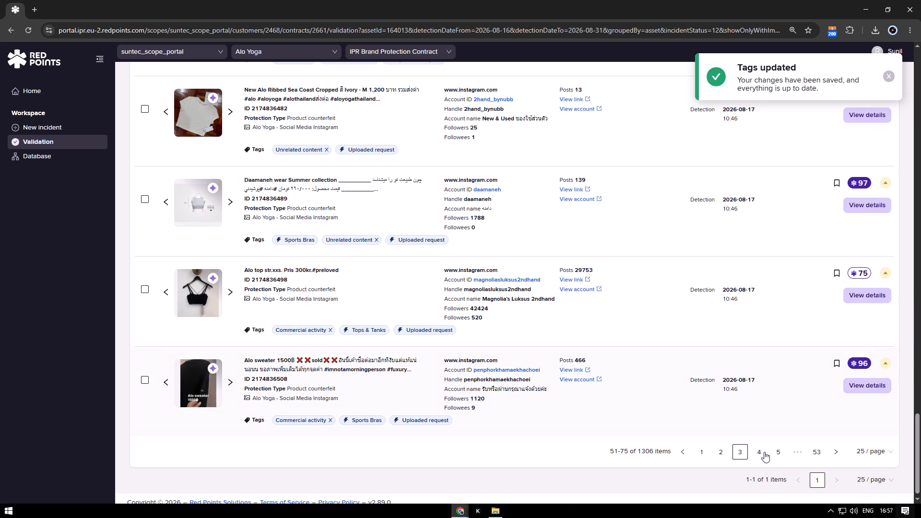
click(756, 454)
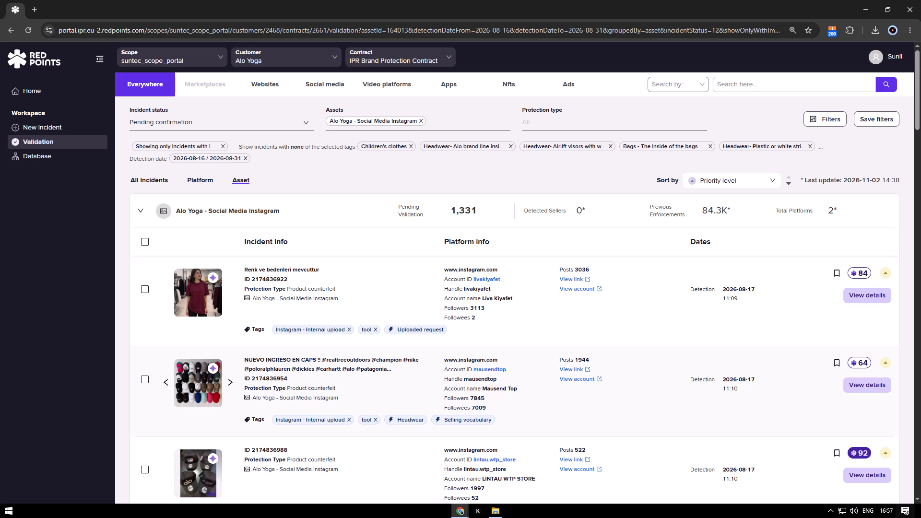
Inspect the image of the livakiyafet "Renk ve bedenleri mevcuttur" incident at the start of the list.
click(195, 294)
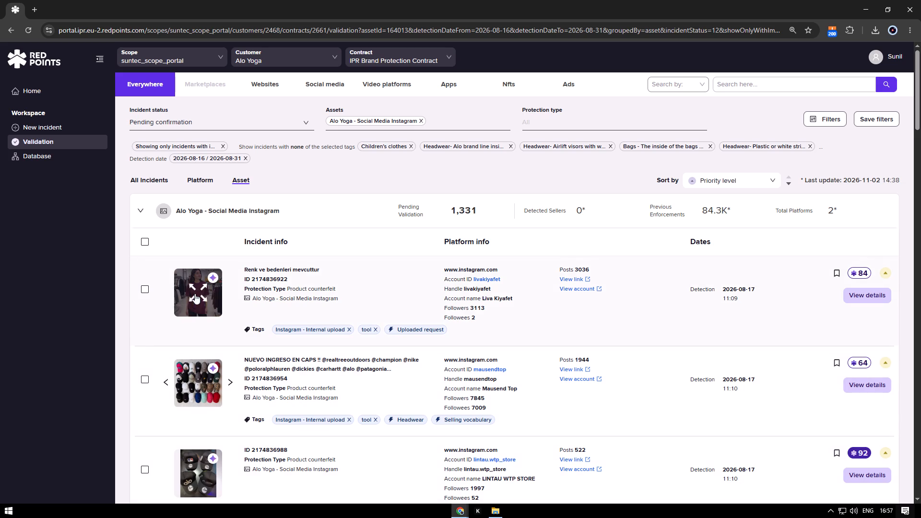
key(Escape)
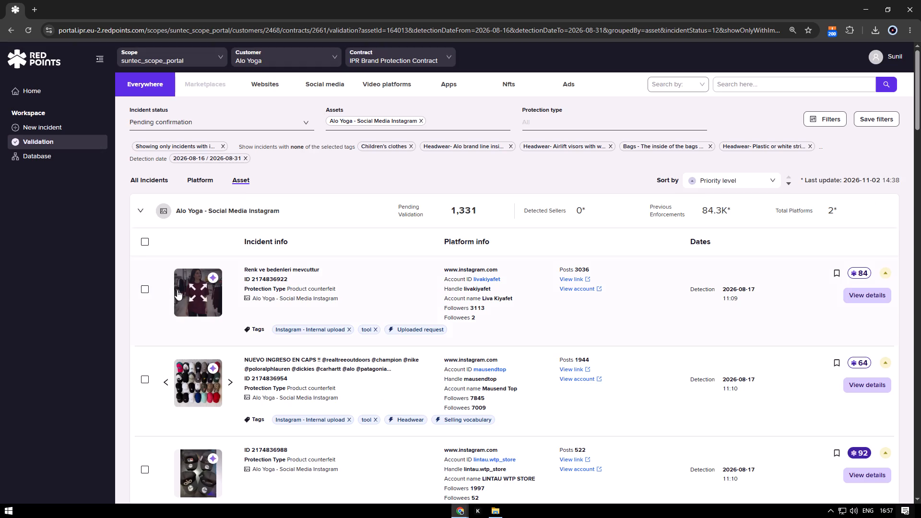
Select the livakiyafet "Renk ve bedenleri mevcuttur" incident at the start of the list.
click(145, 289)
Inspect the images of the mausendtop caps incident and the lintau.wtp_store incident.
scroll(312, 313, down, 3)
click(209, 242)
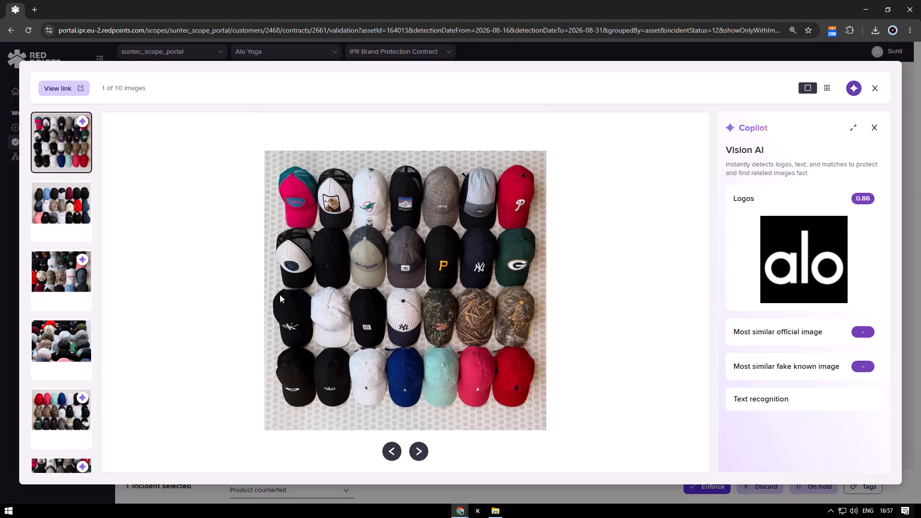
key(Escape)
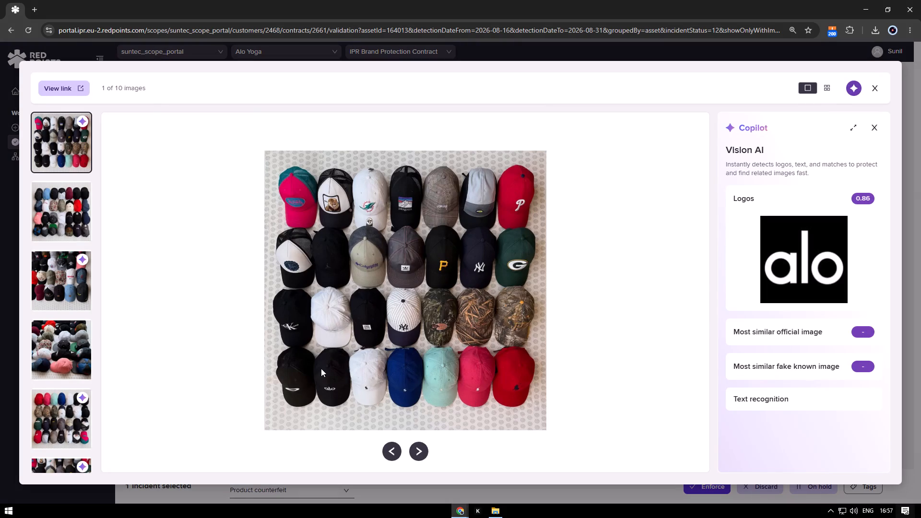
click(203, 335)
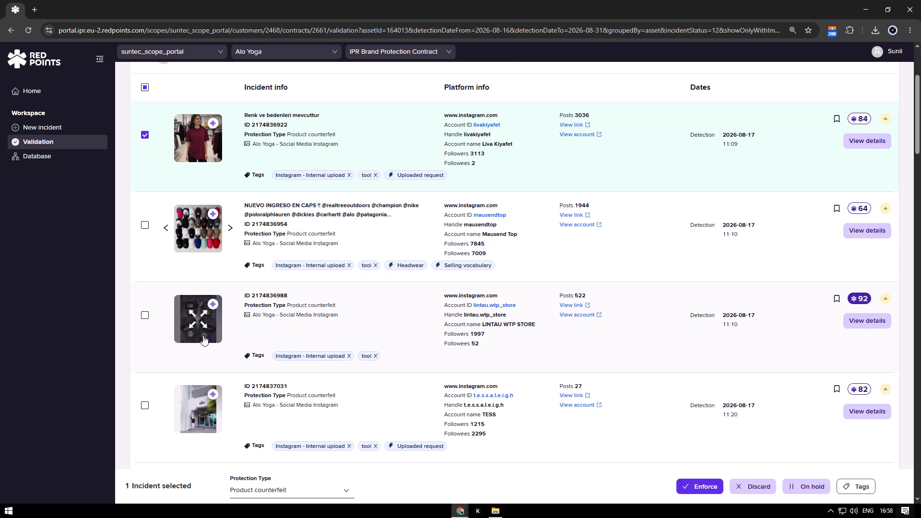
key(Escape)
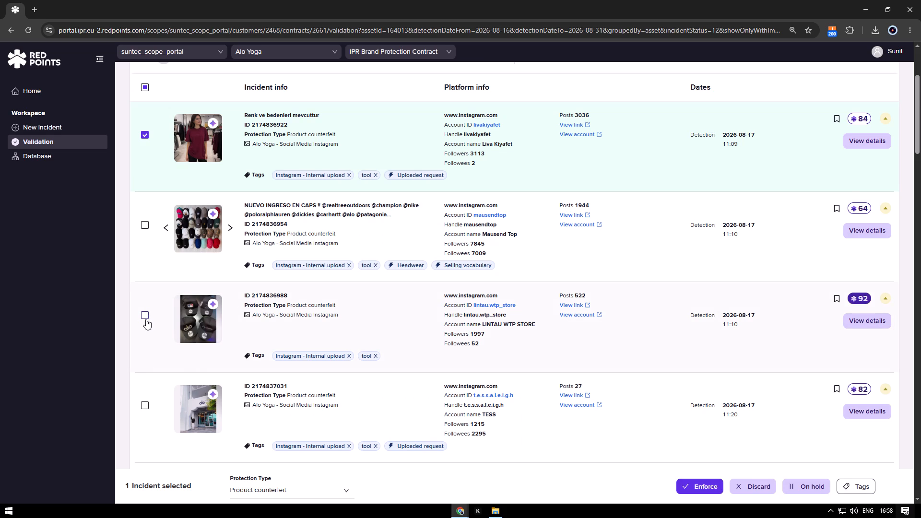
Review the remaining incidents on page 4, checking thumbnails, captions and tags for further ones to select.
scroll(154, 328, down, 3)
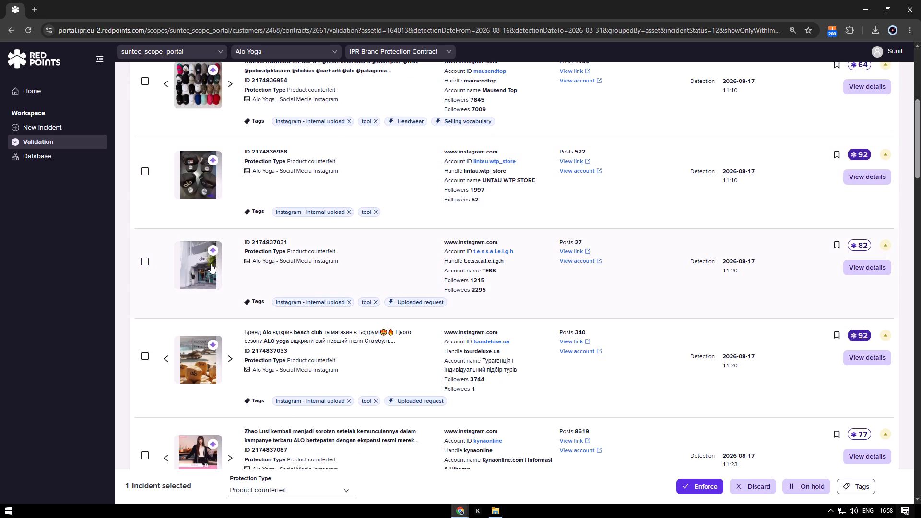
scroll(207, 320, down, 7)
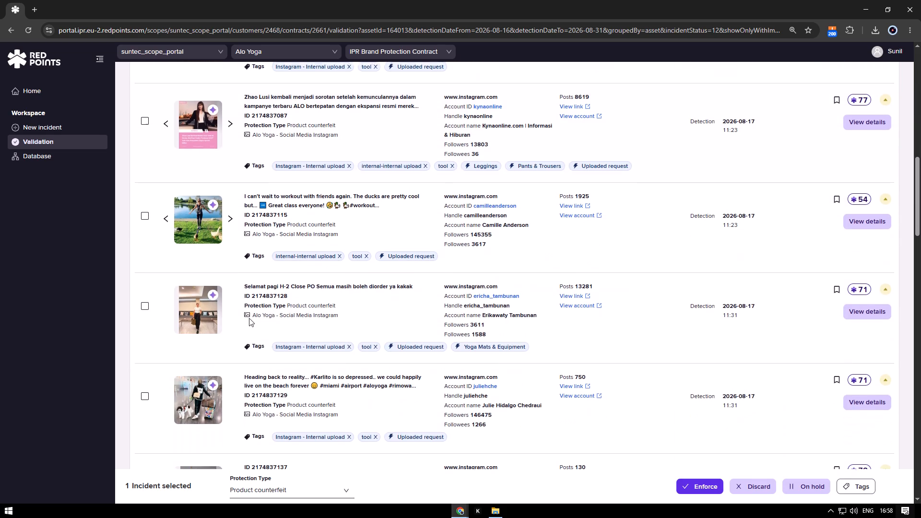
scroll(254, 316, down, 6)
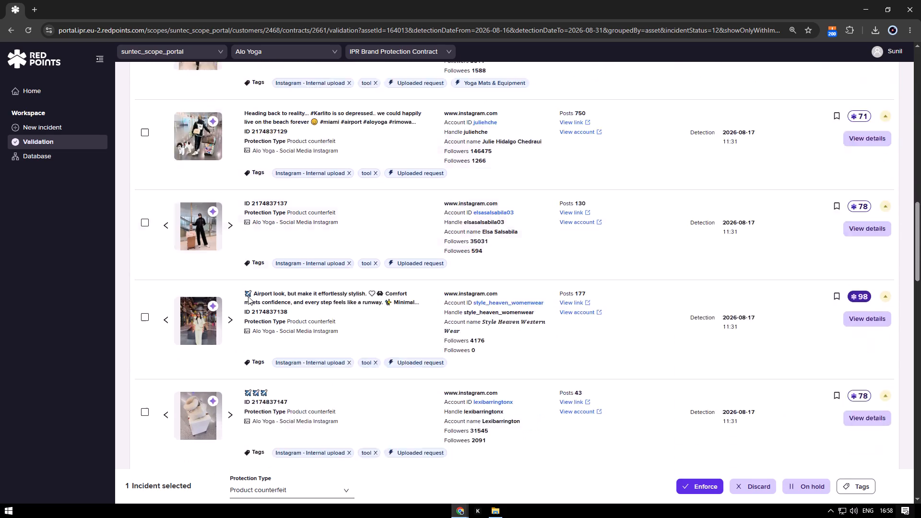
scroll(247, 293, down, 4)
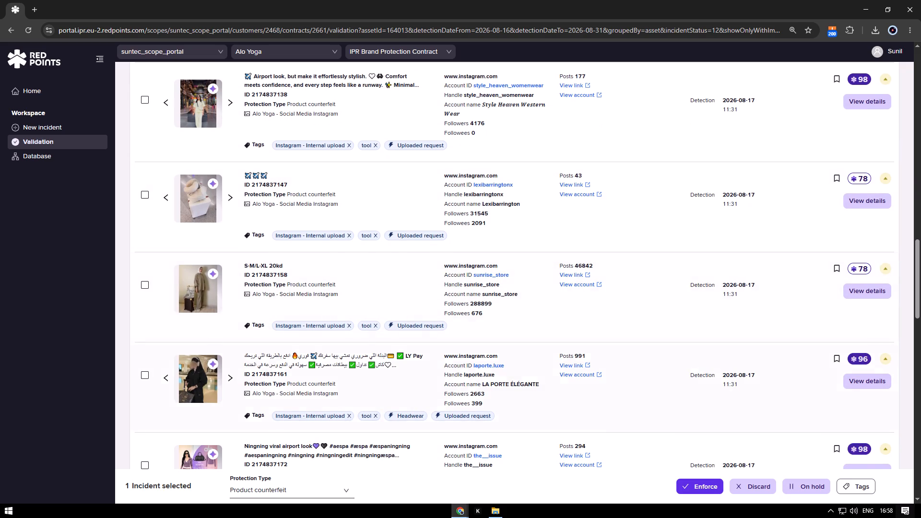
scroll(261, 378, down, 5)
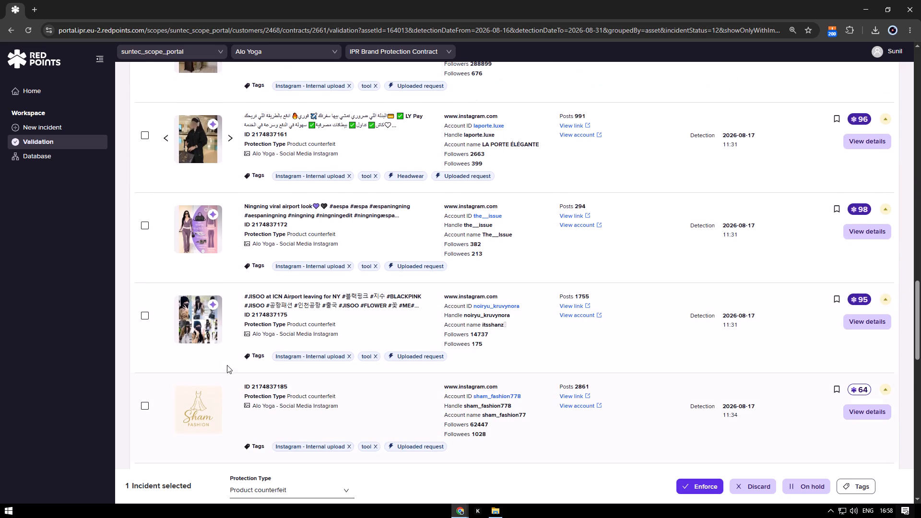
scroll(208, 340, down, 3)
scroll(262, 344, down, 5)
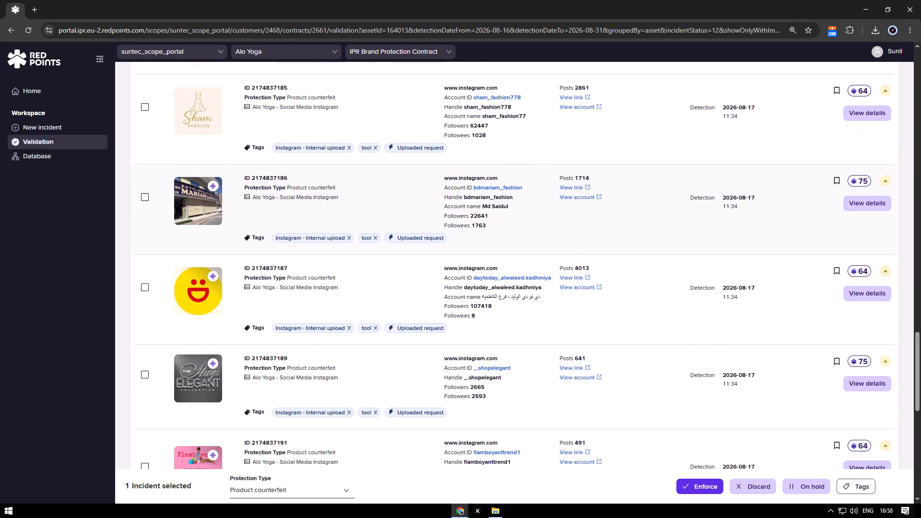
scroll(262, 344, down, 15)
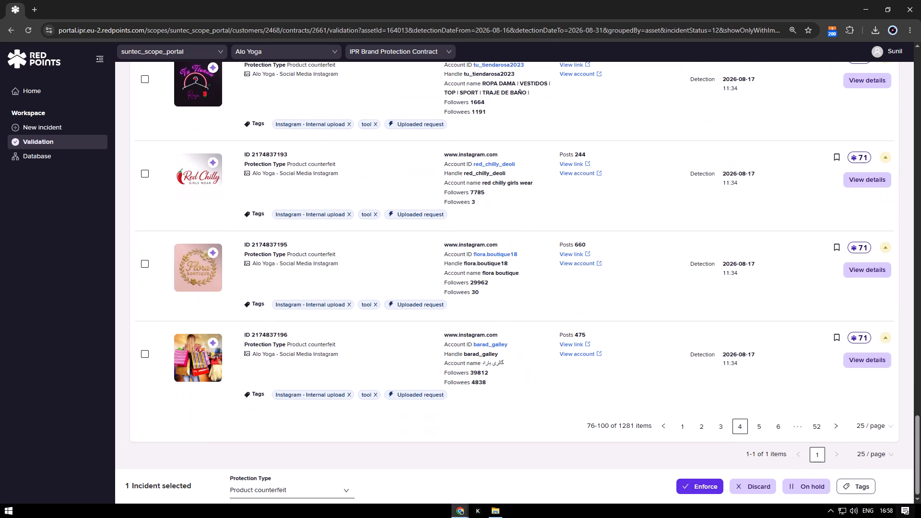
scroll(238, 341, up, 20)
scroll(238, 341, up, 17)
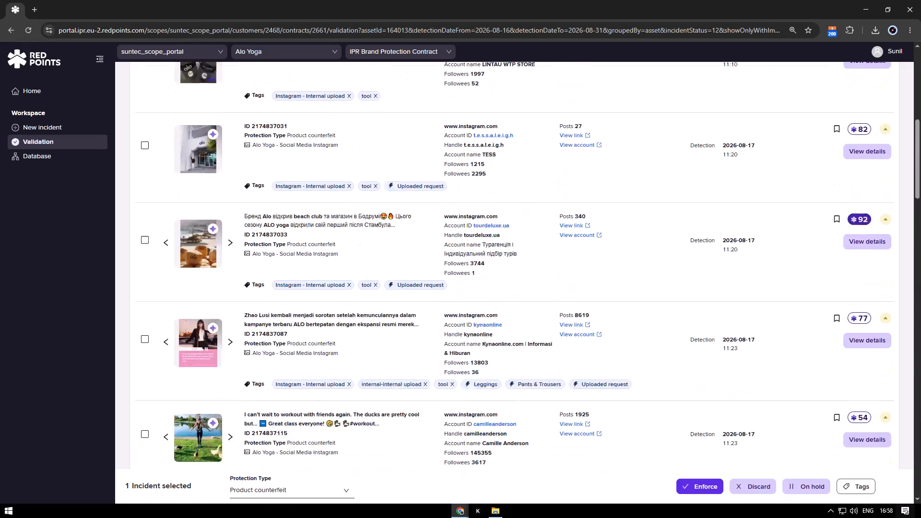
scroll(290, 334, up, 10)
scroll(290, 334, down, 3)
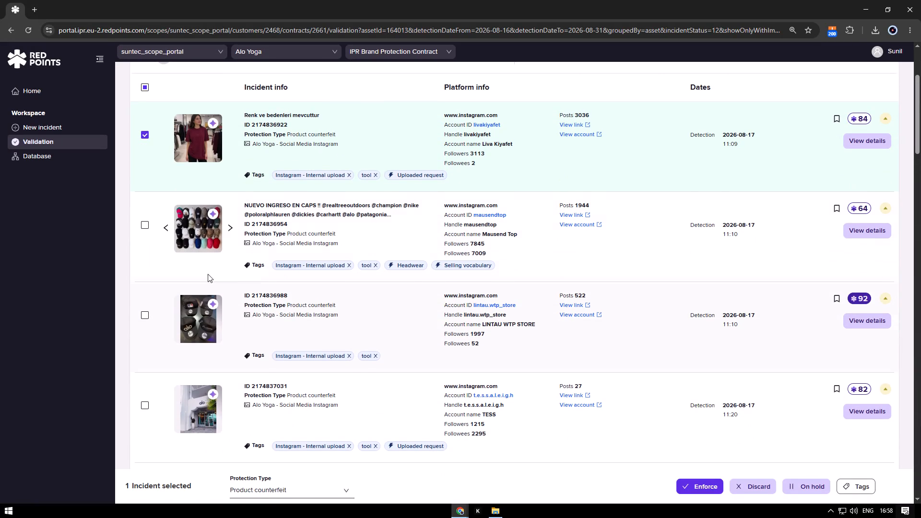
scroll(314, 354, down, 2)
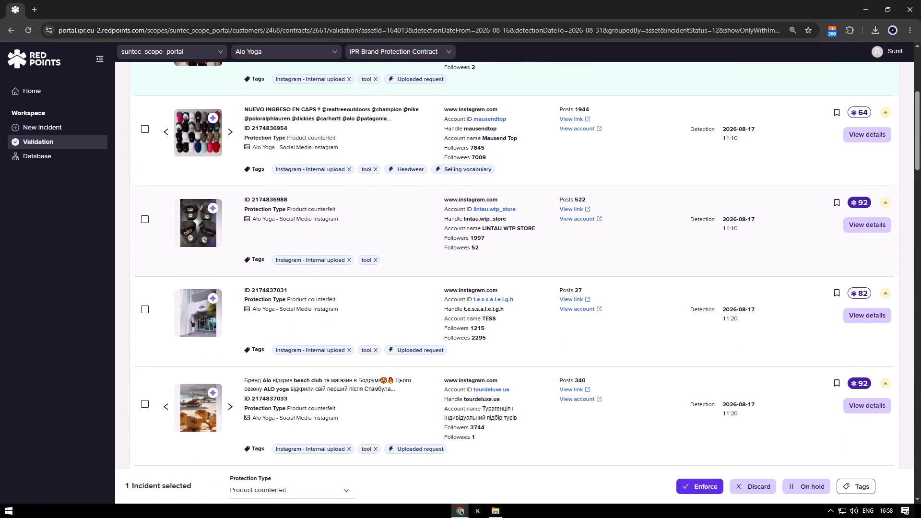
scroll(314, 352, down, 2)
scroll(347, 357, up, 5)
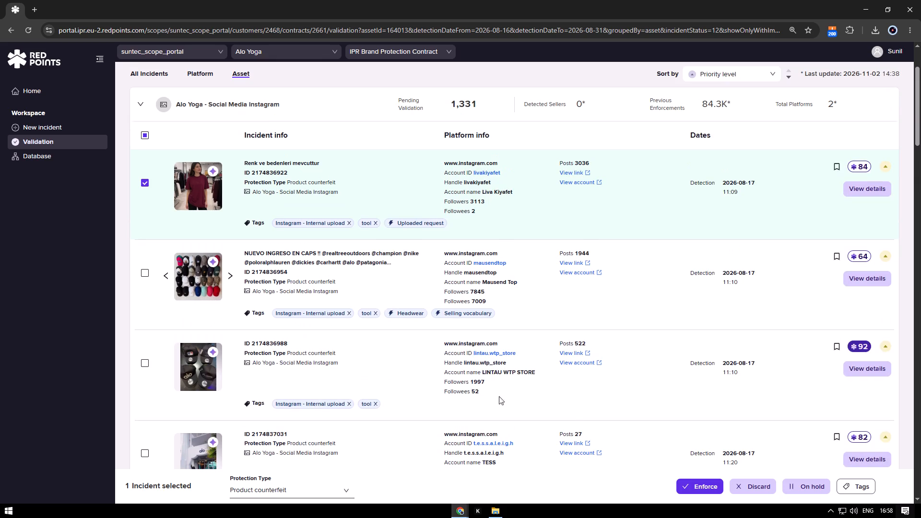
Open the tag editing for the selected livakiyafet incident.
click(865, 489)
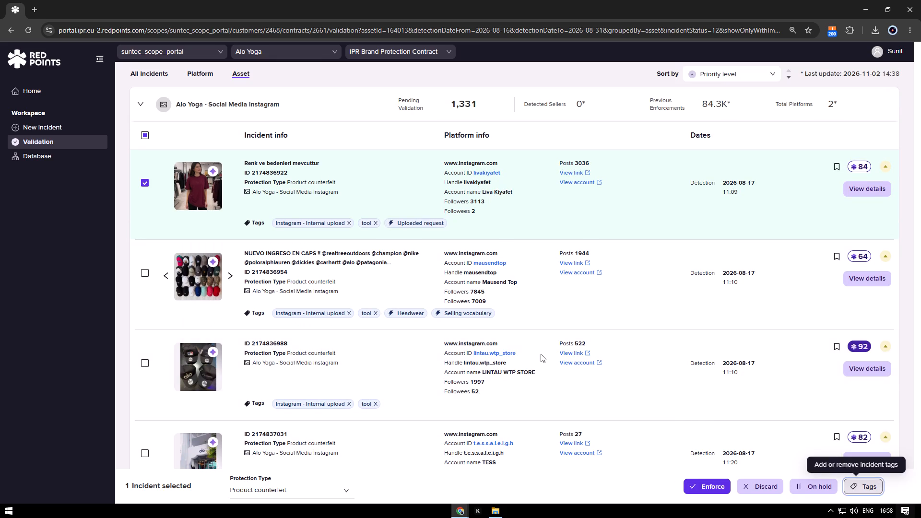
Clear the Uploaded request, tool and Instagram - Internal upload tags for the selected livakiyafet incident, add Commercial activity, and apply the update.
click(354, 182)
click(341, 170)
click(362, 156)
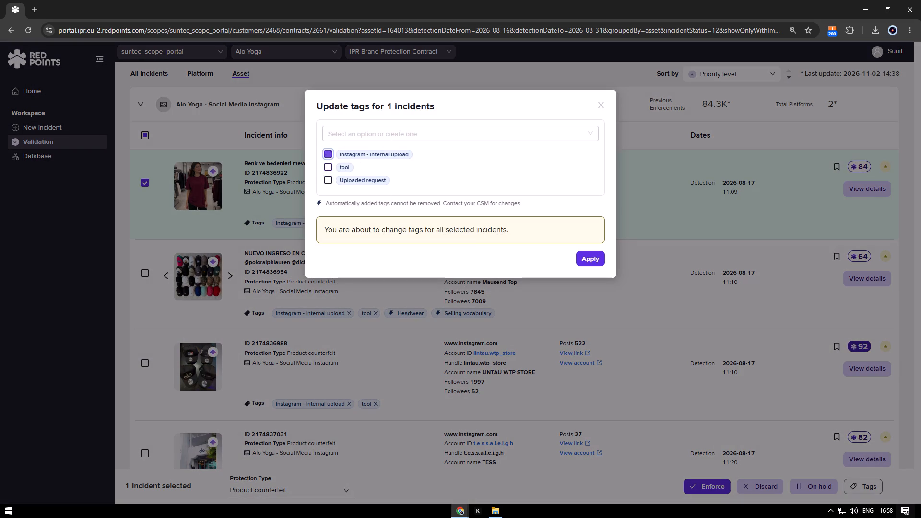
click(388, 138)
text(comm)
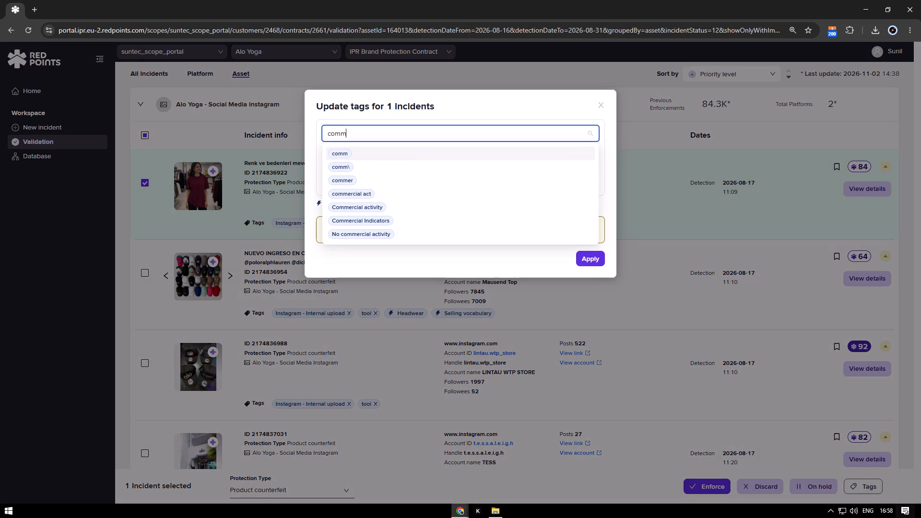
key(Up)
key(Up)
key(Up)
key(Return)
click(590, 273)
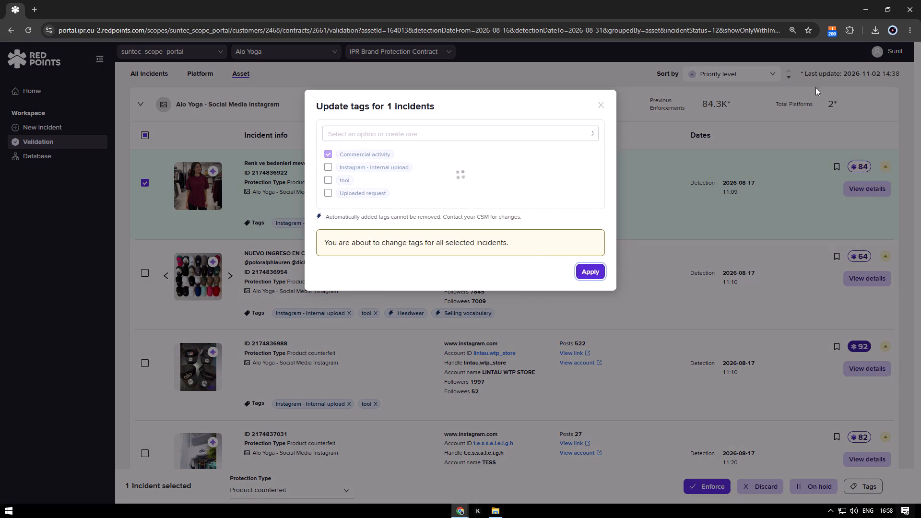
Raise the browser extension's counter to 201 for the retagged livakiyafet incident.
click(832, 32)
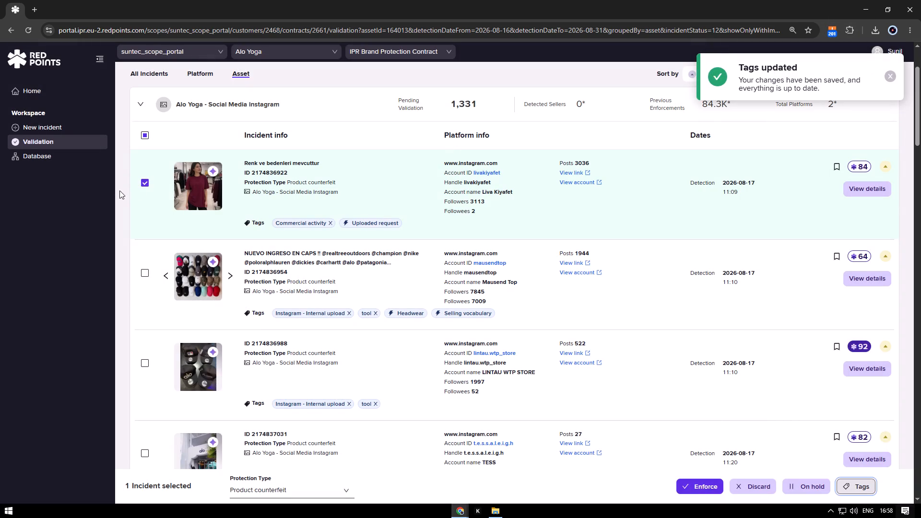
Deselect the livakiyafet incident and select the mausendtop "NUEVO INGRESO EN CAPS" incident instead.
click(142, 184)
scroll(172, 219, down, 2)
click(144, 176)
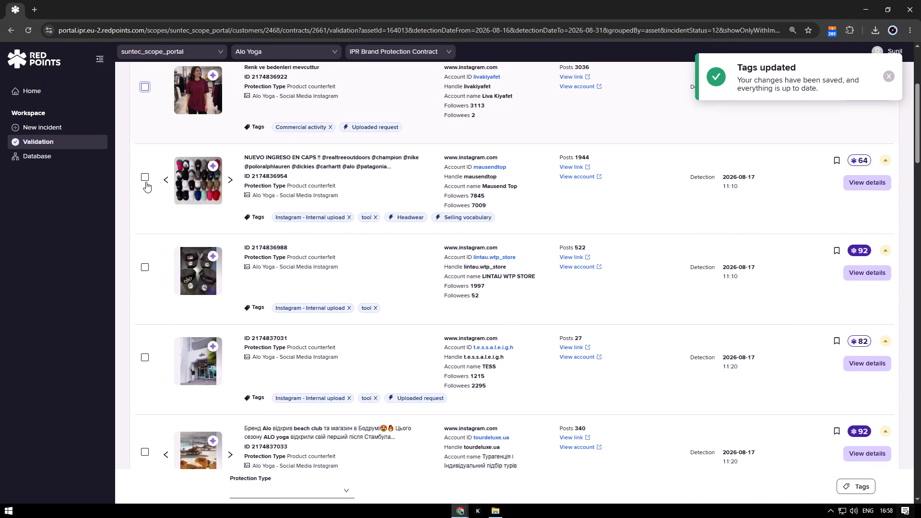
Add the nine incidents from lintau.wtp_store down to style_heaven_womenwear to the selection.
click(147, 271)
scroll(148, 293, down, 1)
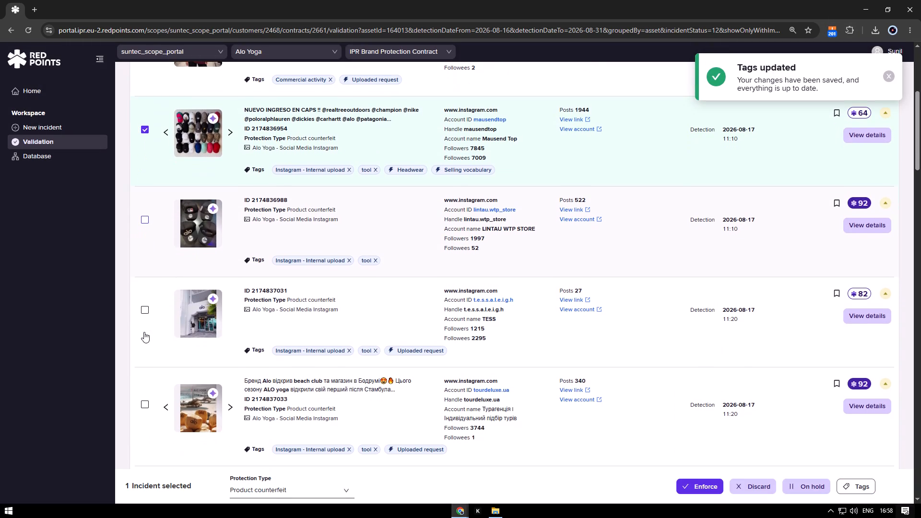
click(143, 310)
scroll(143, 310, down, 5)
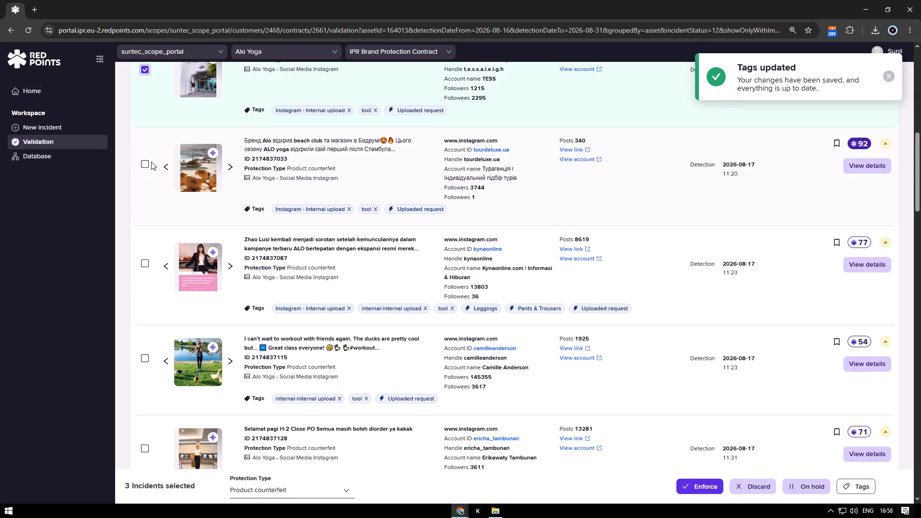
click(142, 162)
click(145, 265)
click(144, 356)
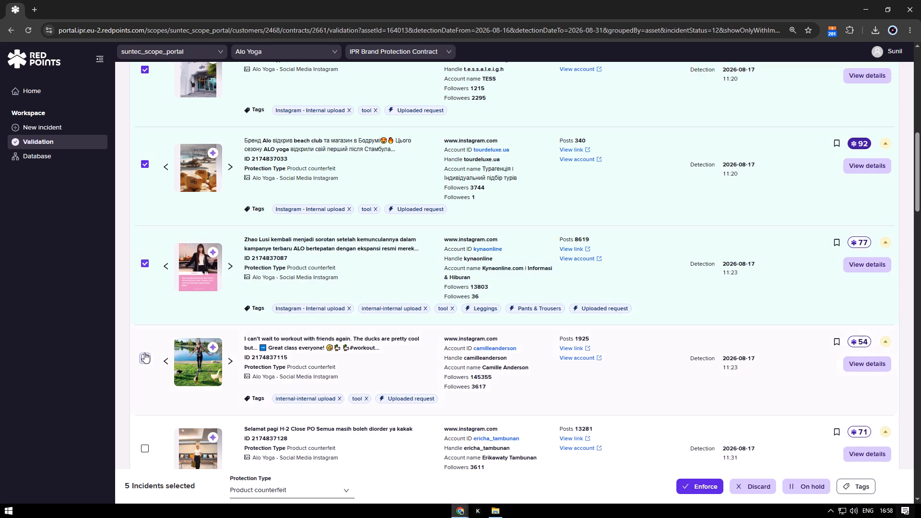
scroll(150, 336, down, 4)
click(145, 259)
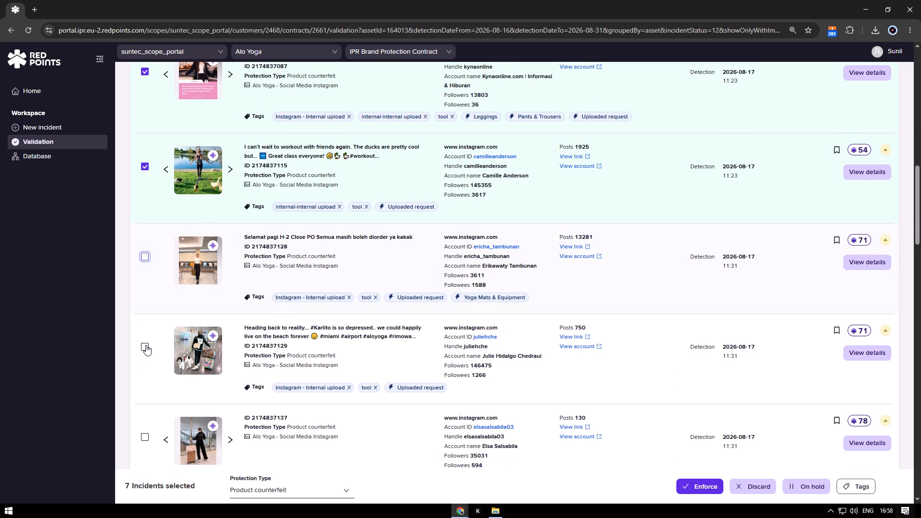
click(145, 345)
scroll(145, 345, down, 4)
click(145, 244)
click(147, 340)
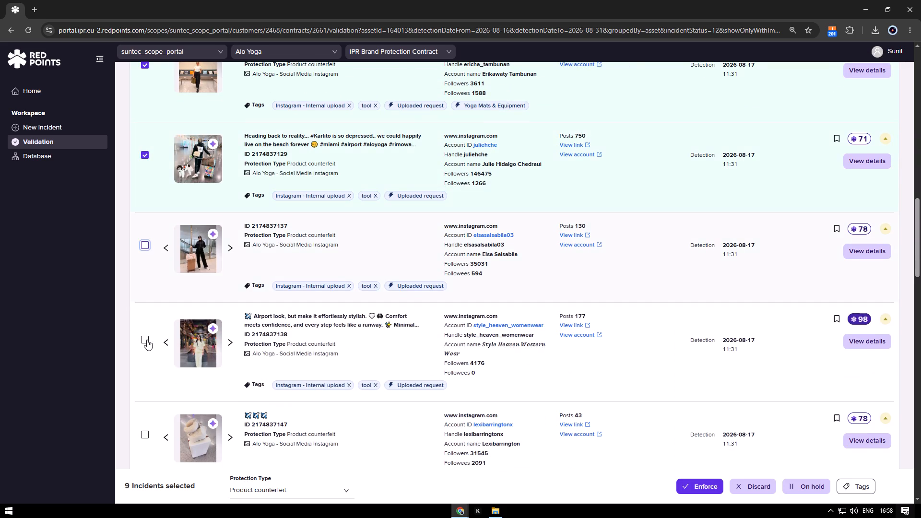
Add the next seven incidents below style_heaven_womenwear, down to bdmariam_fashion, to the selection.
scroll(146, 331, down, 4)
click(145, 245)
click(145, 332)
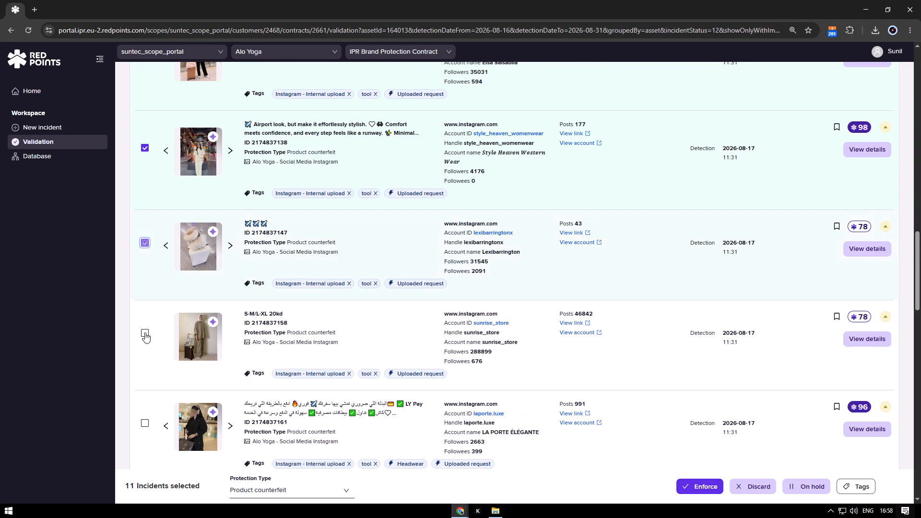
scroll(145, 329, down, 4)
click(143, 231)
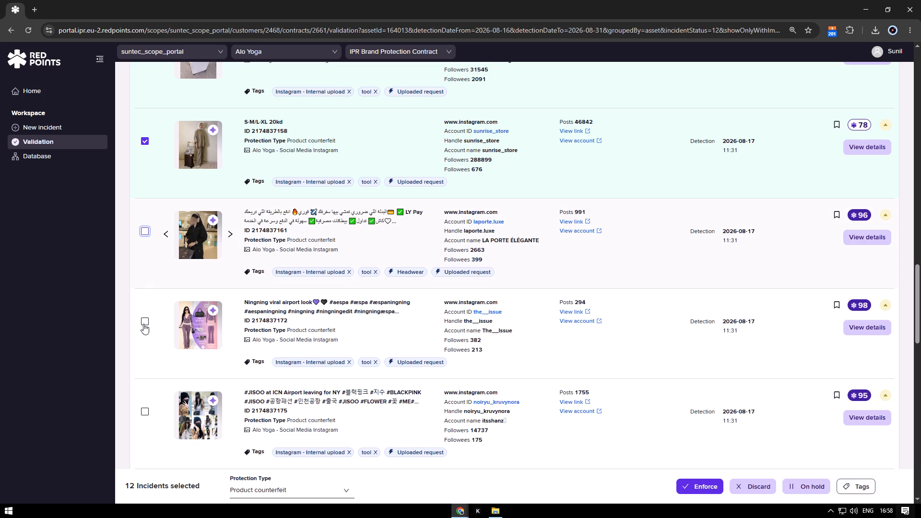
click(143, 324)
scroll(151, 341, down, 4)
click(145, 221)
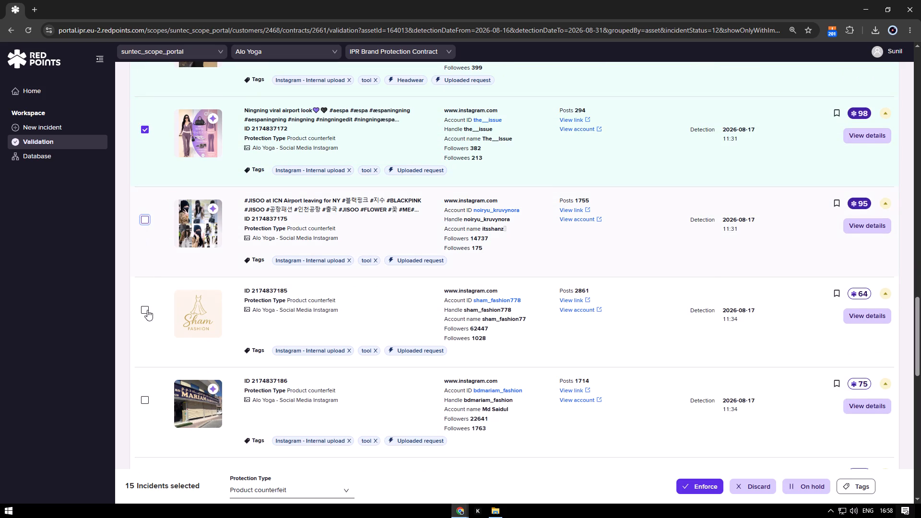
click(147, 310)
scroll(146, 316, down, 1)
click(146, 355)
scroll(146, 355, down, 4)
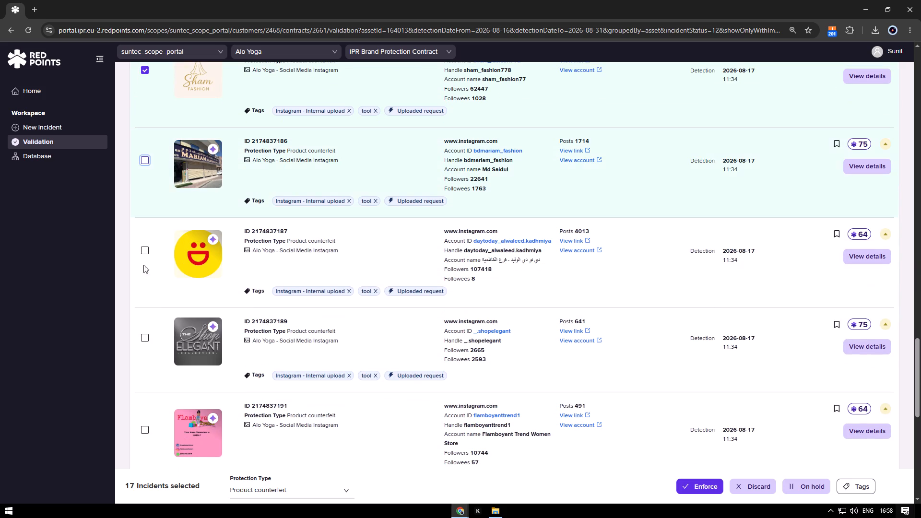
drag(139, 245, 146, 248)
click(146, 248)
click(142, 340)
scroll(149, 341, down, 3)
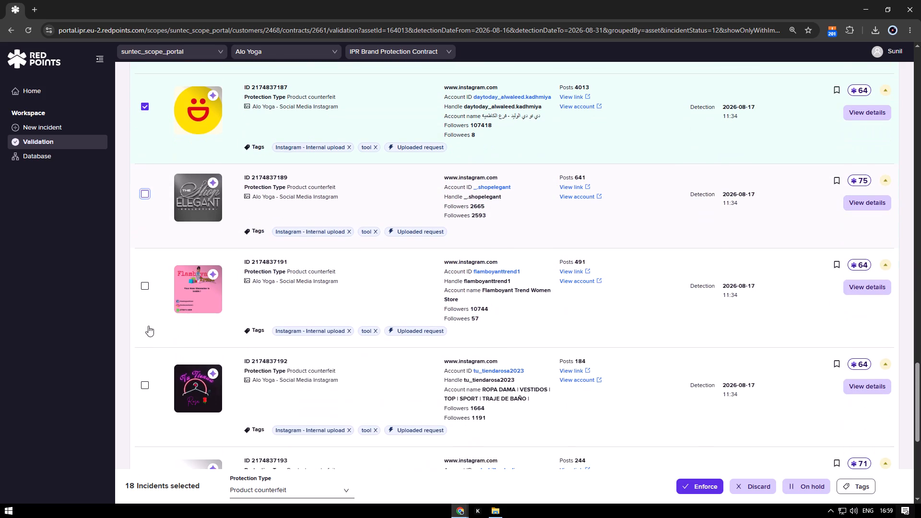
click(146, 283)
click(144, 386)
scroll(176, 348, down, 4)
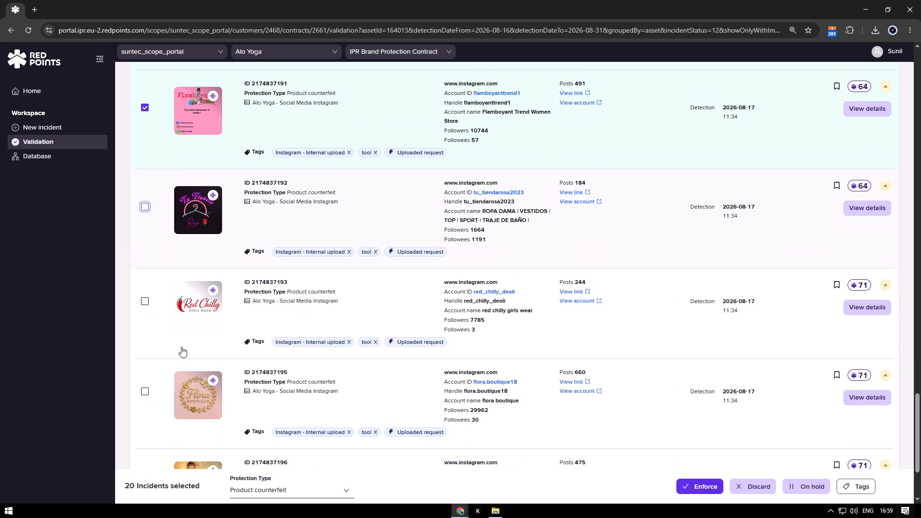
click(146, 289)
click(145, 378)
scroll(151, 365, down, 4)
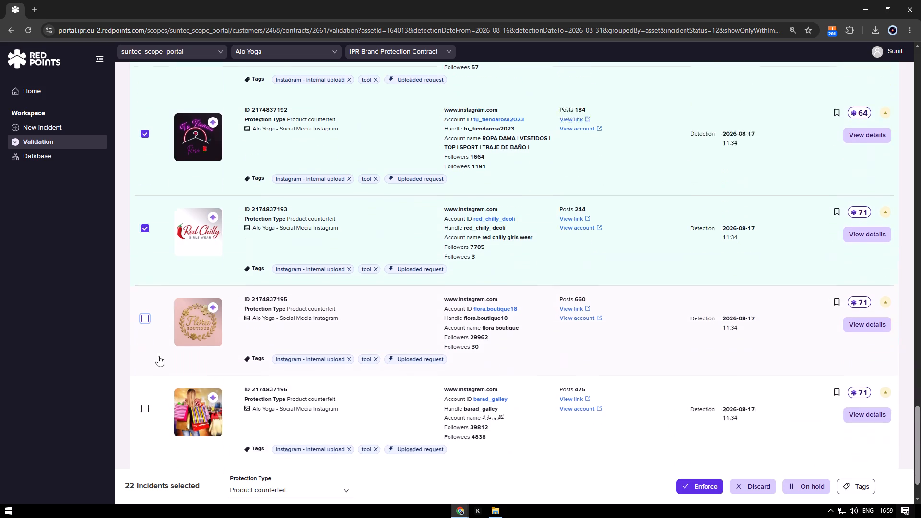
click(146, 352)
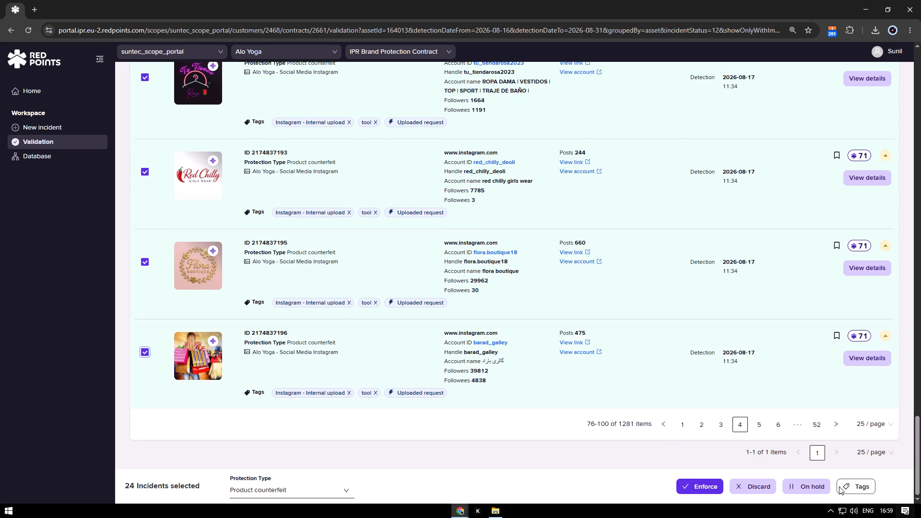
Open the tag update for the 24 selected incidents and clear all their existing tags, from tool and Headwear through Yoga Mats & Equipment.
click(858, 484)
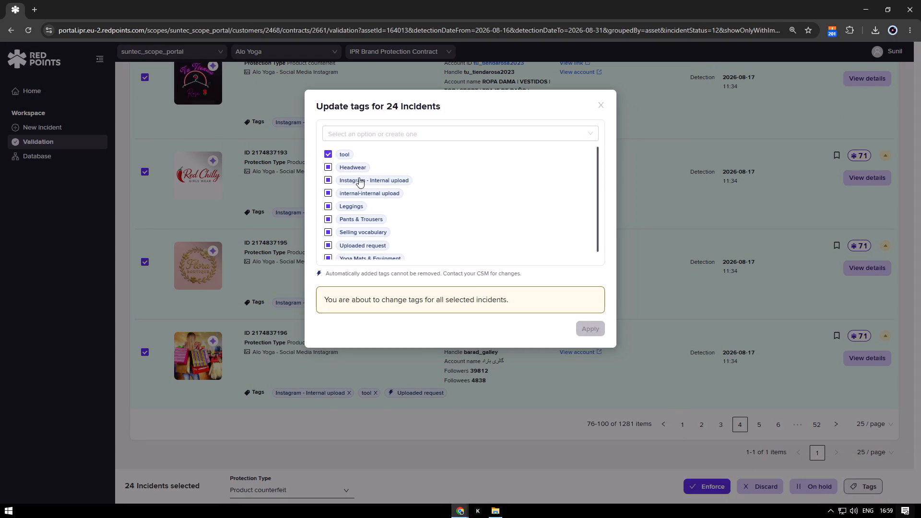
click(343, 155)
double_click(345, 168)
double_click(346, 181)
double_click(346, 199)
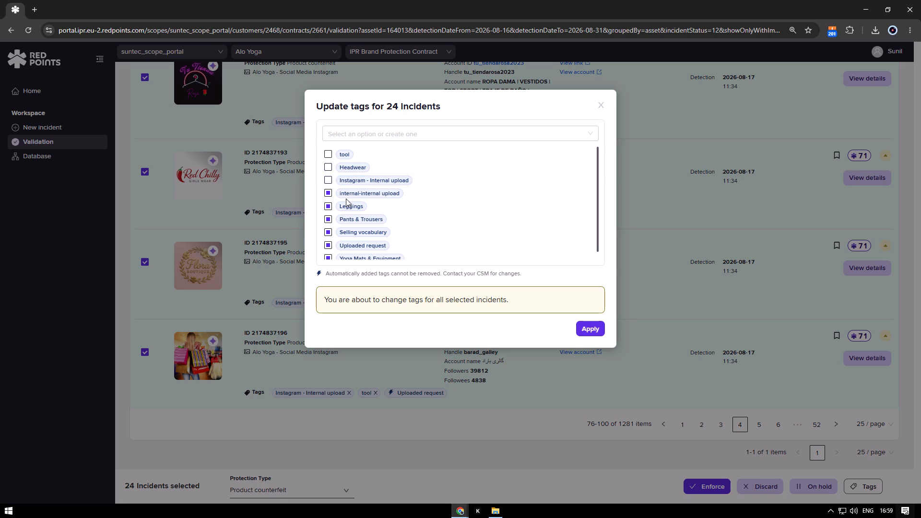
double_click(345, 195)
double_click(346, 203)
double_click(346, 222)
double_click(347, 229)
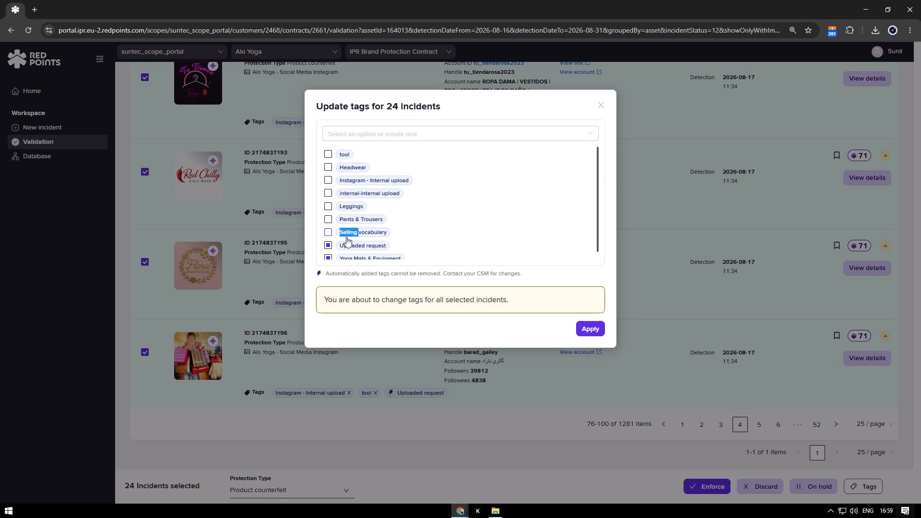
click(347, 240)
double_click(350, 249)
double_click(354, 258)
scroll(462, 222, down, 5)
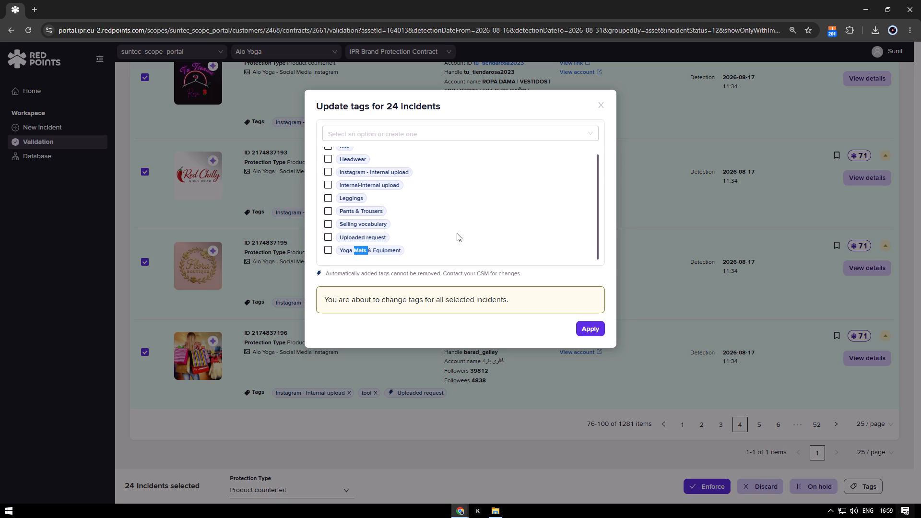
click(450, 247)
Add the existing Unrelated content tag to the 24 selected incidents and apply the tag update.
click(430, 135)
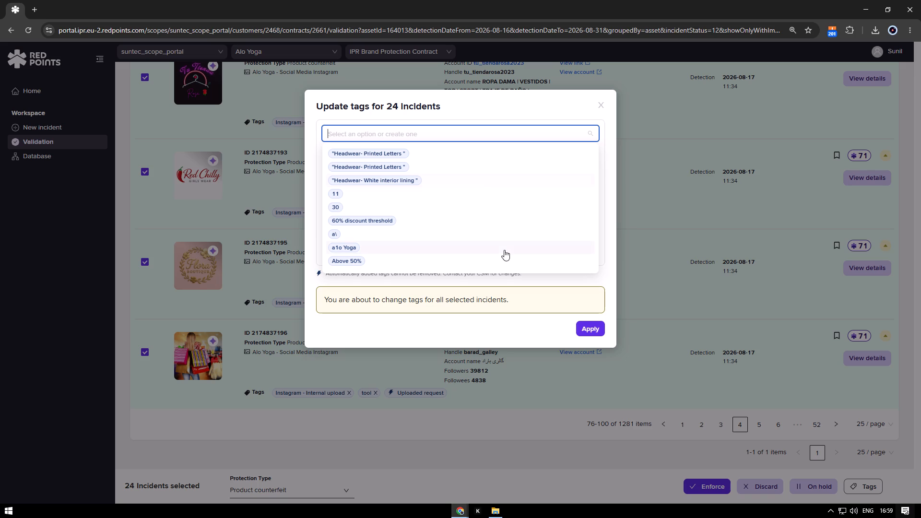
text(unrel)
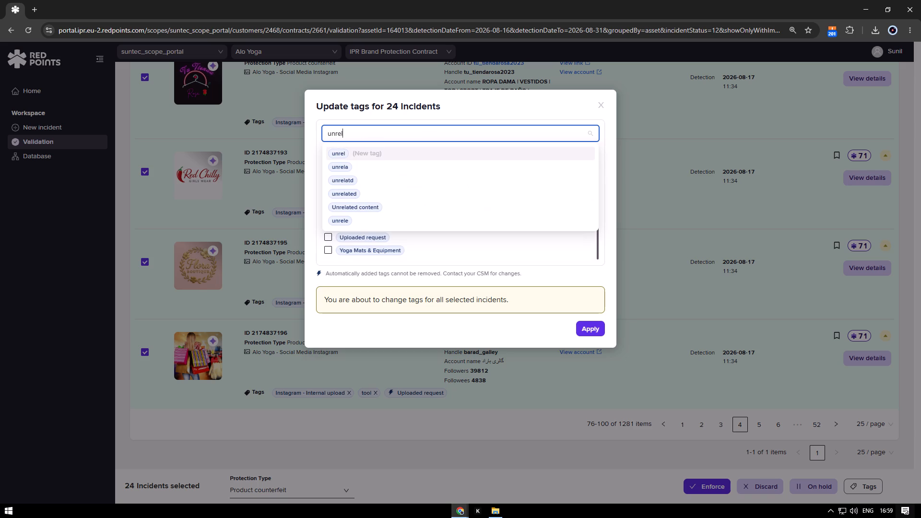
key(Up)
key(Up)
key(Return)
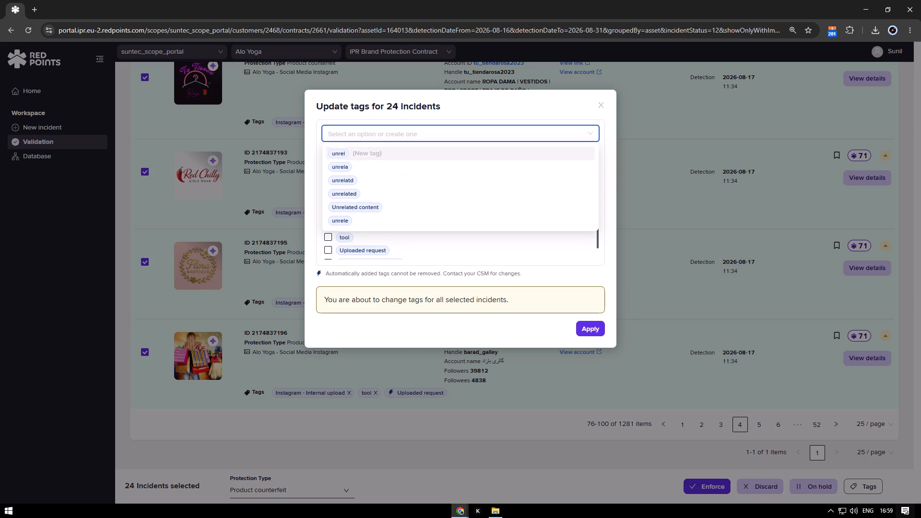
click(588, 327)
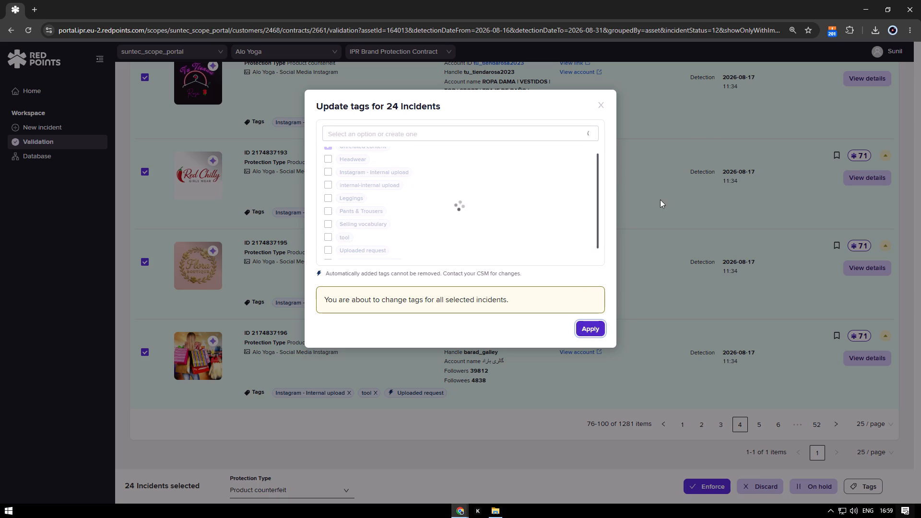
Raise the browser extension's counter to 225 for the 24 retagged incidents.
triple_click(833, 35)
triple_click(833, 35)
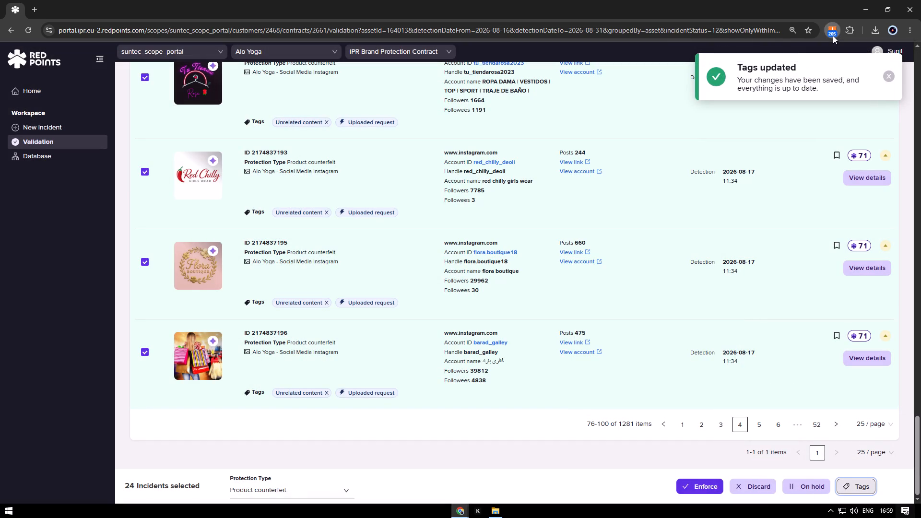
triple_click(833, 35)
triple_click(833, 35)
triple_click(833, 35)
triple_click(833, 35)
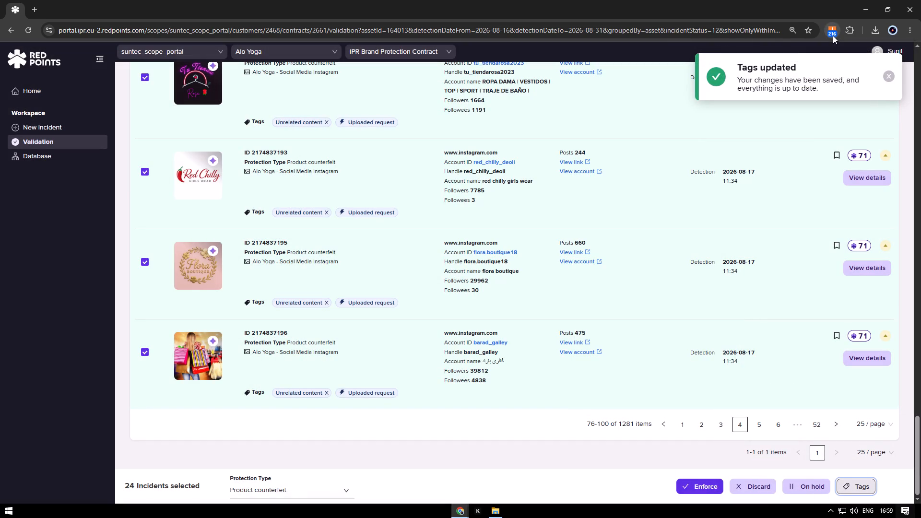
triple_click(833, 35)
triple_click(833, 35)
double_click(833, 35)
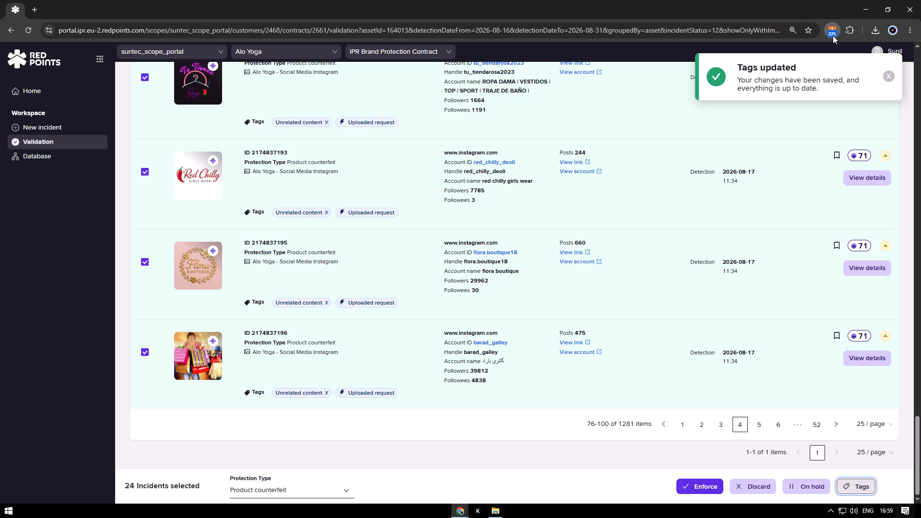
Clear the selection of all incidents in the Alo Yoga - Social Media Instagram group.
middle_click(596, 402)
click(632, 253)
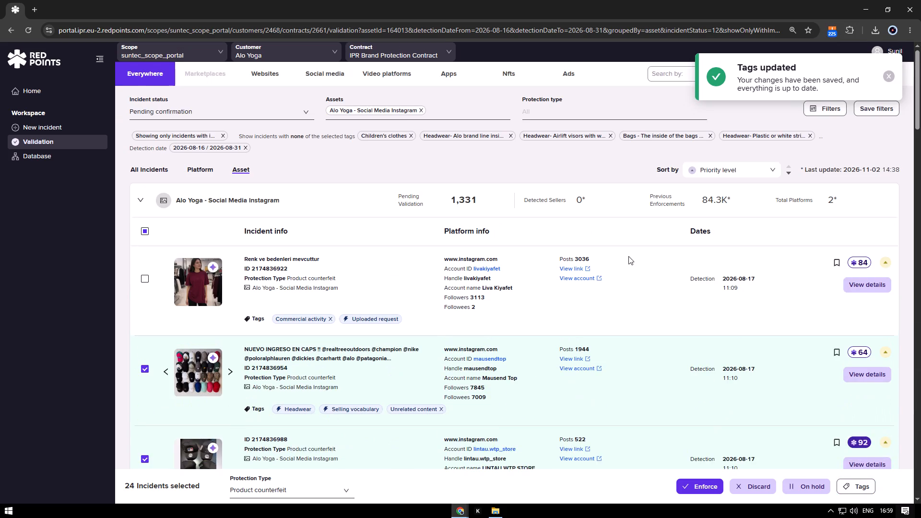
double_click(145, 243)
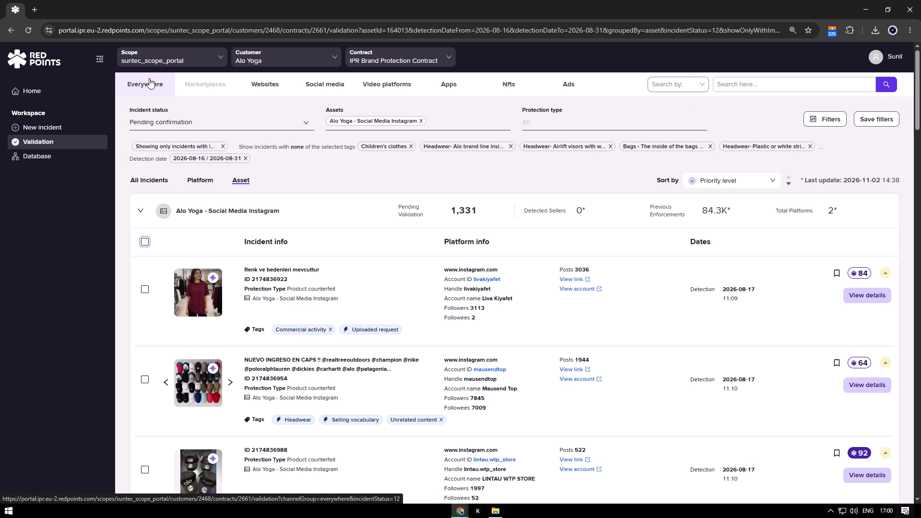
Open a new browser tab alongside the Red Points incident validation page.
key(ctrl+t)
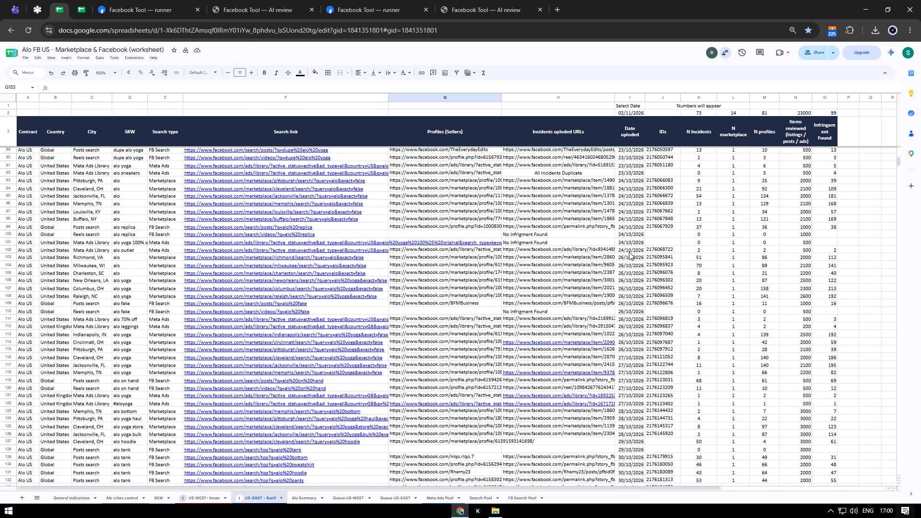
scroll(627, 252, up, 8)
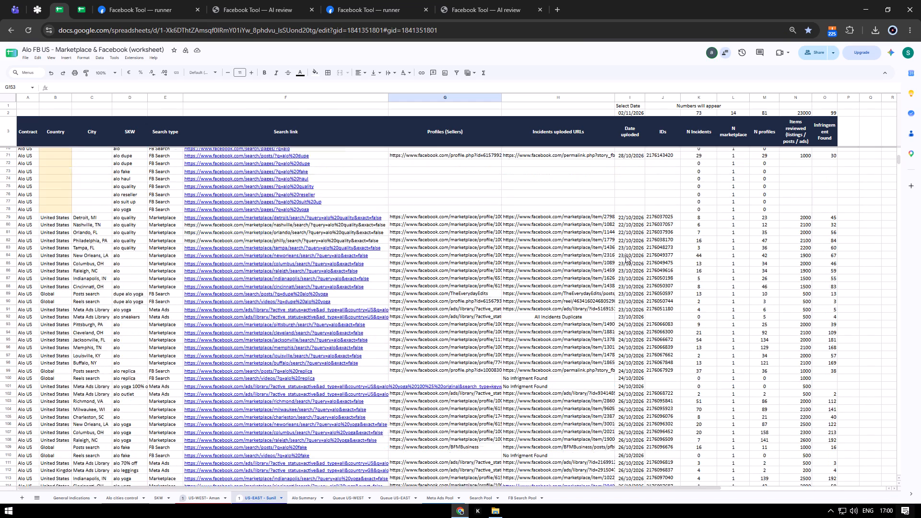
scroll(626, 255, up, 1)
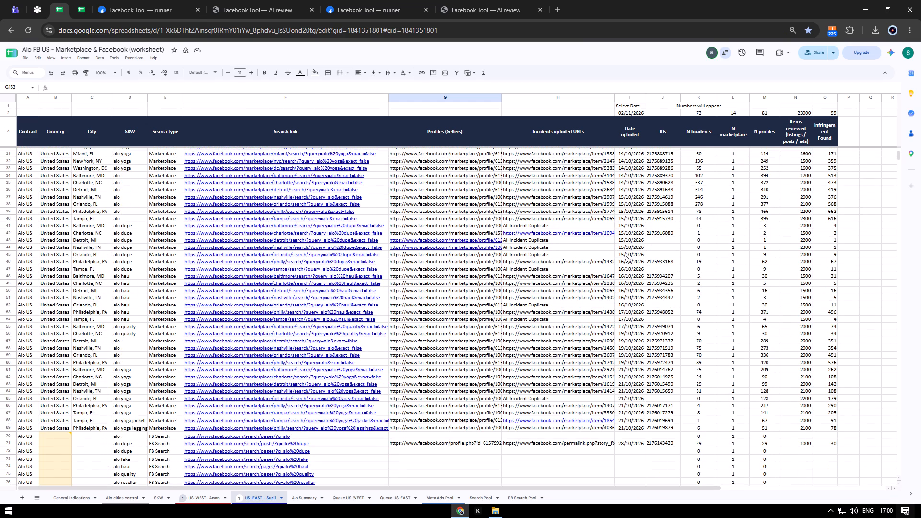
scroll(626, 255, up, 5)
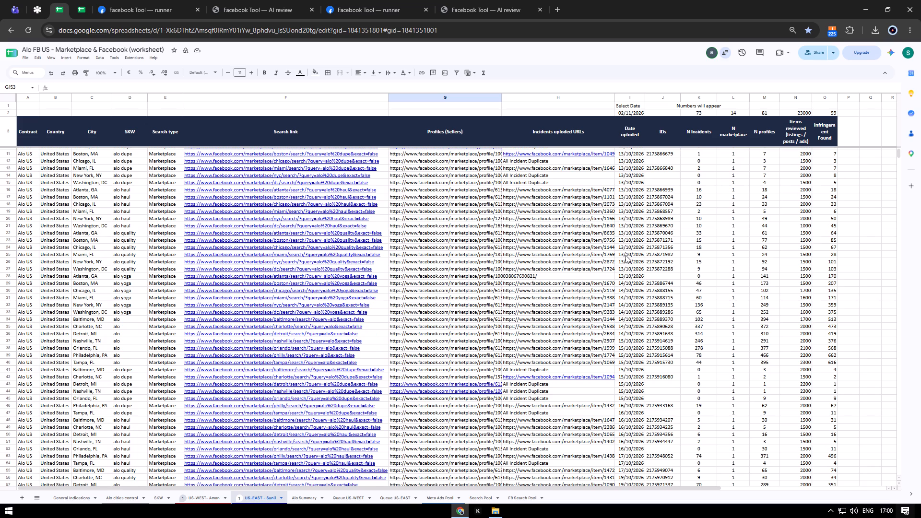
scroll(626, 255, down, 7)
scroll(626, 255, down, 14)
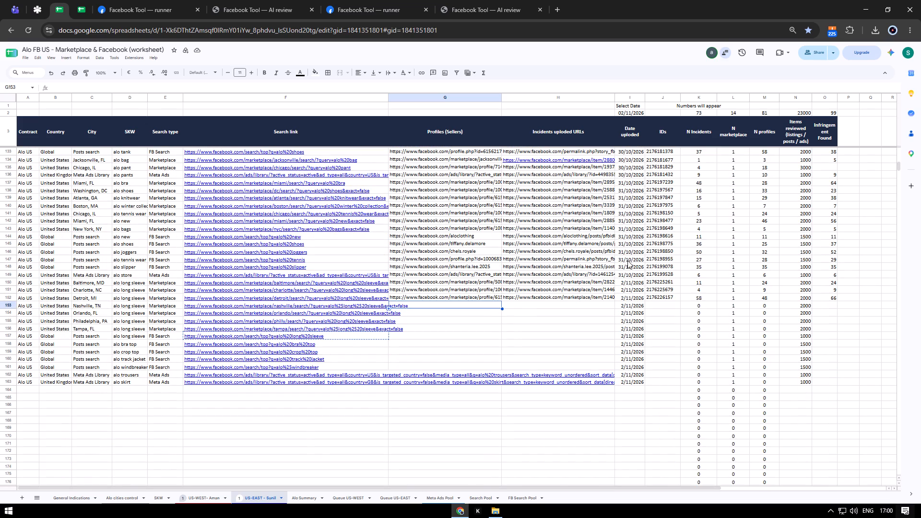
Download the two checked listings from the first Alo Yoga AI review page and mark them as done.
click(259, 0)
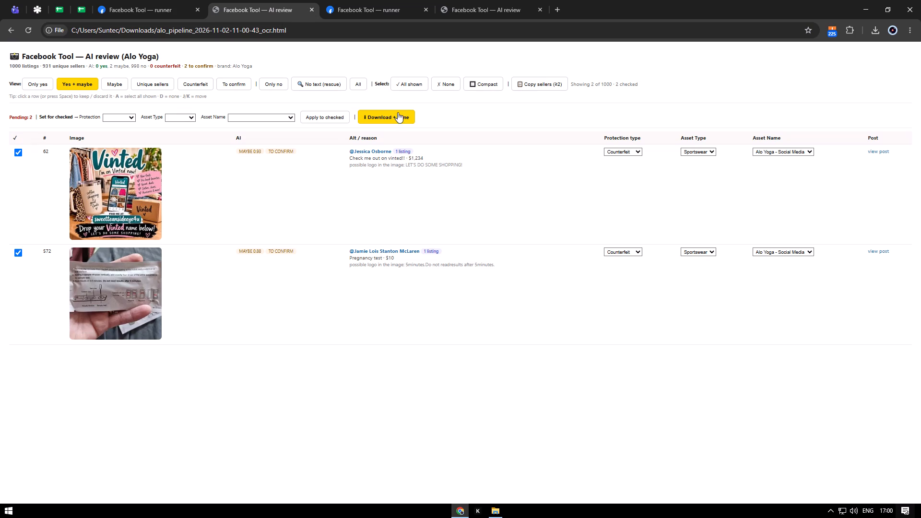
click(398, 112)
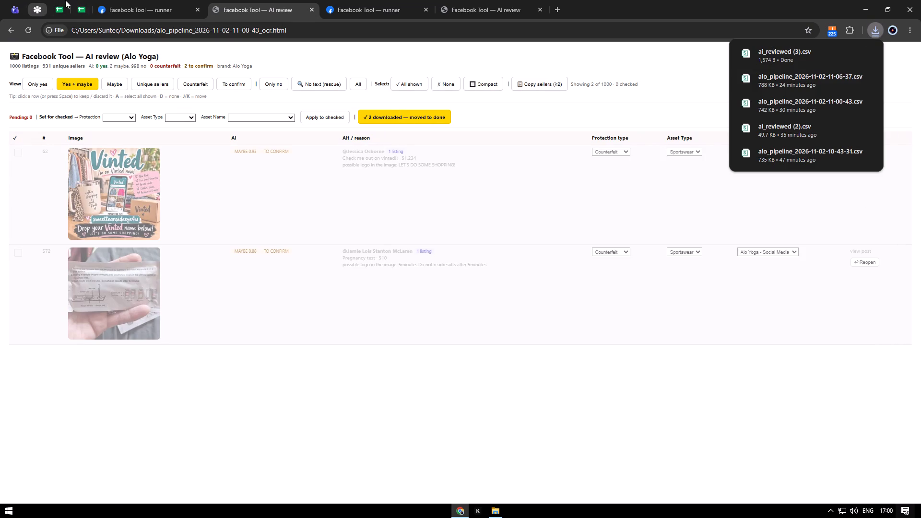
Remove the filter from Sheet14 of the Yudhraa Facebook OCR spreadsheet and clear all of the sheet's contents.
click(83, 0)
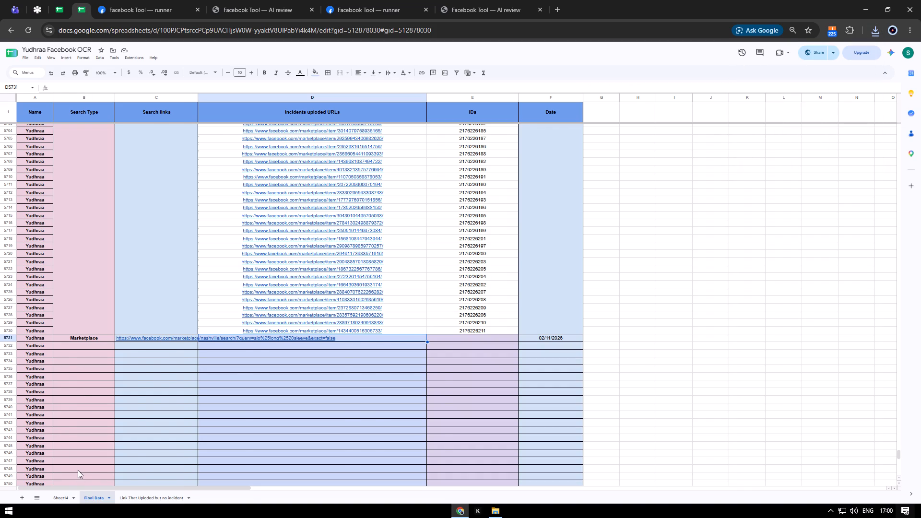
key(alt+Up)
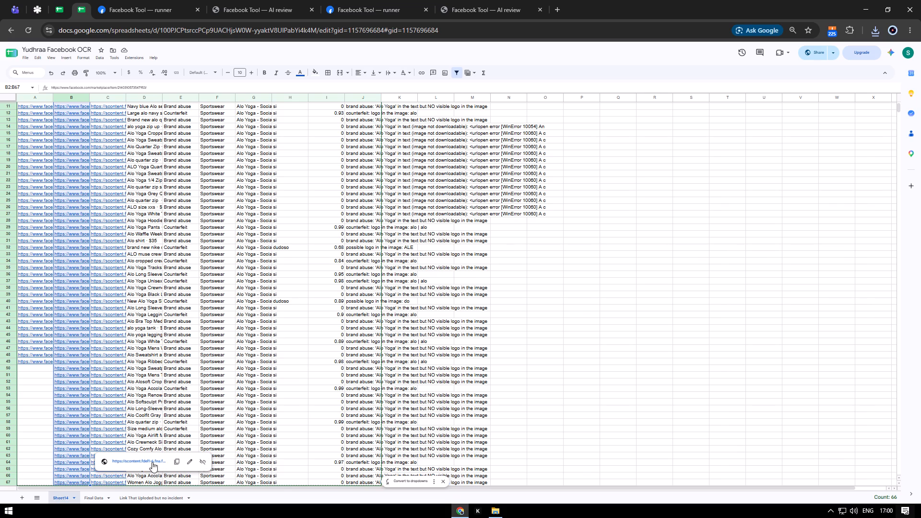
key(Up)
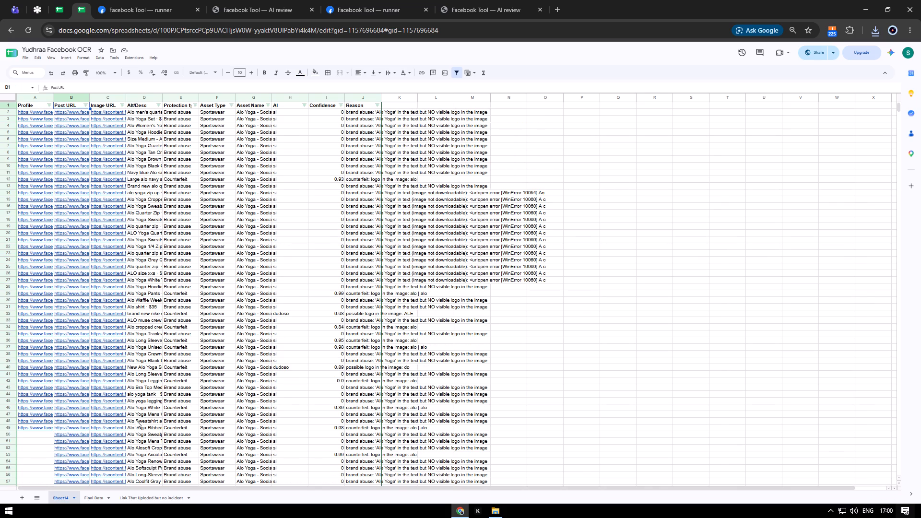
key(Left)
key(ctrl+shift+Right)
key(alt+d)
key(alt+f)
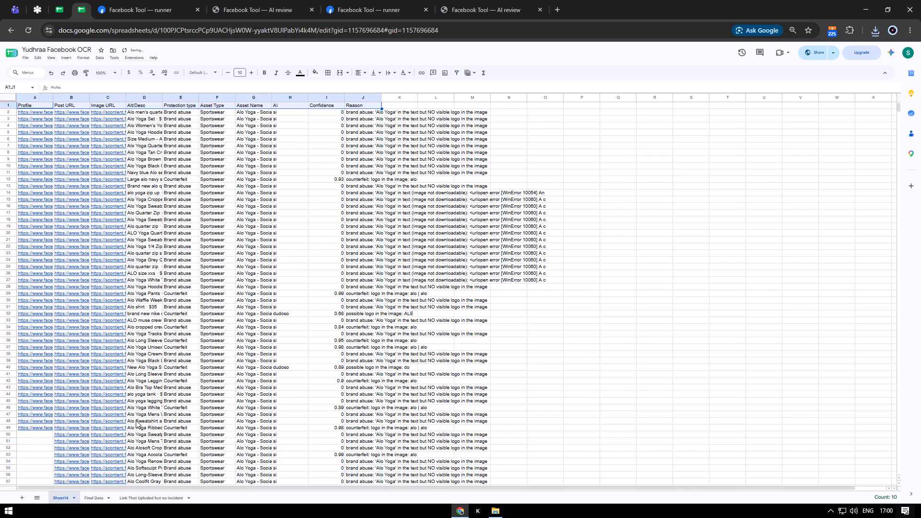
key(ctrl+a)
key(ctrl+a)
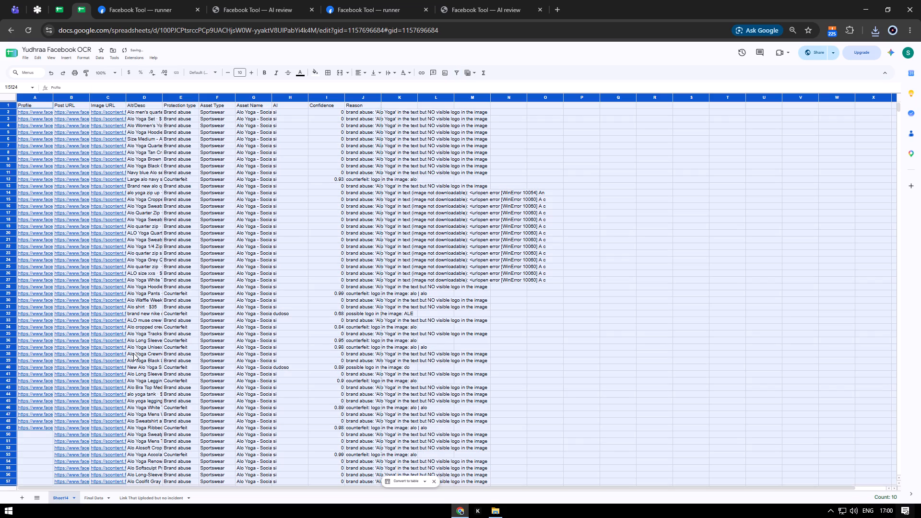
key(Delete)
key(Up)
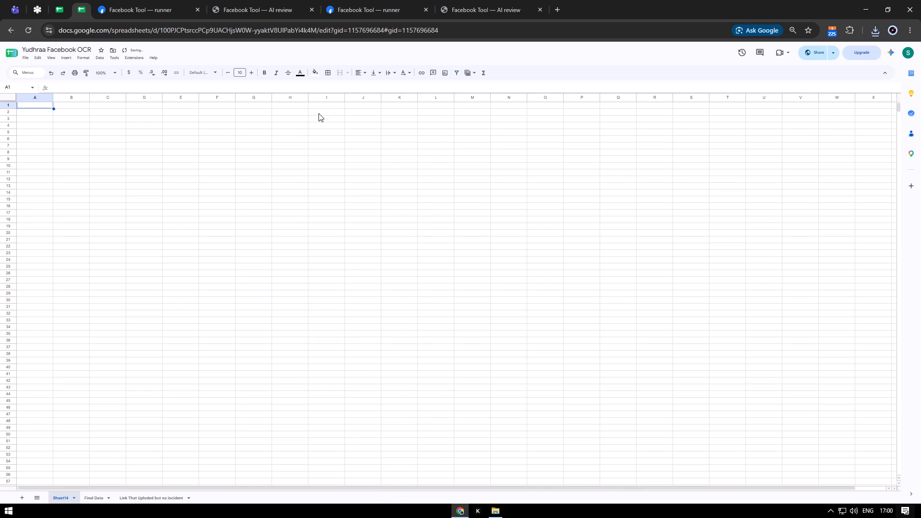
Import the downloaded ai_reviewed (3).csv into the emptied Sheet14, appending it to the current sheet.
click(26, 56)
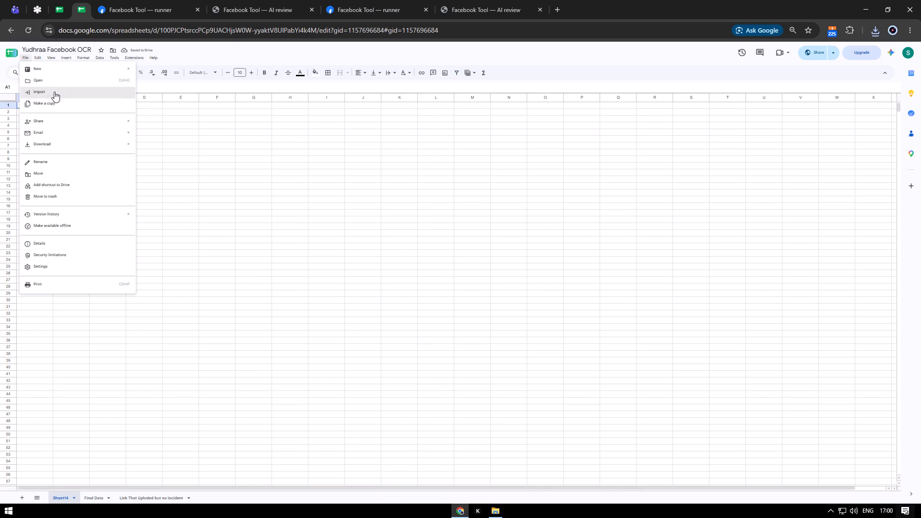
click(54, 92)
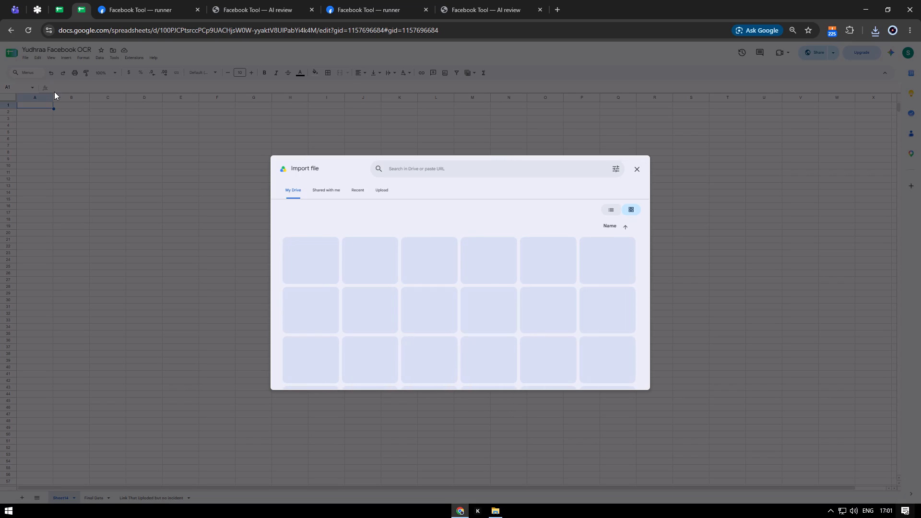
click(381, 191)
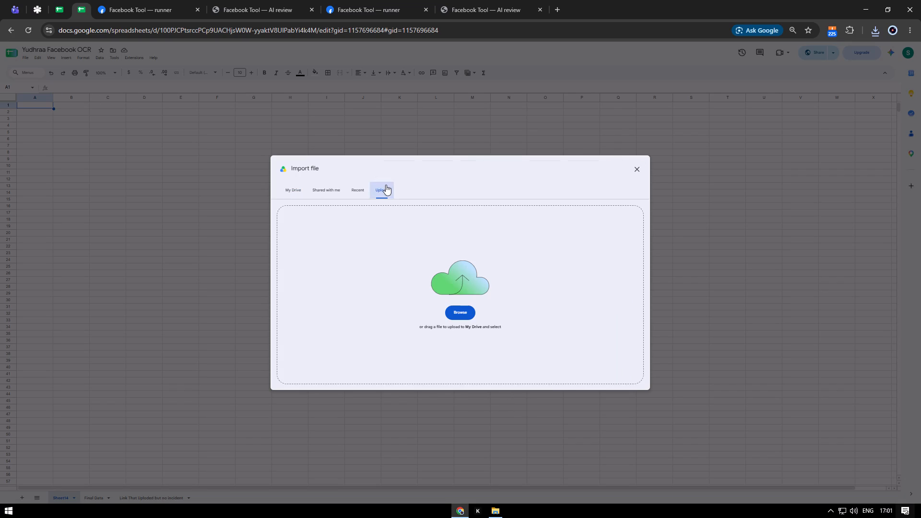
click(457, 316)
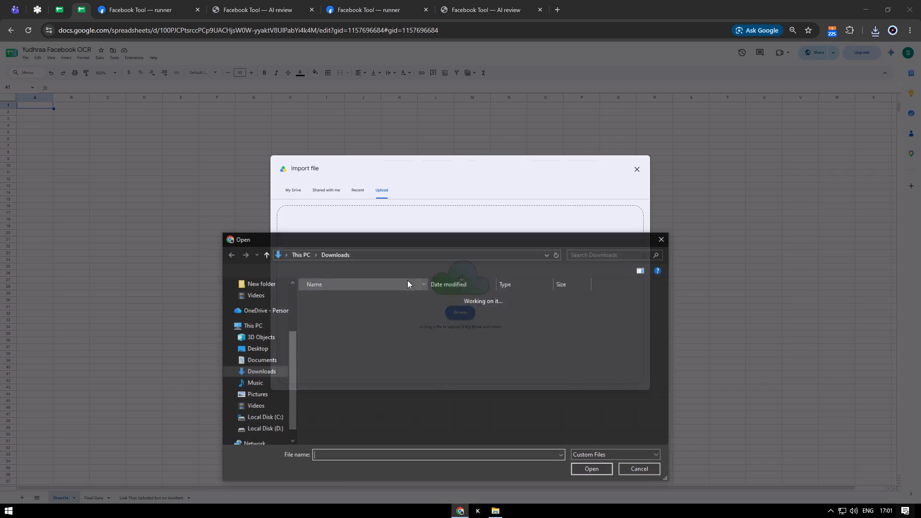
double_click(370, 311)
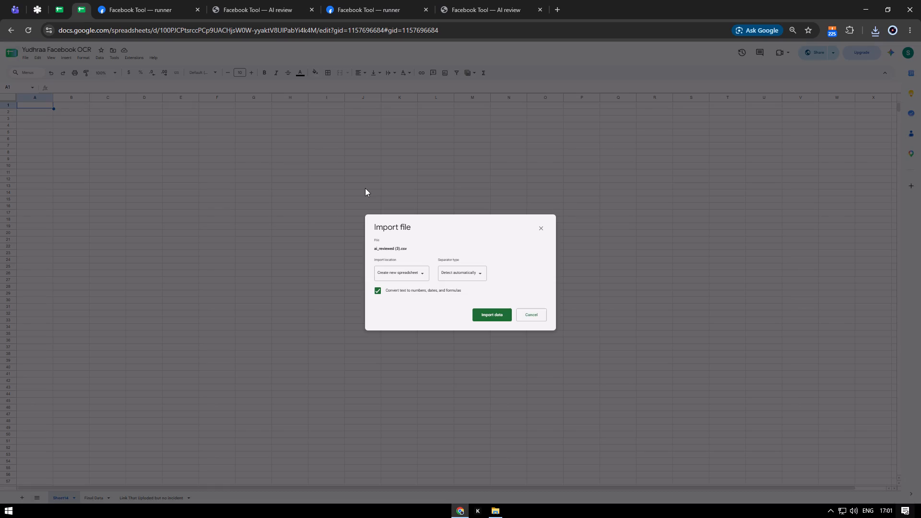
click(410, 275)
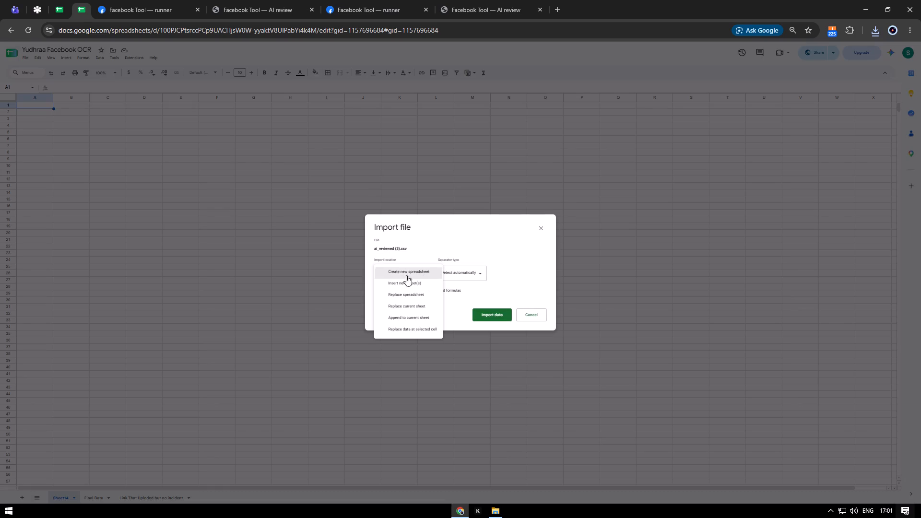
click(406, 318)
click(503, 310)
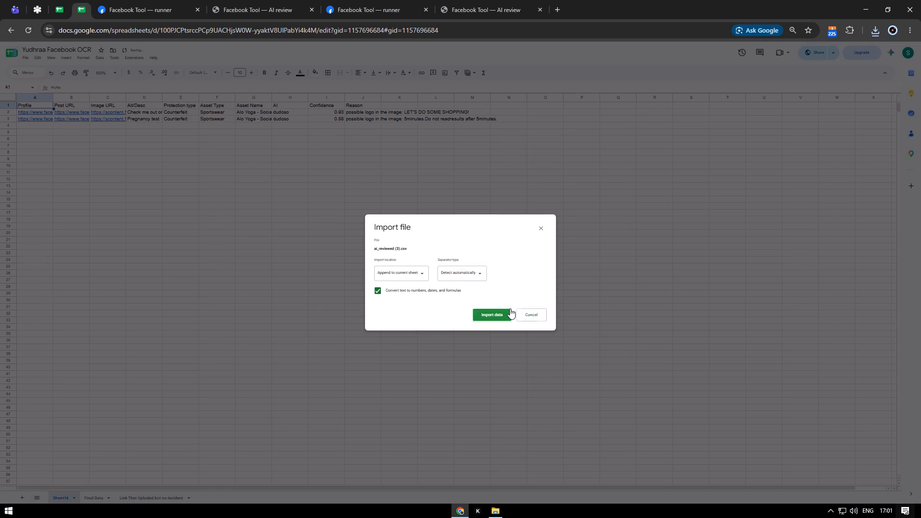
Copy the two imported post URLs and save them in Red Points as the new incident's detection links, replacing the previous list.
key(Down)
key(Right)
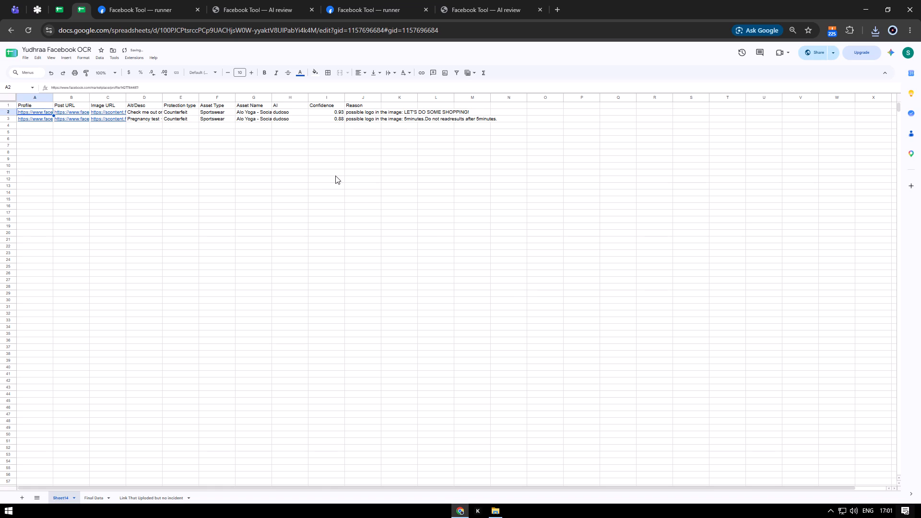
key(ctrl+shift+Down)
key(ctrl+c)
key(ctrl+c)
key(ctrl+c)
key(ctrl+c)
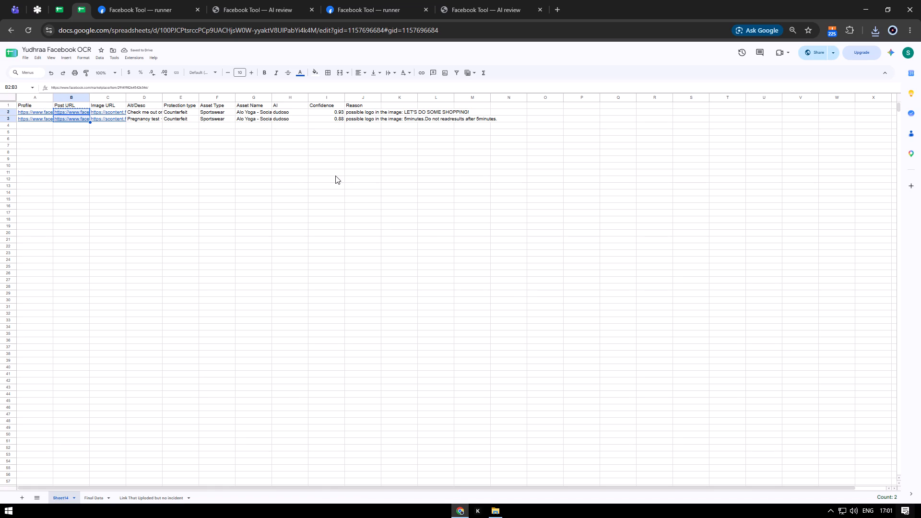
key(ctrl+shift+Tab)
key(ctrl+shift+Tab)
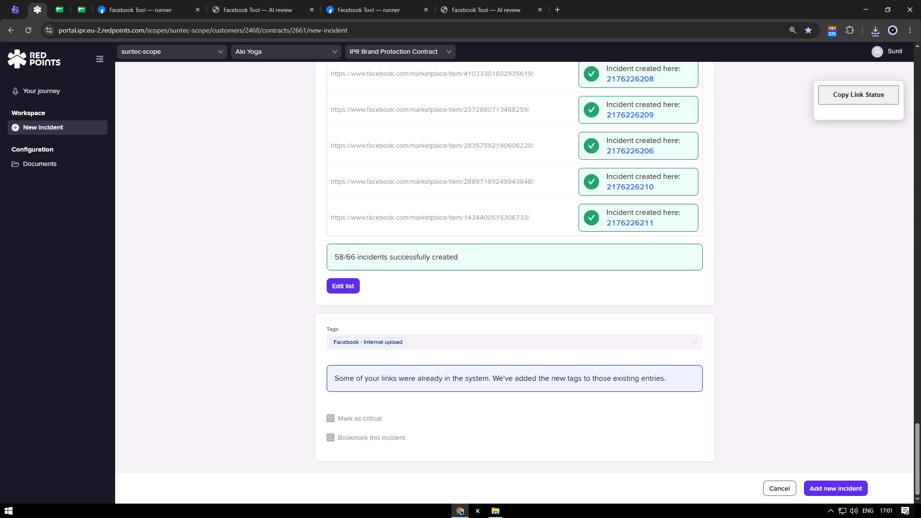
click(349, 285)
click(359, 268)
key(ctrl+a)
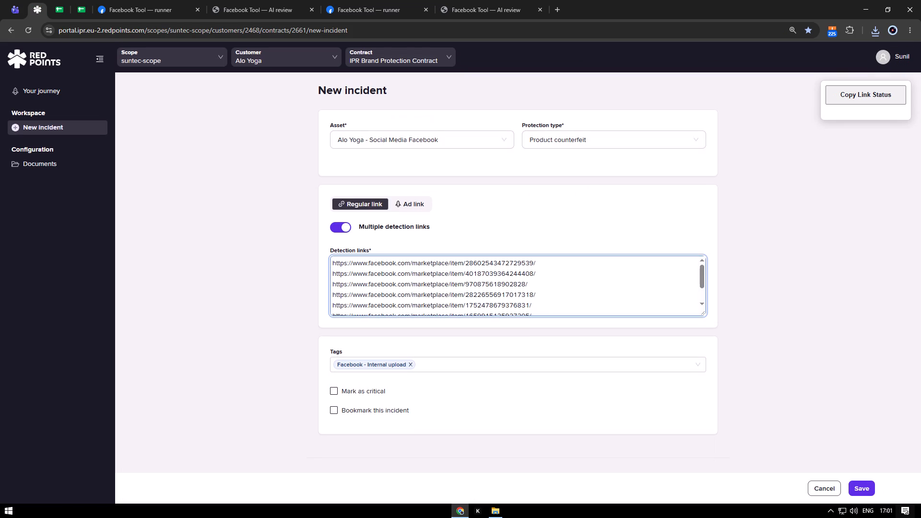
key(ctrl+v)
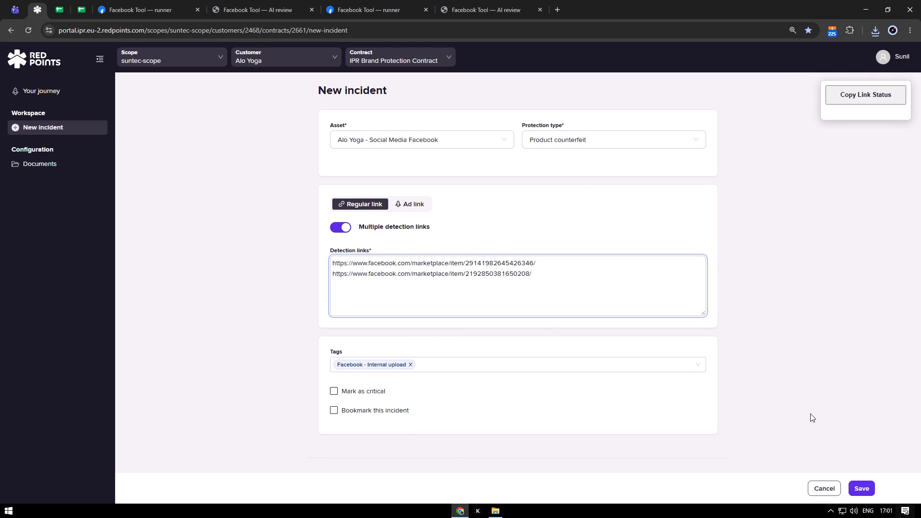
click(874, 487)
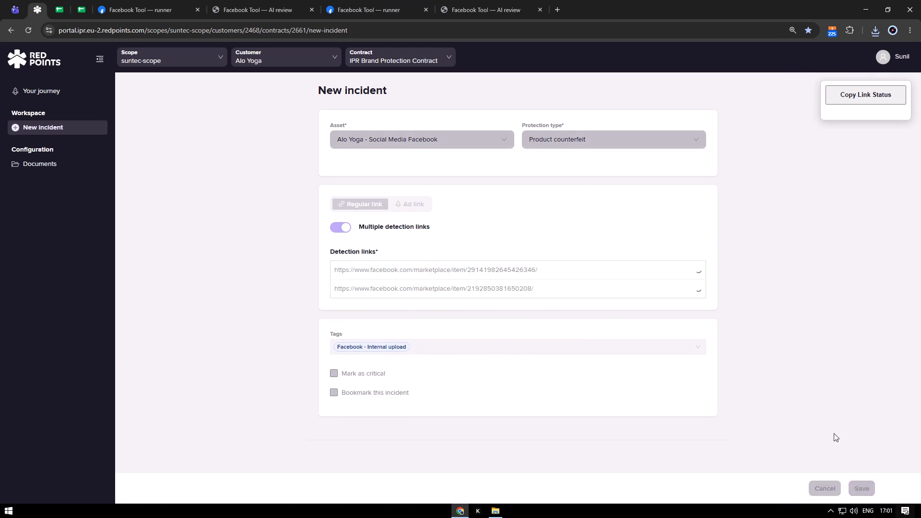
Copy the link status from Red Points and paste it beside the Final Data table, starting at cell H5735.
click(865, 96)
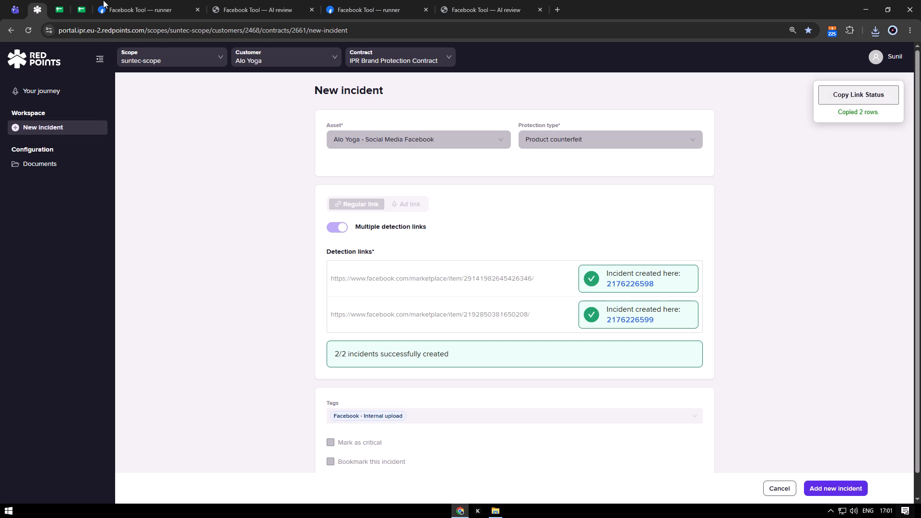
click(73, 0)
click(95, 503)
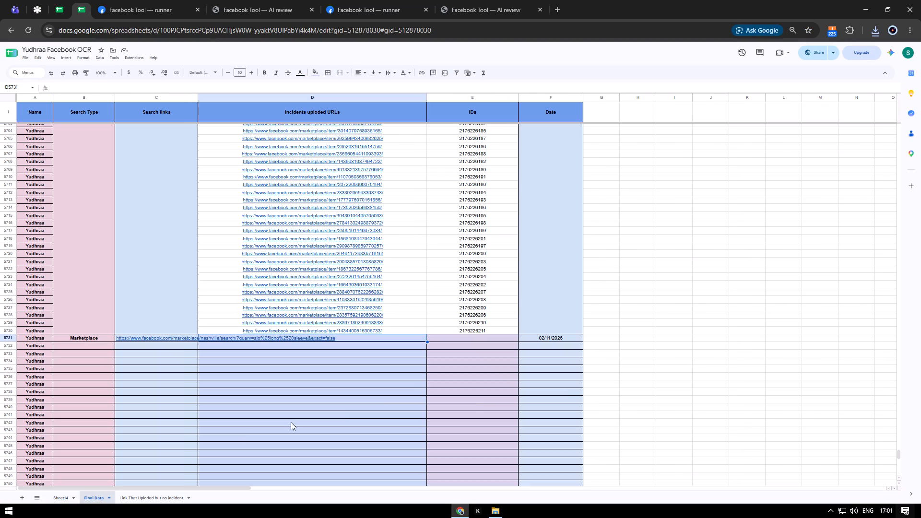
click(640, 367)
key(ctrl+v)
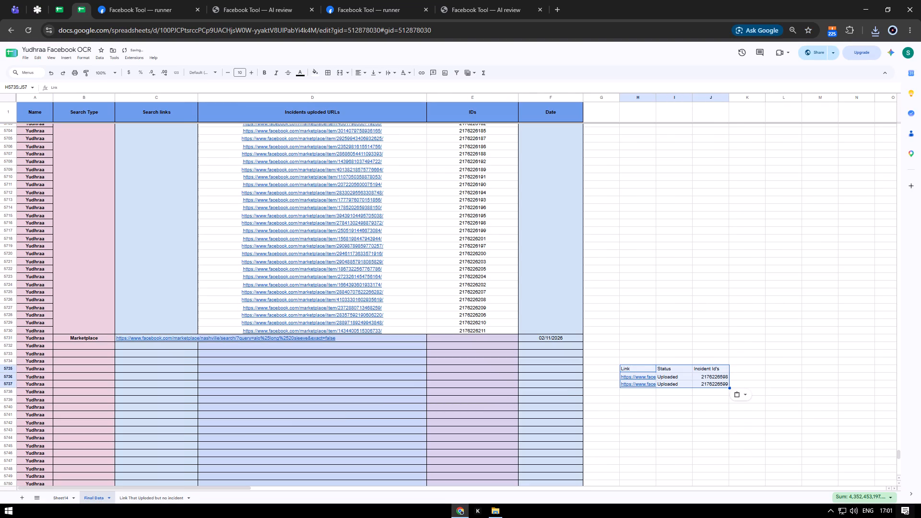
Delete the pasted Status column and clear the Link and Incident Id's headers beside the Final Data table.
key(shift+Right)
key(Left)
key(Left)
key(Right)
key(Right)
key(Right)
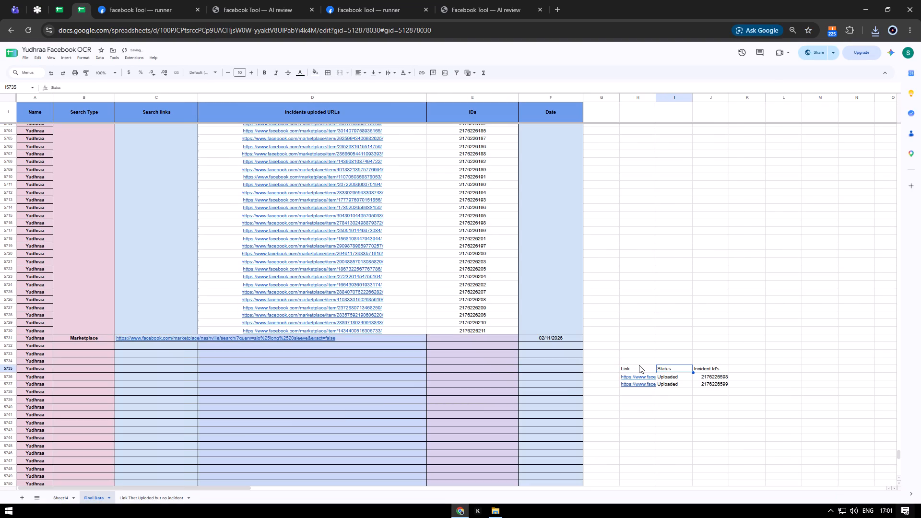
key(ctrl+shift+x)
key(Up)
key(Up)
key(Up)
key(Up)
key(Up)
key(Up)
key(Up)
key(Up)
key(Up)
key(Up)
key(Up)
key(Up)
key(Up)
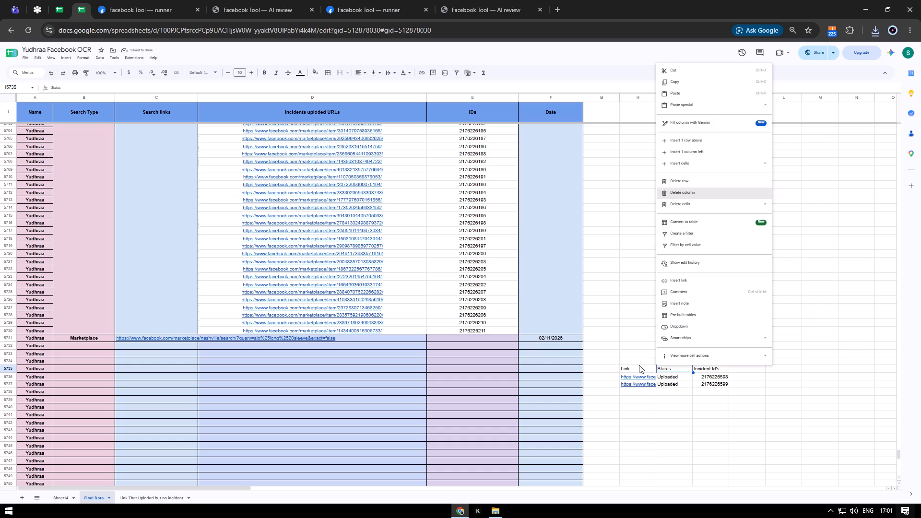
key(Return)
key(Left)
key(shift+Right)
key(Delete)
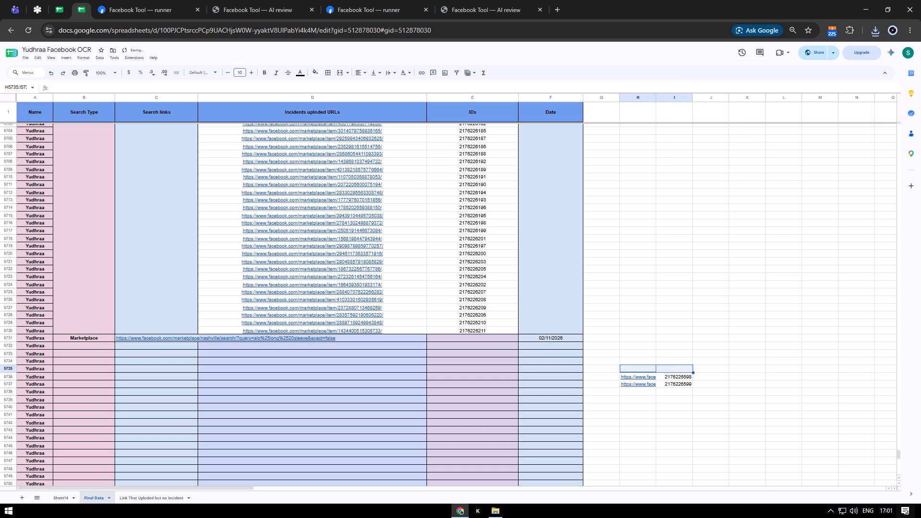
Move the two links and incident IDs into the uploaded URLs and IDs columns from row 5731 and centre them.
key(Down)
key(ctrl+shift+Right)
key(ctrl+shift+Down)
key(ctrl+x)
key(ctrl+Left)
key(Right)
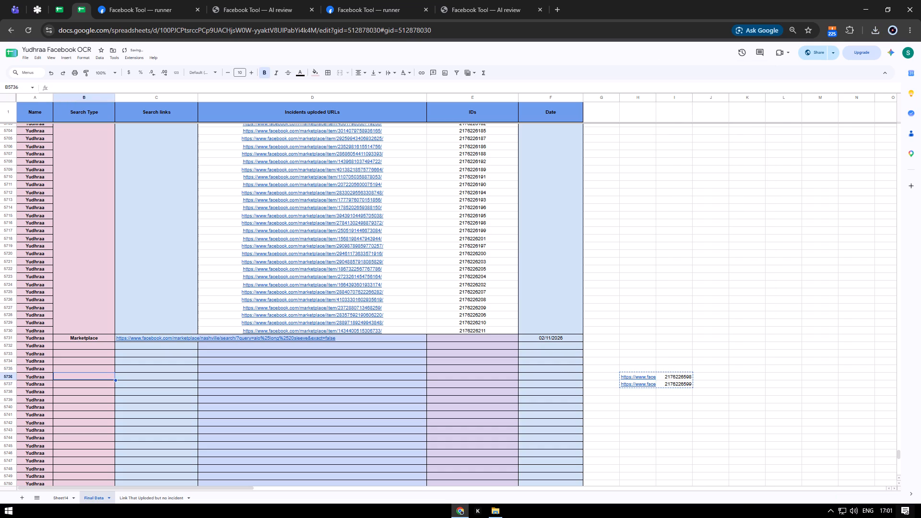
key(Right)
key(Right)
key(ctrl+Up)
key(Down)
key(ctrl+v)
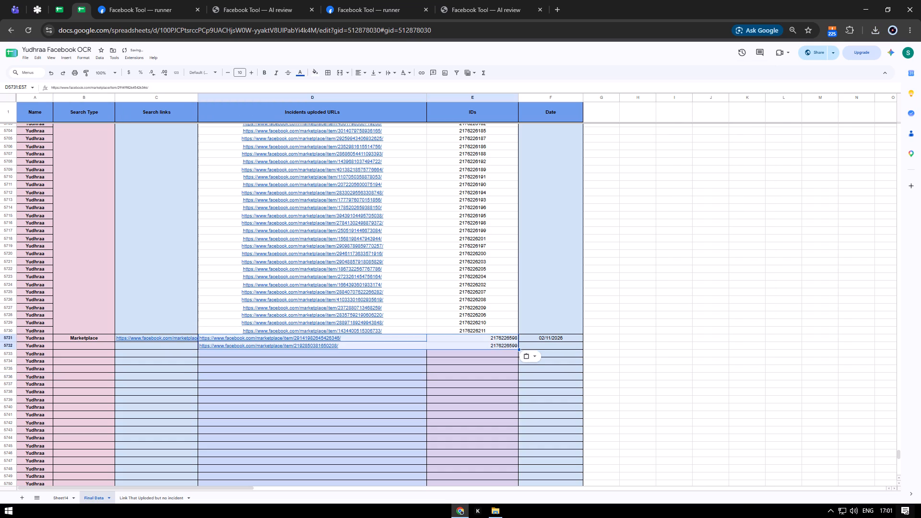
key(ctrl+shift+e)
Copy the two uploaded incident URLs from Final Data rows 5731–5732 into the US-EAST worksheet's Nashville row, uploaded URLs cell H153.
key(shift+Left)
key(ctrl+c)
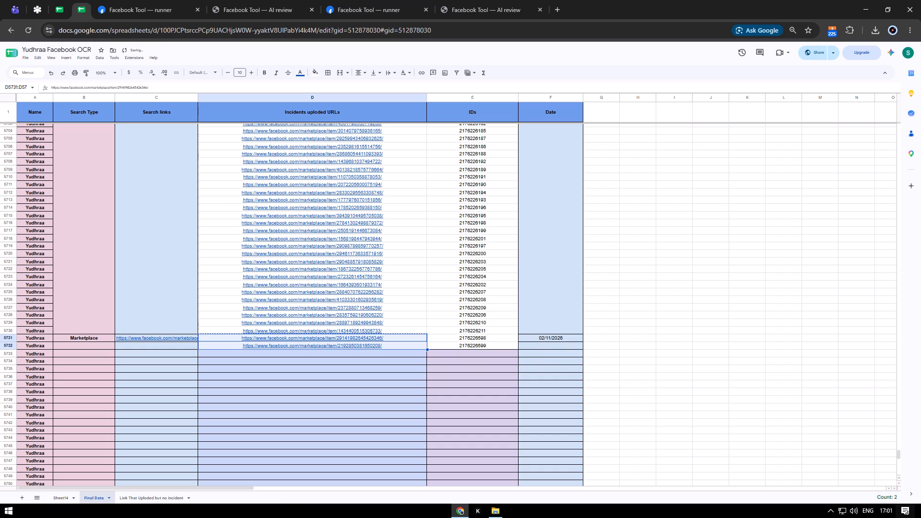
key(ctrl+c)
key(ctrl+c)
key(ctrl+shift+Tab)
key(Right)
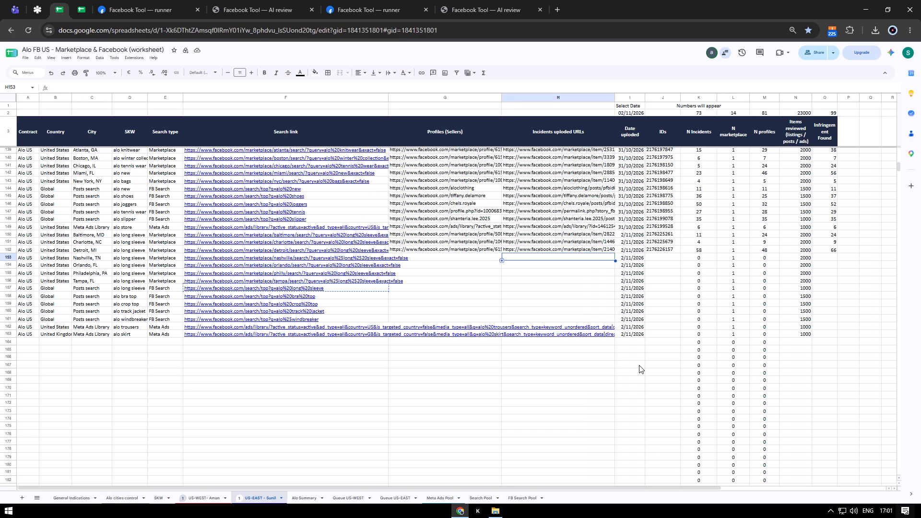
key(Return)
key(ctrl+shift+v)
key(Return)
key(Up)
Copy the two incident IDs from the Final Data sheet into the Nashville row's IDs cell, J153, on the US-EAST worksheet.
key(Right)
key(Right)
key(ctrl+Tab)
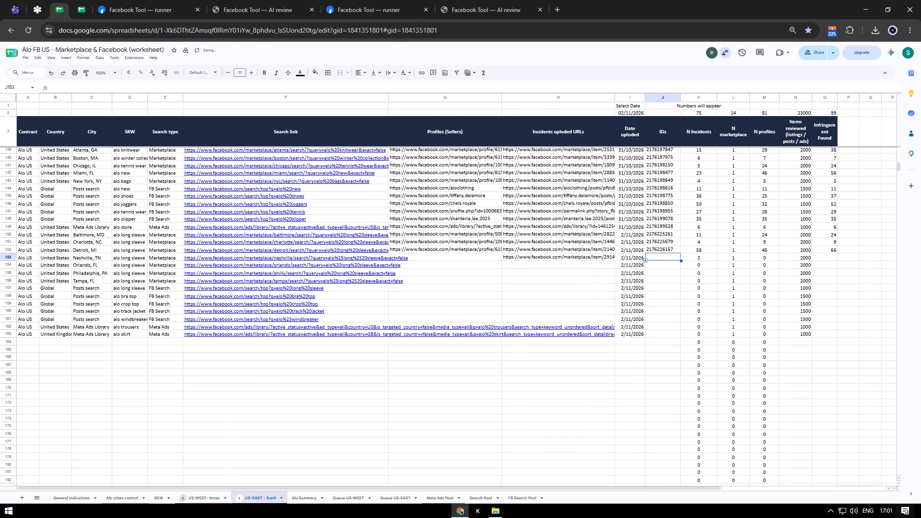
key(Right)
key(ctrl+shift+Down)
key(ctrl+c)
key(ctrl+c)
key(ctrl+c)
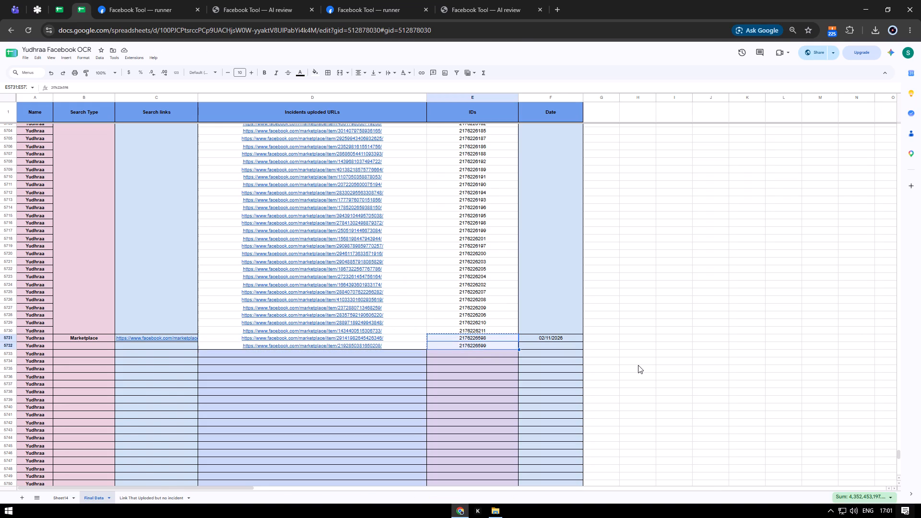
key(ctrl+shift+Tab)
key(Return)
key(ctrl+shift+v)
key(Return)
key(Up)
Enter 2 as the Infringement Found count for the Nashville row, in cell O153.
key(Right)
key(Right)
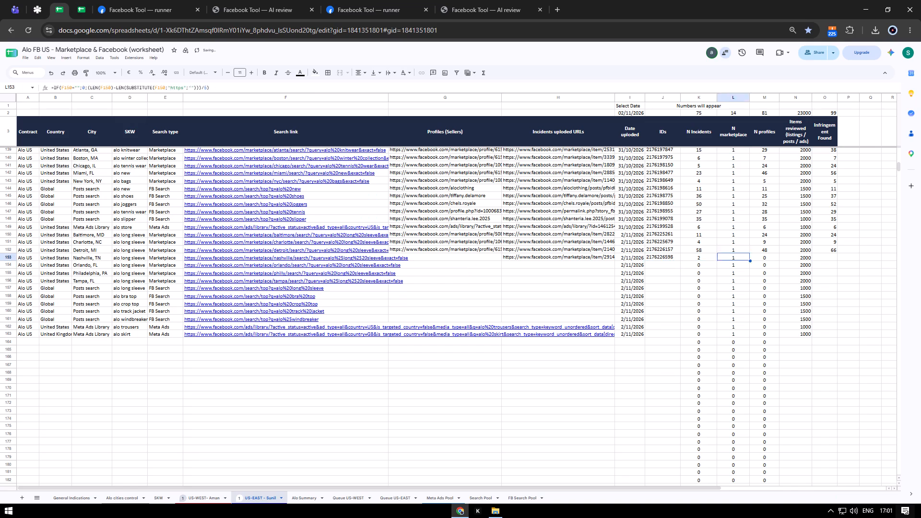
key(Right)
key(Right)
key(Right)
key(Right)
key(Left)
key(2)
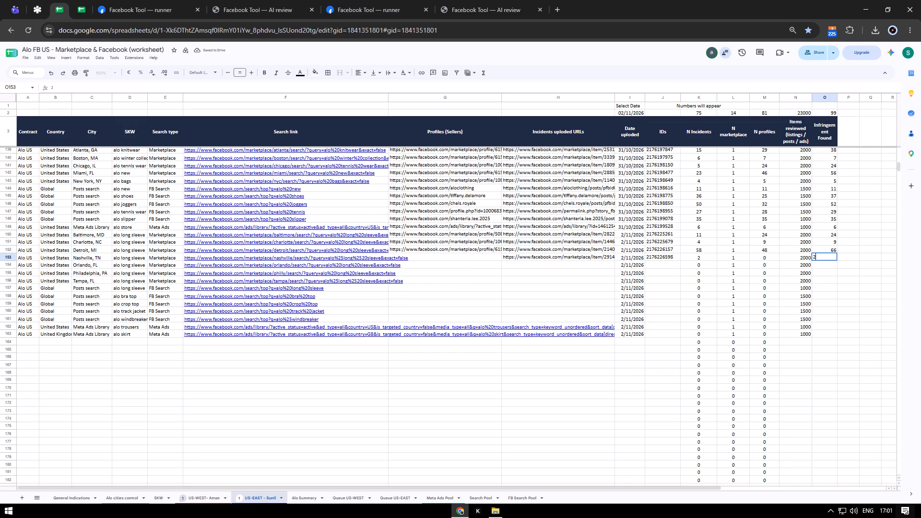
key(Left)
Copy the two profile links from Sheet14's Profile column into the Nashville row's Profiles (Sellers) cell, G153, on the US-EAST worksheet.
key(Left)
key(Left)
key(Left)
key(Left)
key(Left)
key(Left)
key(Left)
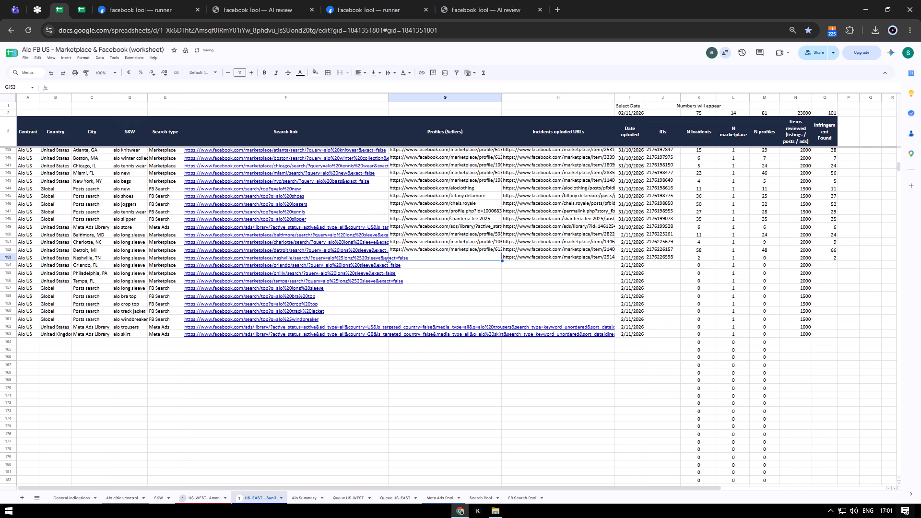
key(ctrl+Tab)
key(alt+Up)
key(Left)
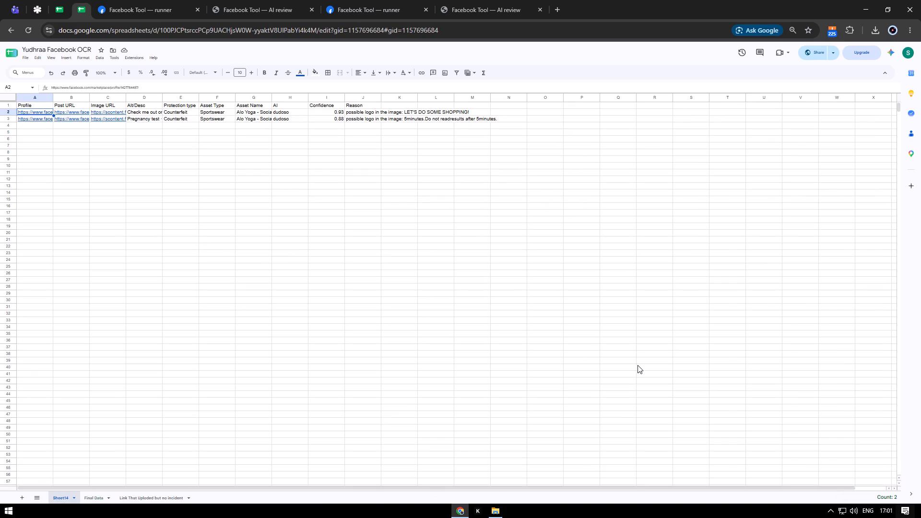
key(ctrl+shift+Down)
key(ctrl+c)
key(ctrl+c)
key(ctrl+shift+Tab)
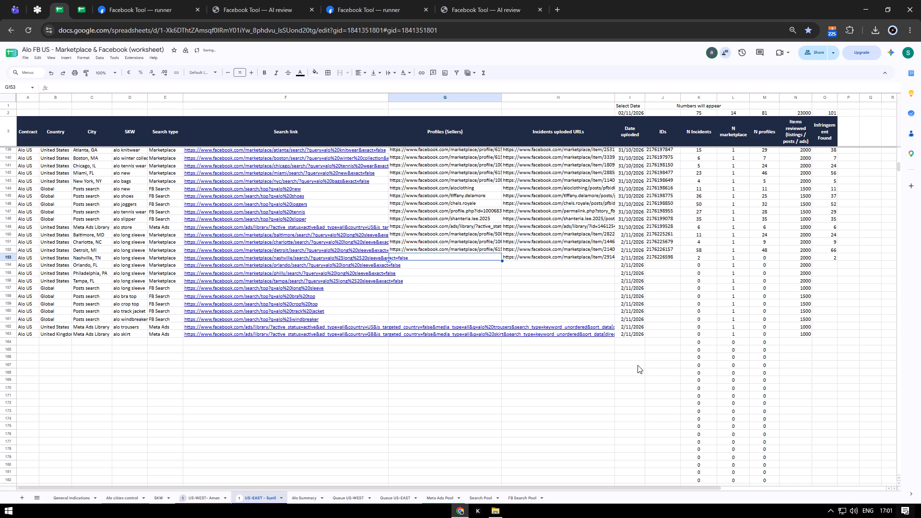
key(Return)
key(ctrl+shift+v)
key(Return)
key(Up)
key(Right)
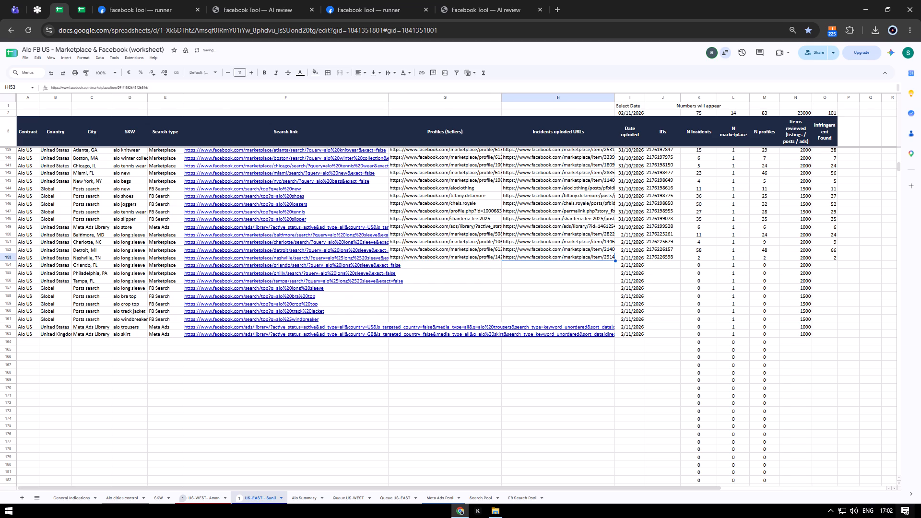
Clear all imported data, including the headers, from range A1:J3 of Sheet14 in the Facebook OCR spreadsheet.
key(ctrl+Tab)
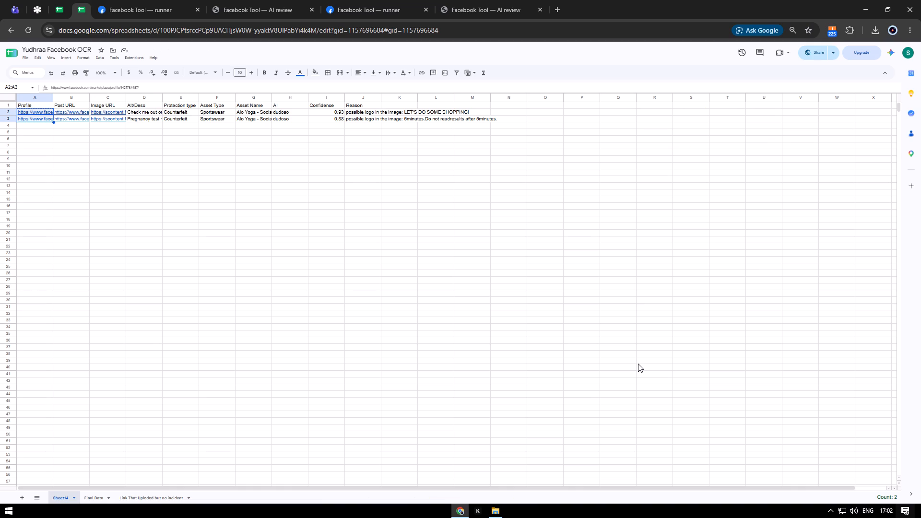
key(Up)
key(ctrl+shift+Down)
key(ctrl+shift+Right)
key(Delete)
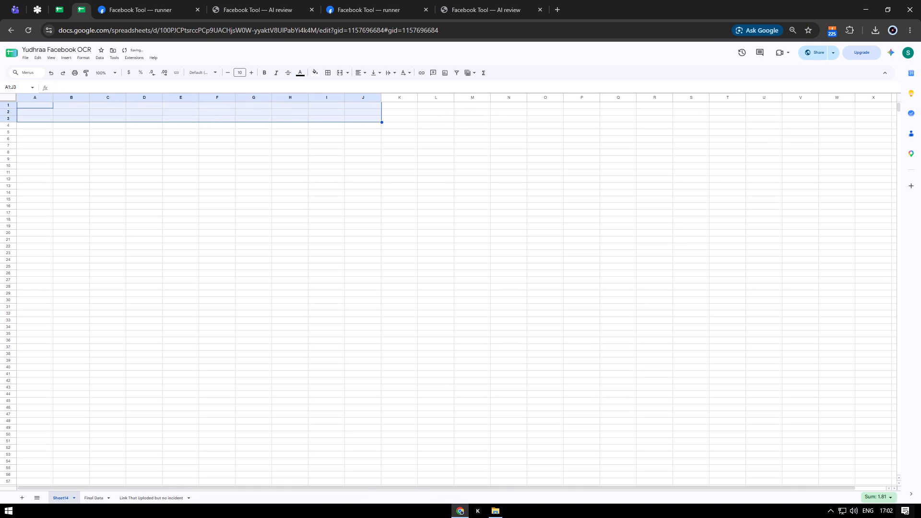
key(Left)
In Final Data, merge rows 5731 and 5732 separately in the Date, Search links and Search Type columns.
key(ctrl+shift+Tab)
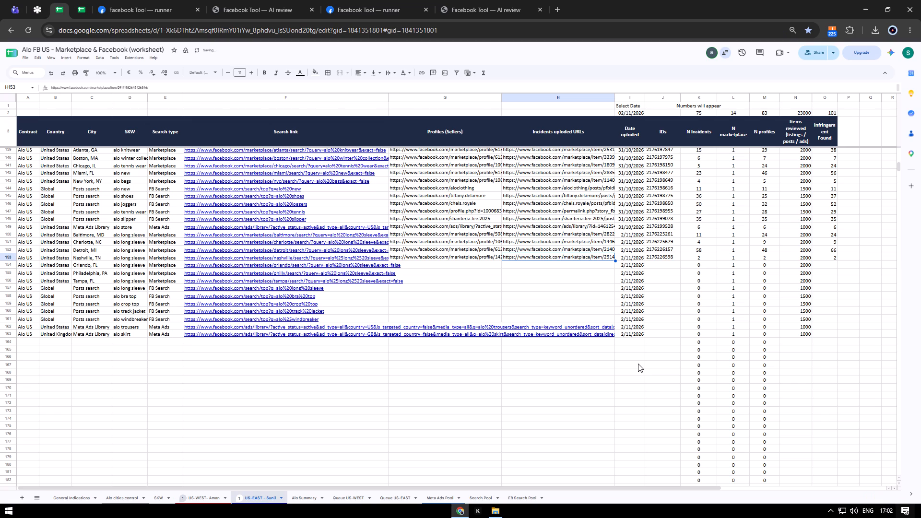
key(Left)
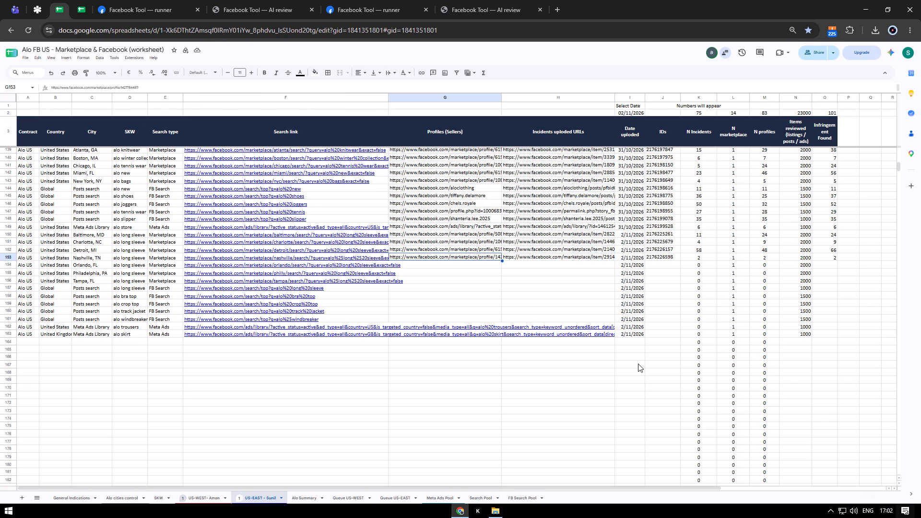
key(ctrl+Tab)
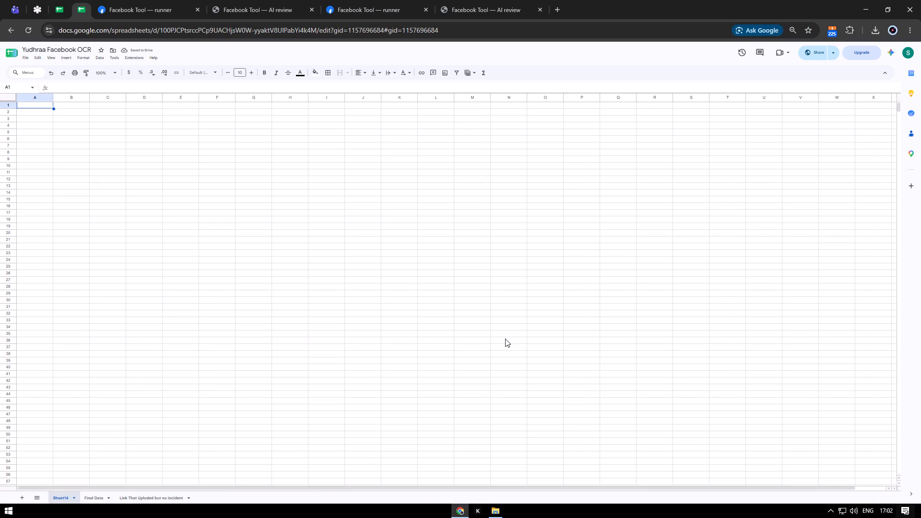
key(alt+Down)
key(Right)
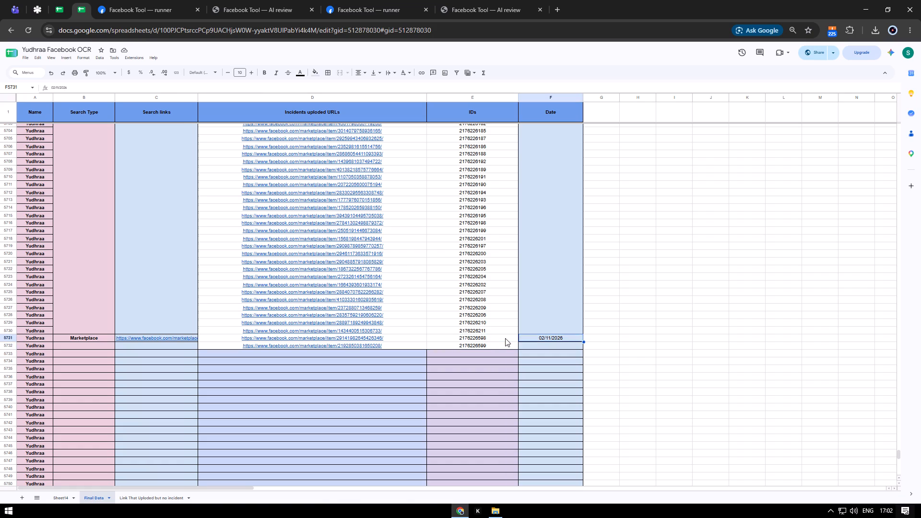
key(Down)
key(shift+Up)
key(alt+o)
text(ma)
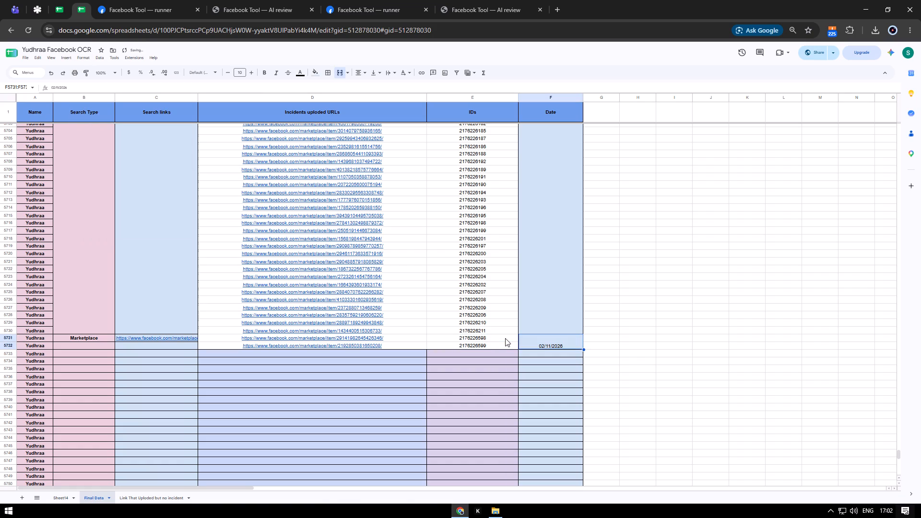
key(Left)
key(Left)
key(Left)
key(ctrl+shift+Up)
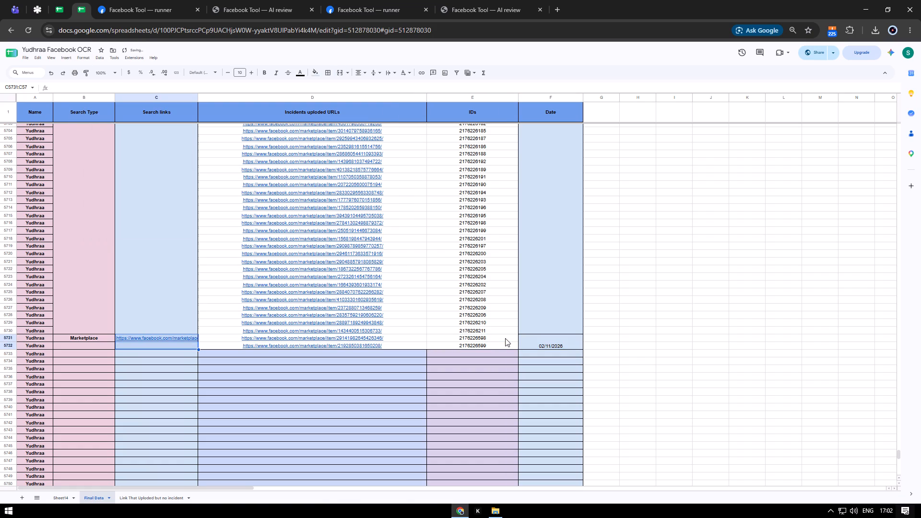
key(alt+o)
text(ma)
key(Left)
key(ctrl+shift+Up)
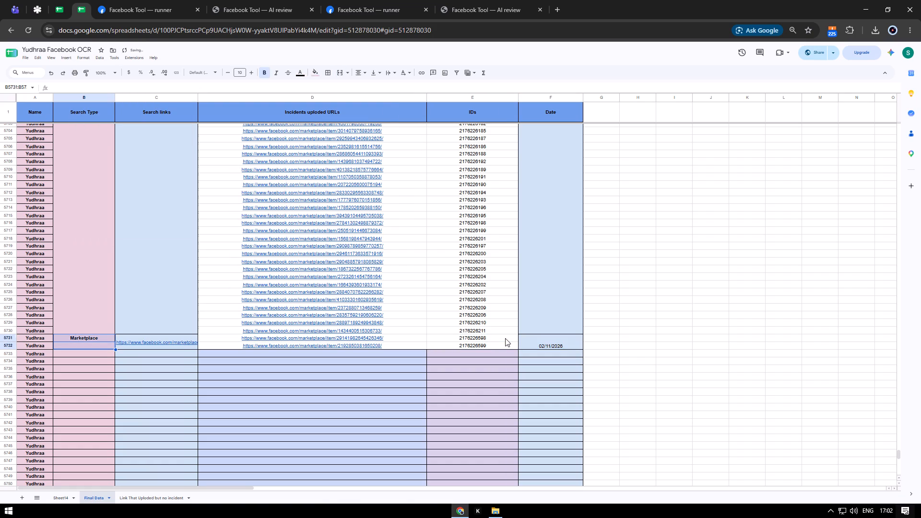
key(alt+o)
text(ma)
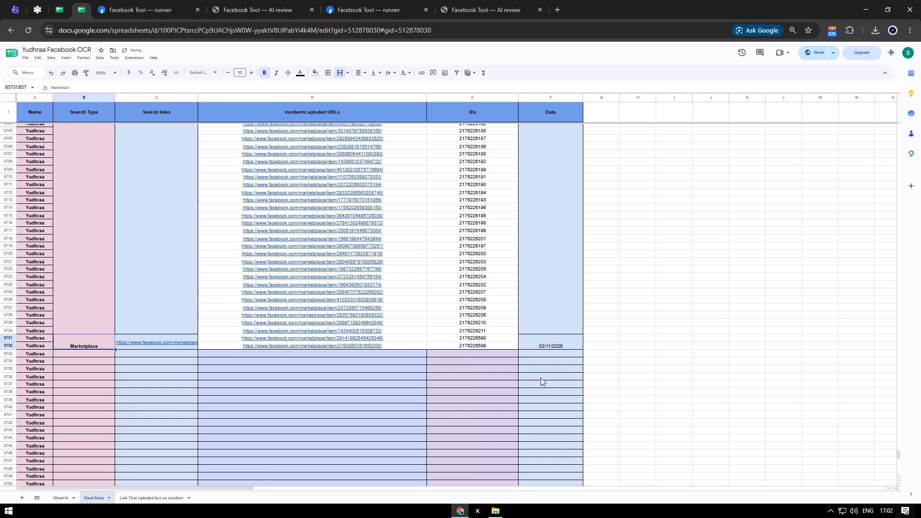
Vertically centre the merged Search Type and Date cells of rows 5731–5732.
ctrl+click(543, 341)
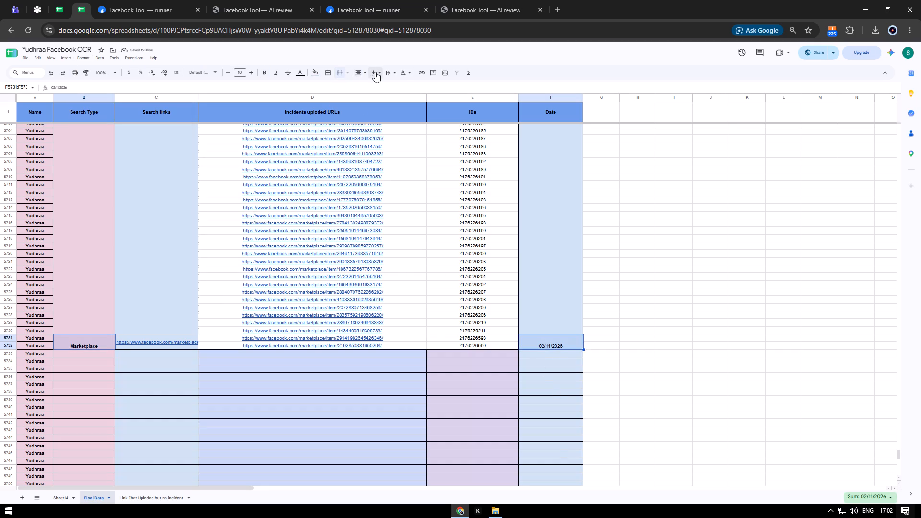
click(375, 72)
click(385, 86)
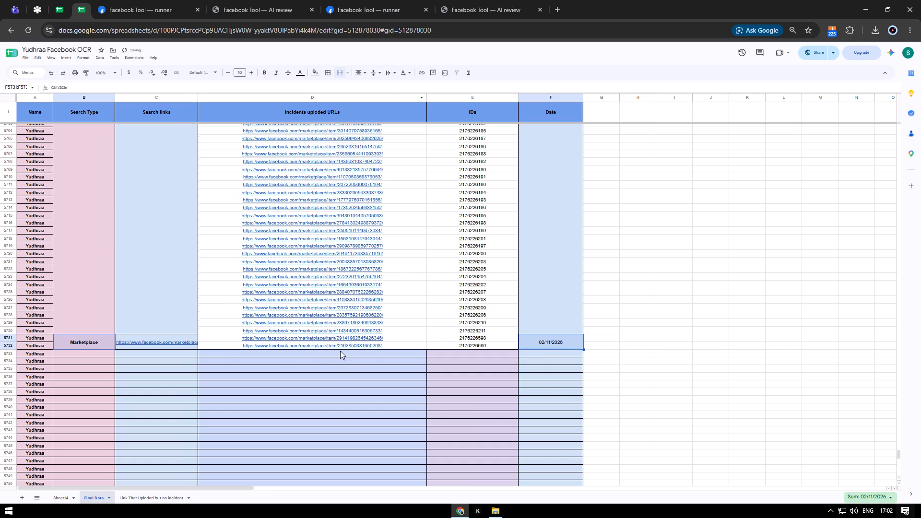
Apply all borders to the uploaded URLs and IDs columns from row 5666 down to row 5740.
scroll(272, 361, up, 10)
click(233, 334)
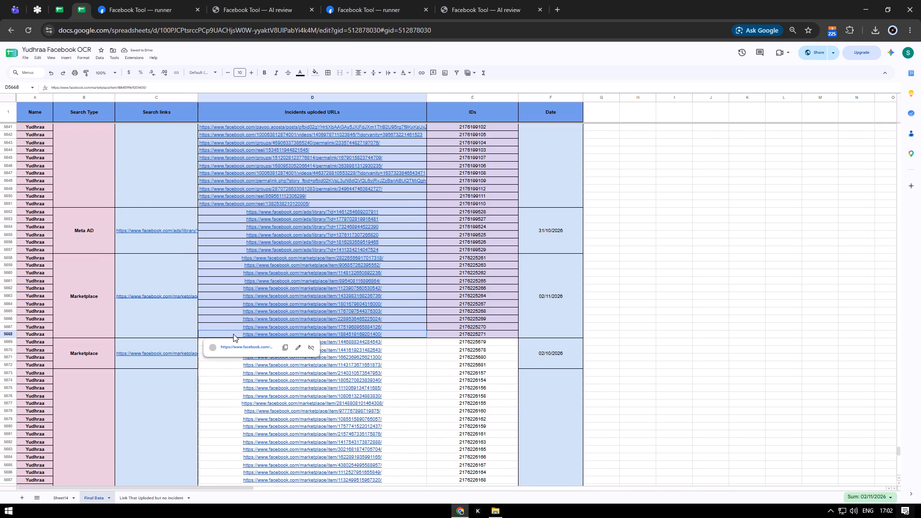
drag(238, 330, 332, 332)
drag(235, 321, 456, 464)
scroll(476, 433, down, 11)
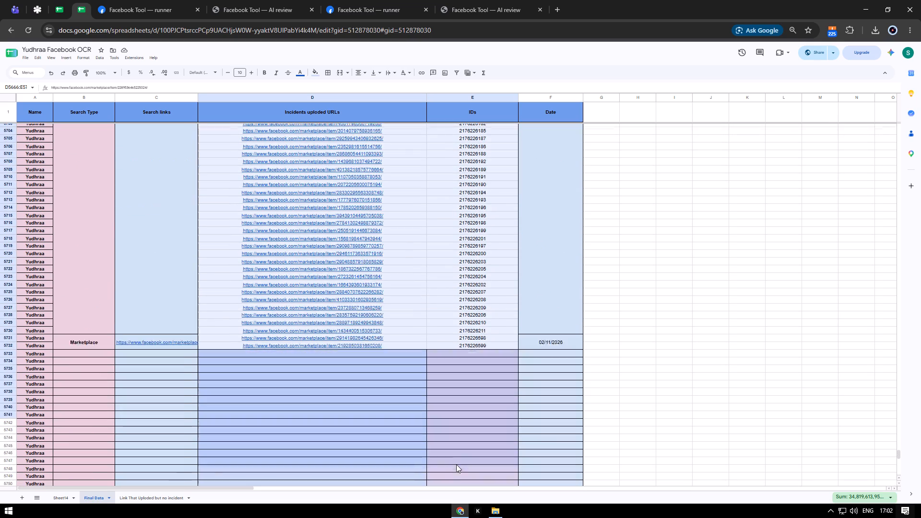
drag(456, 464, 454, 363)
click(328, 73)
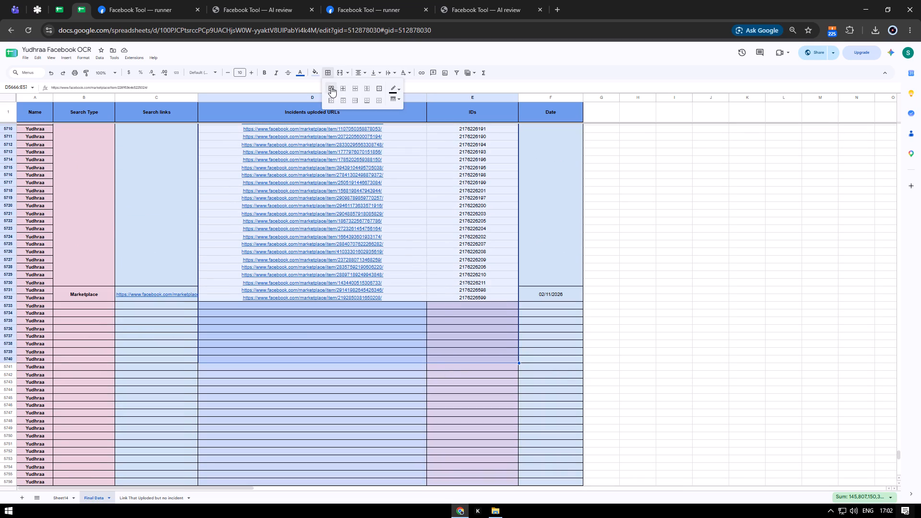
click(331, 87)
click(268, 353)
Copy the Orlando alo long sleeve search link from worksheet cell F154 into Final Data cell C5733 and left-align it.
click(213, 309)
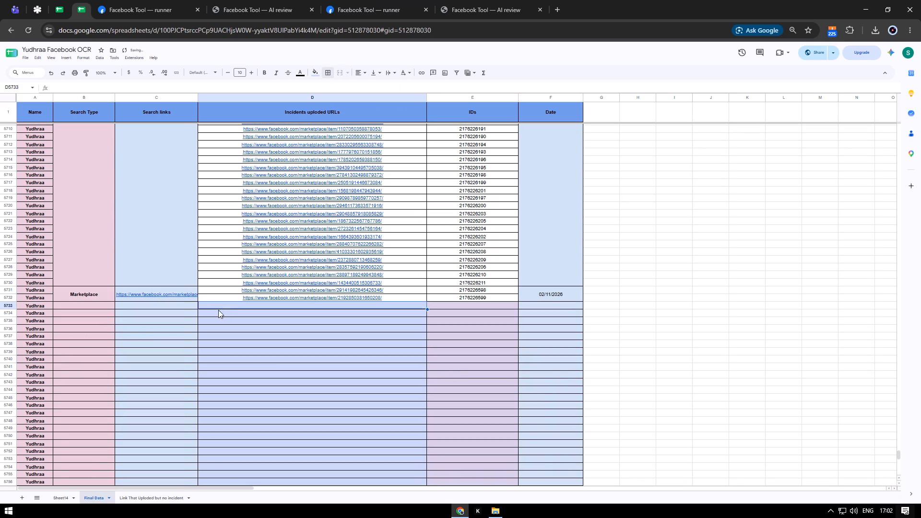
click(70, 0)
key(Down)
key(Left)
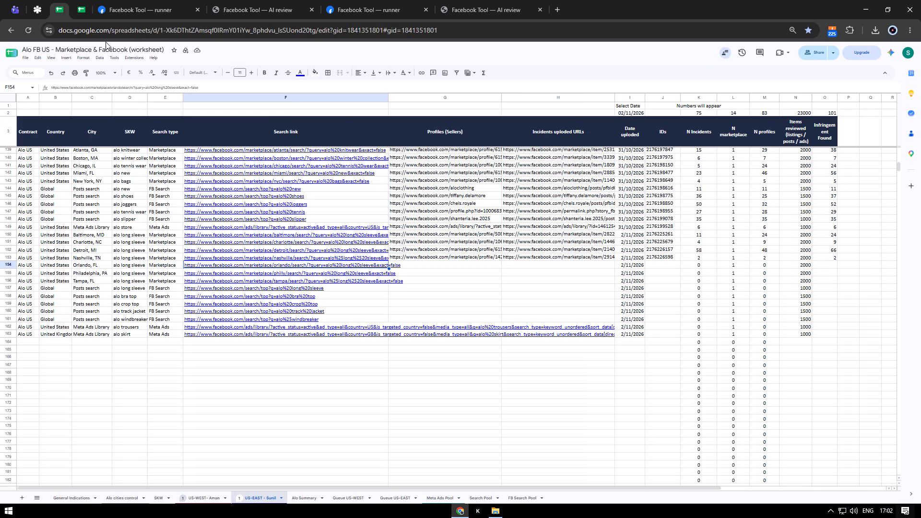
key(ctrl+c)
key(ctrl+c)
key(ctrl+c)
key(ctrl+Tab)
key(Left)
key(Return)
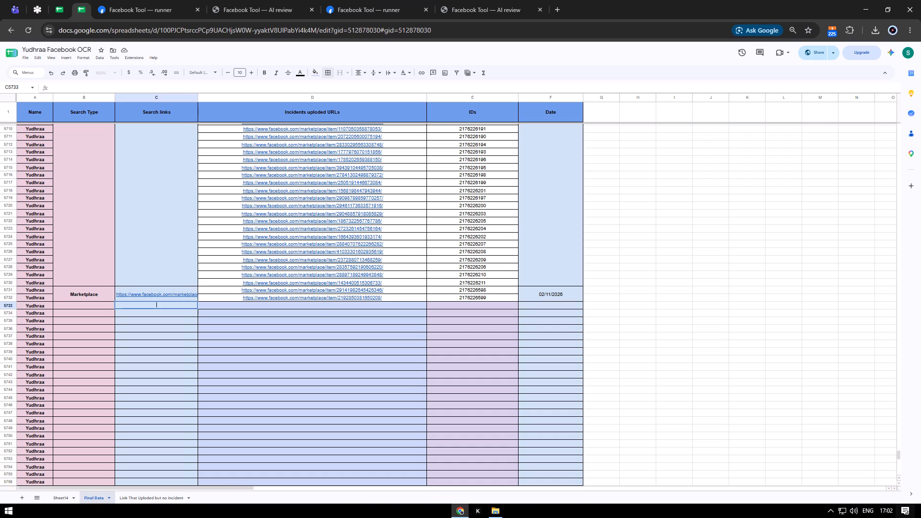
key(ctrl+shift+v)
key(Return)
key(Up)
key(Right)
key(Left)
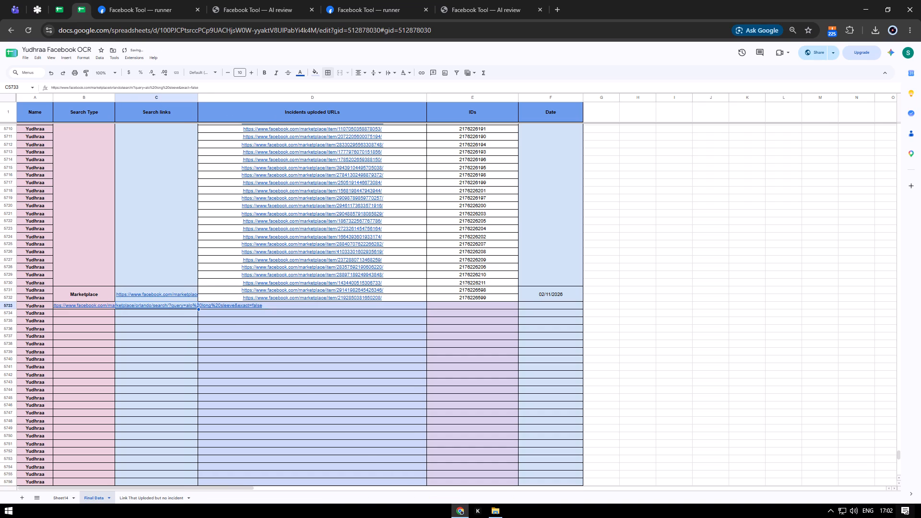
key(ctrl+shift+l)
Set the Search Type of Final Data row 5733 to Marketplace.
key(Left)
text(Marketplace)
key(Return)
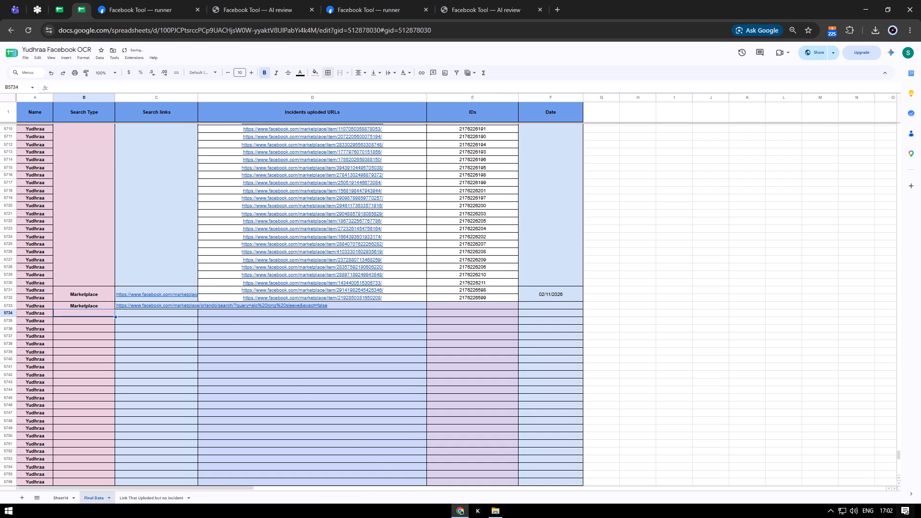
Enter 02/11/2026 as the Date for Final Data row 5733 and centre it.
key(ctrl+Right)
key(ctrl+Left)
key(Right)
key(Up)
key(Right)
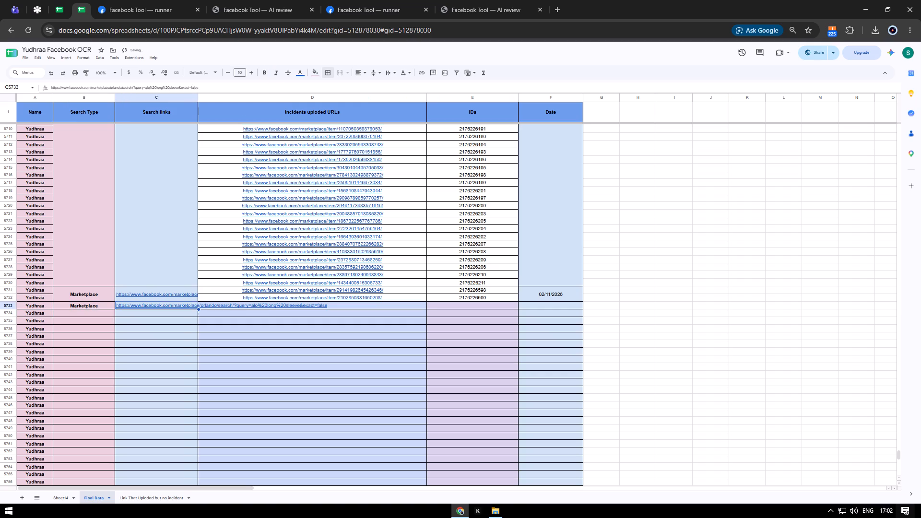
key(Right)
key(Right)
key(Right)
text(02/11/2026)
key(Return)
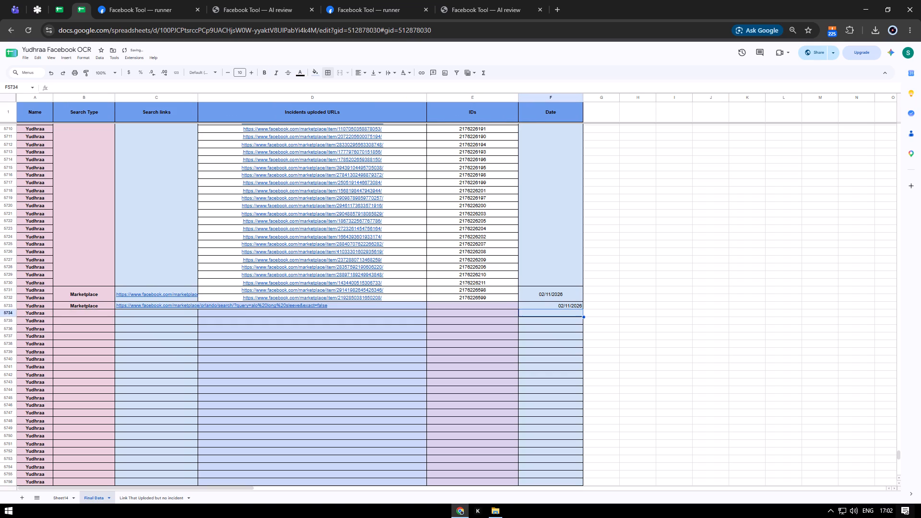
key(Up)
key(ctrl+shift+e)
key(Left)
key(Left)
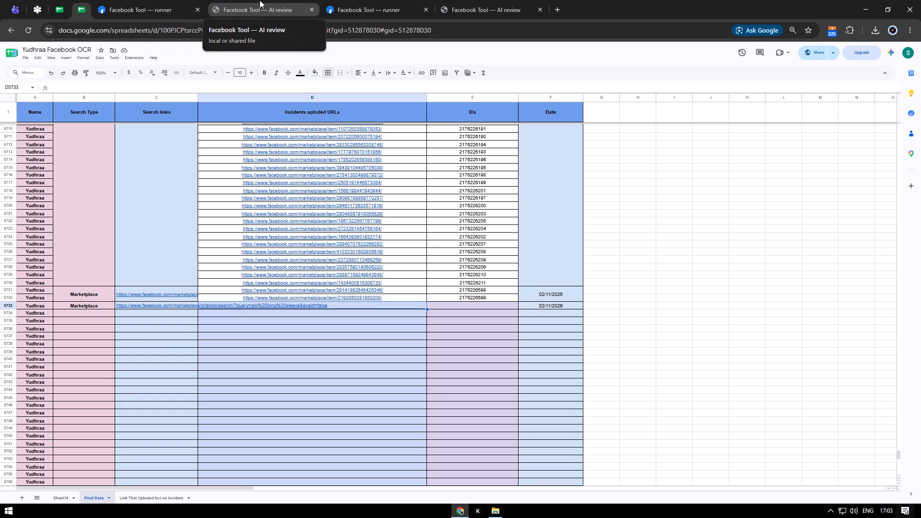
Close the first pair of Facebook Tool tabs, one AI review and one runner.
middle_click(247, 0)
middle_click(159, 0)
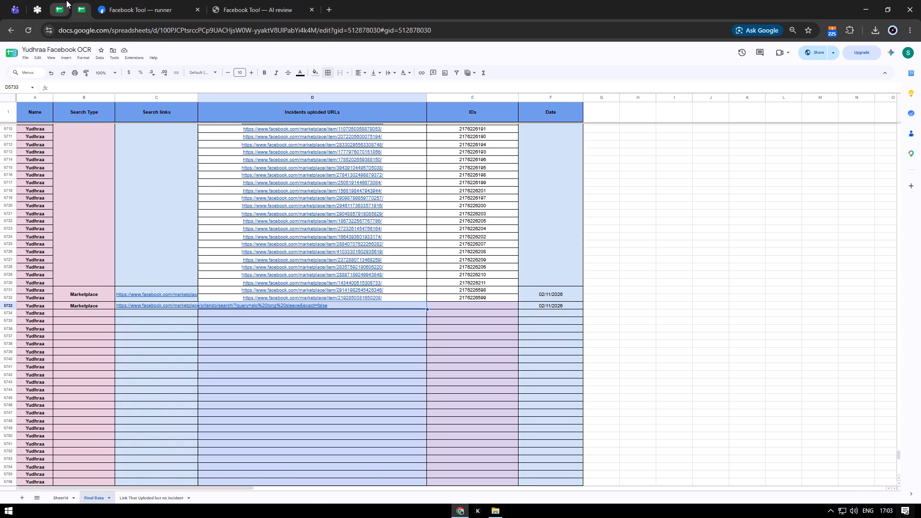
Download the 118 checked Yes + maybe listings from the Orlando alo long sleeve AI review and mark them done.
click(66, 0)
click(165, 0)
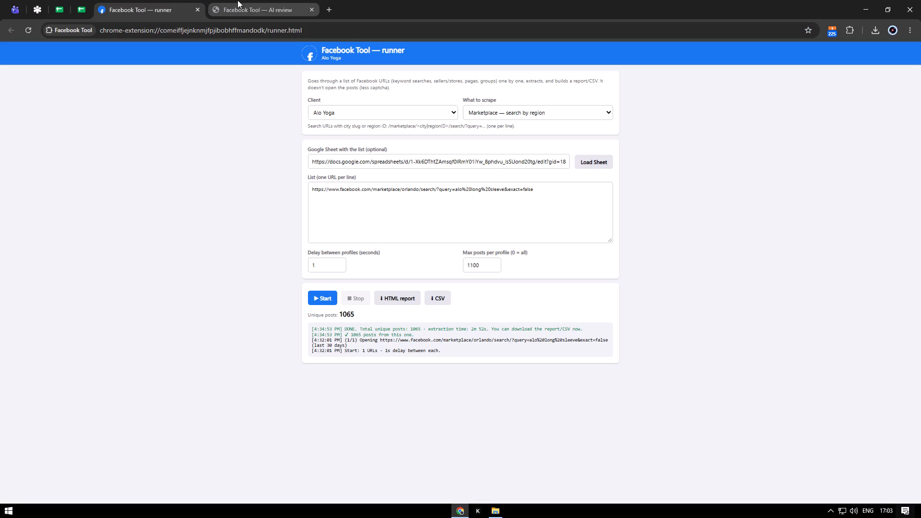
click(230, 0)
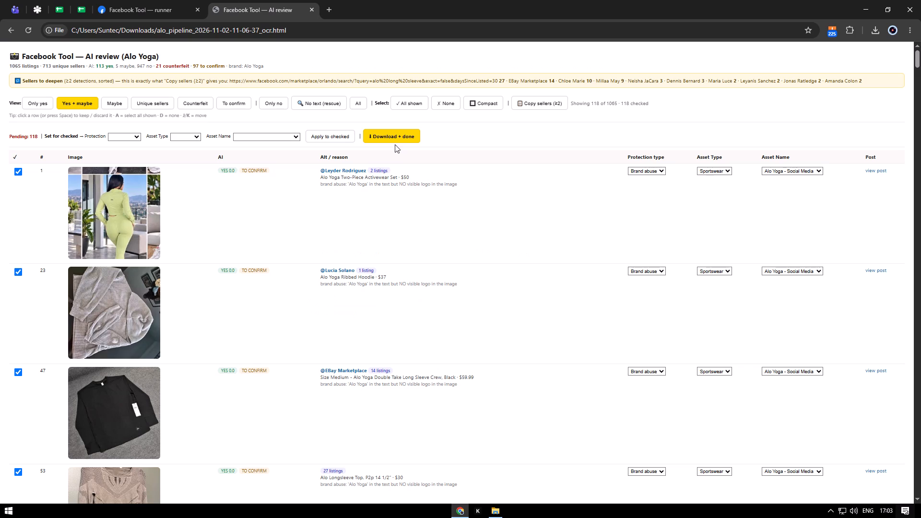
click(390, 134)
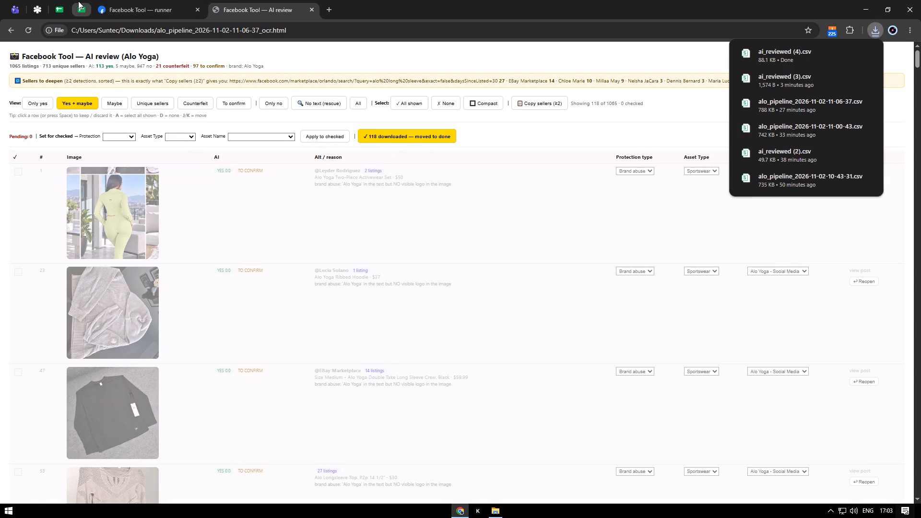
Open the blank Sheet14 of the Facebook OCR spreadsheet and begin importing the downloaded review CSV from the computer.
click(78, 1)
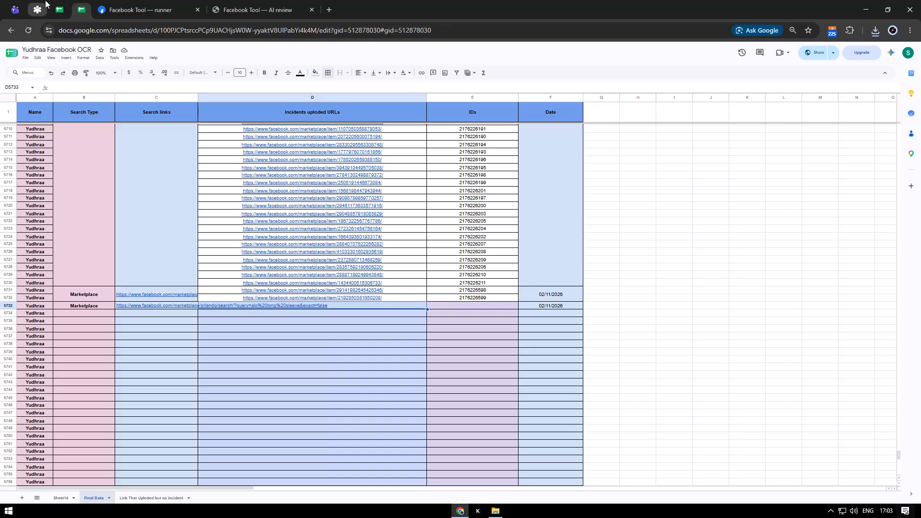
key(alt+Up)
click(26, 59)
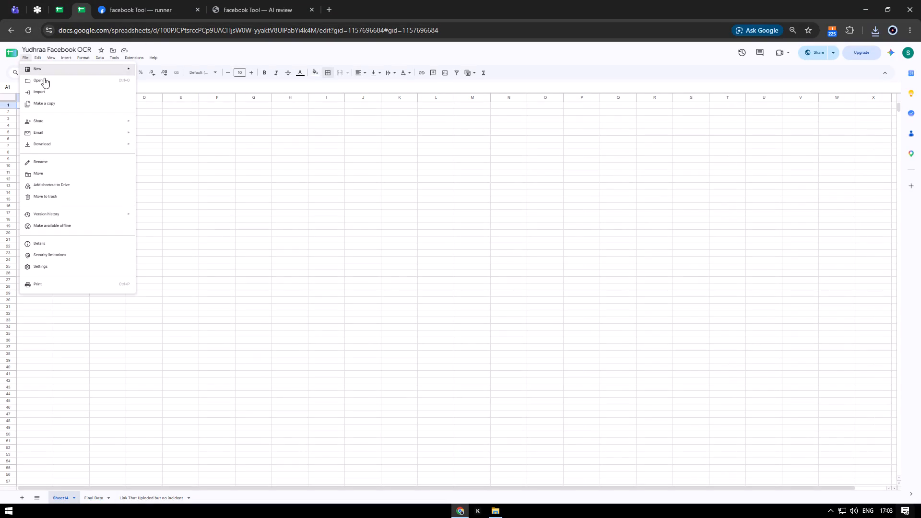
click(54, 94)
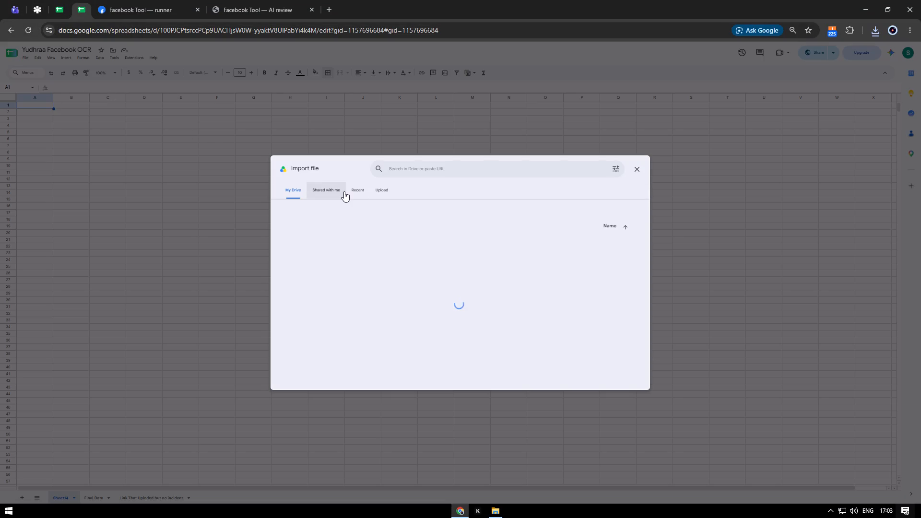
click(386, 193)
click(464, 311)
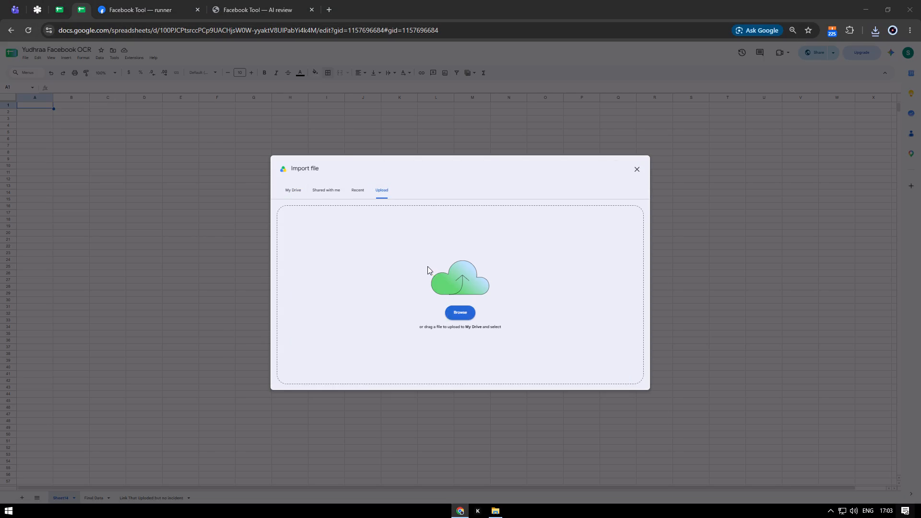
Import ai_reviewed (4).csv into the Yudhraa Facebook OCR spreadsheet, using Append to current sheet as the import location.
double_click(418, 308)
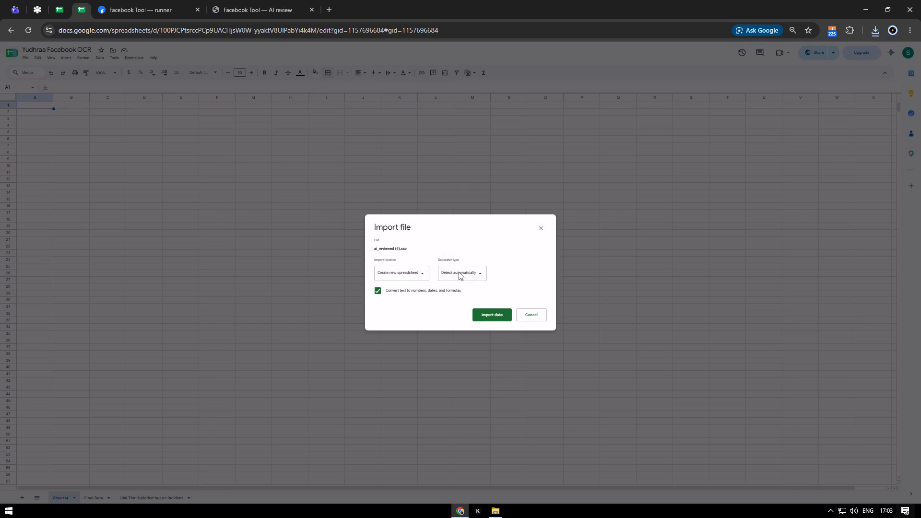
click(405, 276)
click(409, 314)
click(488, 316)
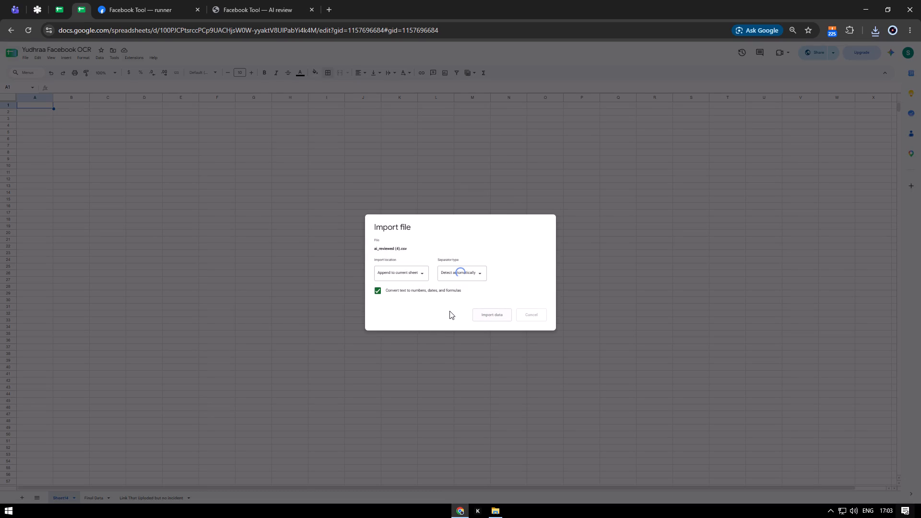
Copy all Post URL entries below the header in the imported data.
key(Right)
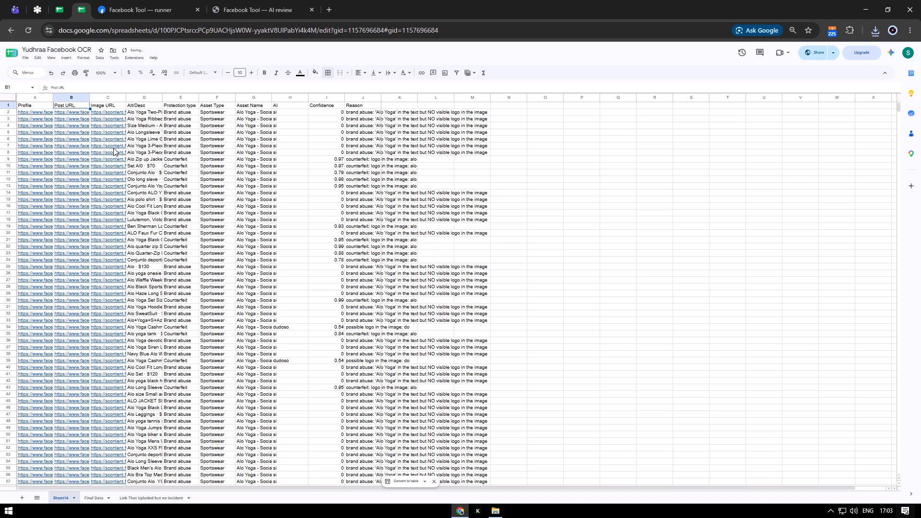
key(Down)
key(ctrl+shift+Down)
key(ctrl+c)
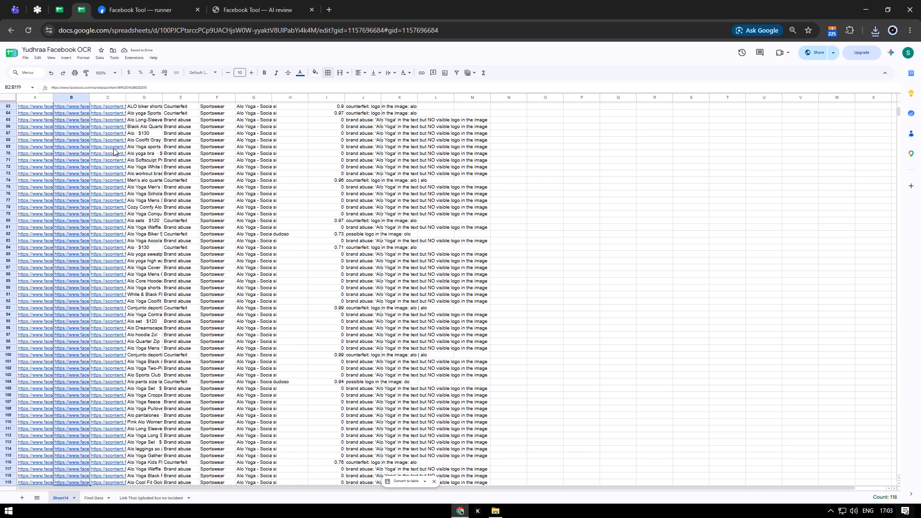
Copy the imported post URLs and enter them in a new Red Points incident with multiple detection links enabled.
key(ctrl+c)
key(ctrl+c)
key(ctrl+c)
key(ctrl+c)
key(ctrl+c)
key(ctrl+c)
key(ctrl+c)
key(ctrl+c)
key(ctrl+shift+Tab)
key(ctrl+shift+Tab)
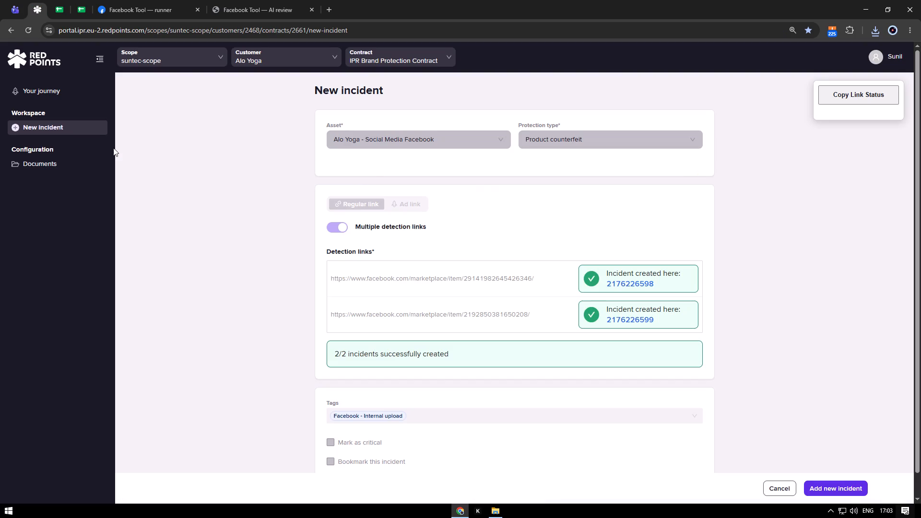
click(833, 486)
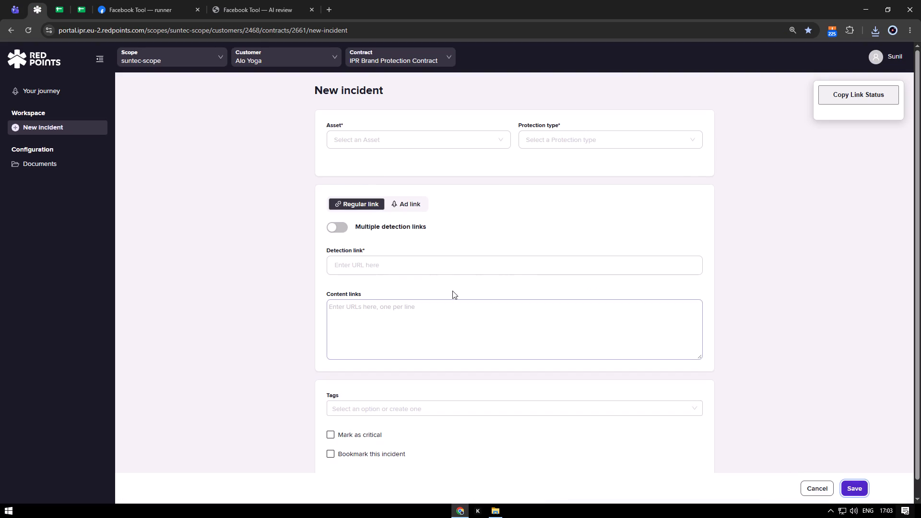
click(335, 228)
click(375, 292)
key(ctrl+v)
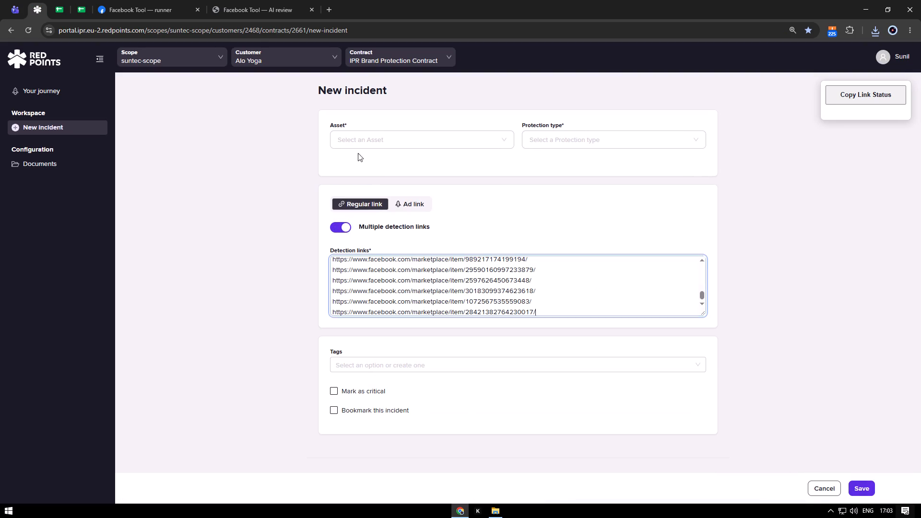
Set the incident's asset to Alo Yoga - Social Media Facebook and its protection type to Product counterfeit.
click(358, 139)
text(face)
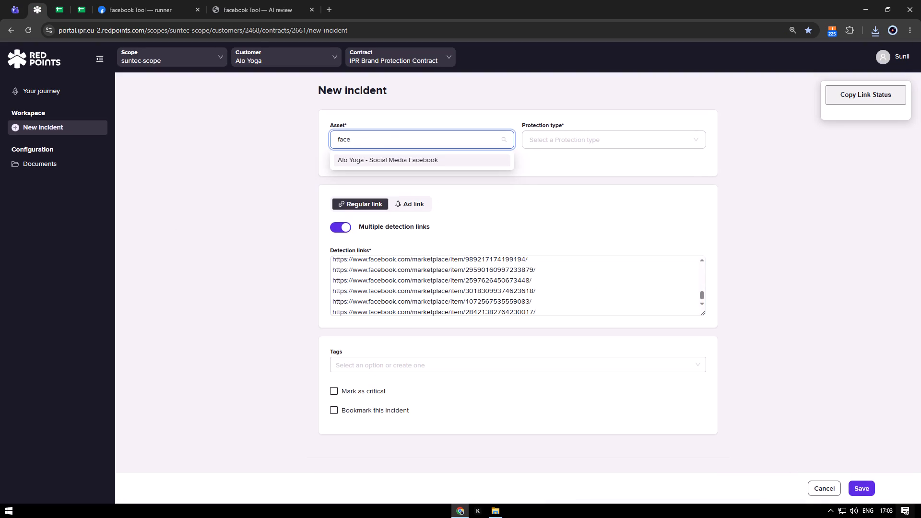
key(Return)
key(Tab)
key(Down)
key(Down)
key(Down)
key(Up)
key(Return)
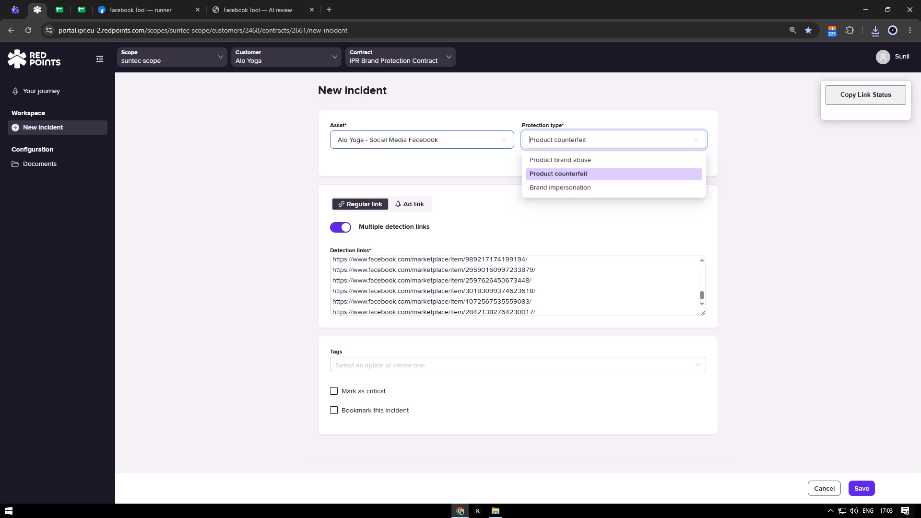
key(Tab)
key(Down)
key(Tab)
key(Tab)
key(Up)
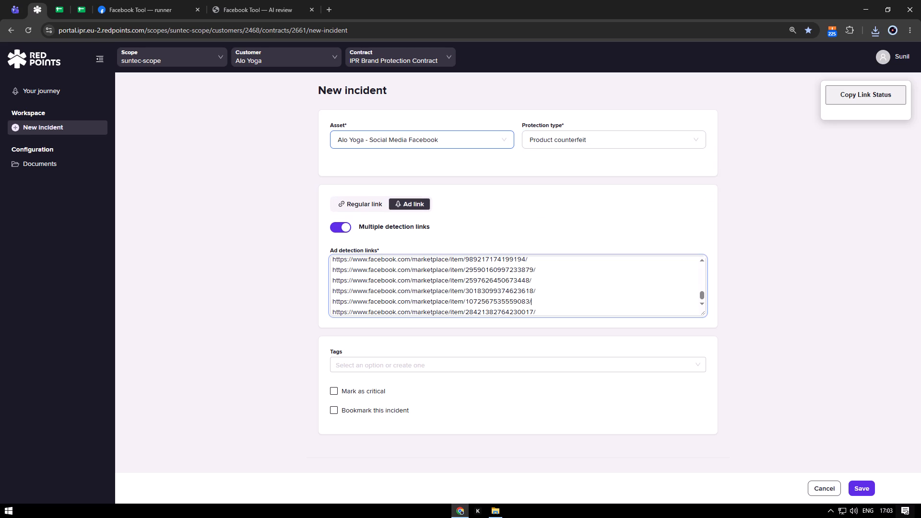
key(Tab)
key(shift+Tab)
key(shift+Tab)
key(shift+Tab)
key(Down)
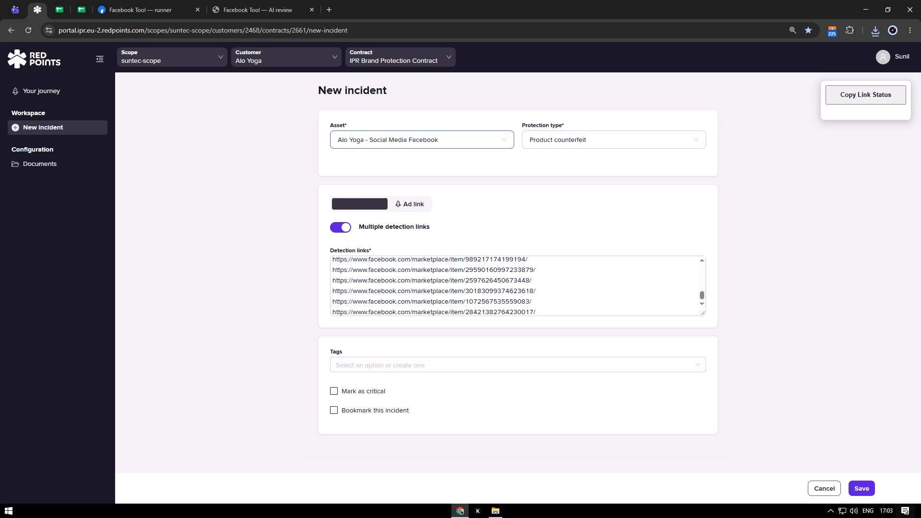
Tag the new incidents with Facebook - Internal upload and save them.
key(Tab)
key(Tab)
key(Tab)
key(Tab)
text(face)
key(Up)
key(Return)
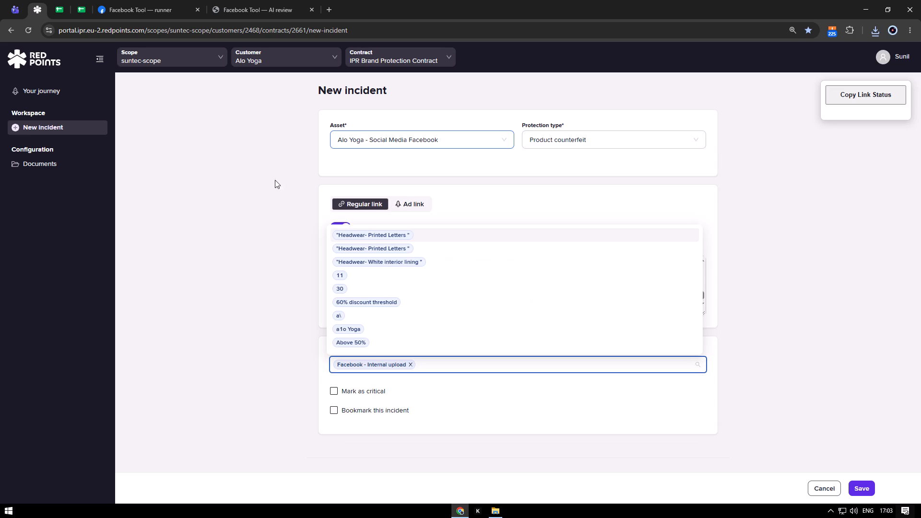
click(229, 218)
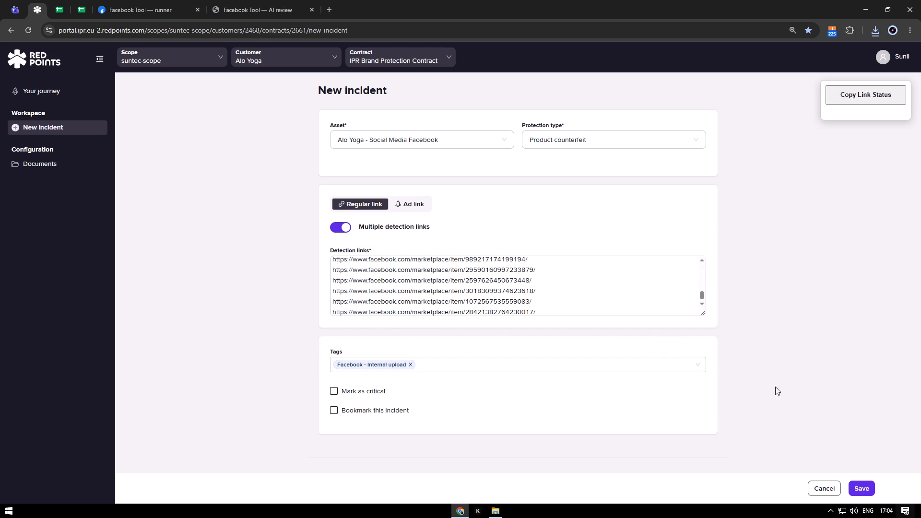
click(870, 485)
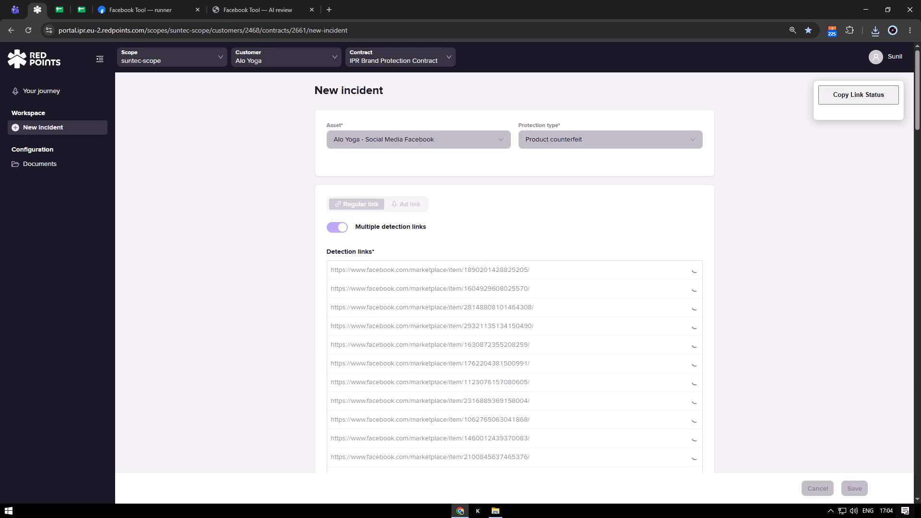
Remove duplicates from the Profile column entries below the header in Sheet14 of Yudhraa Facebook OCR.
click(83, 0)
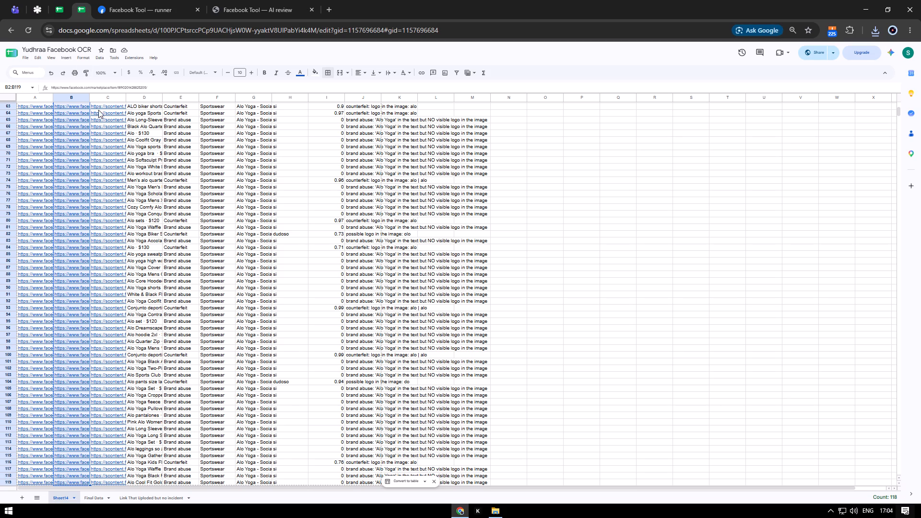
key(Up)
key(Left)
key(Down)
key(ctrl+shift+Down)
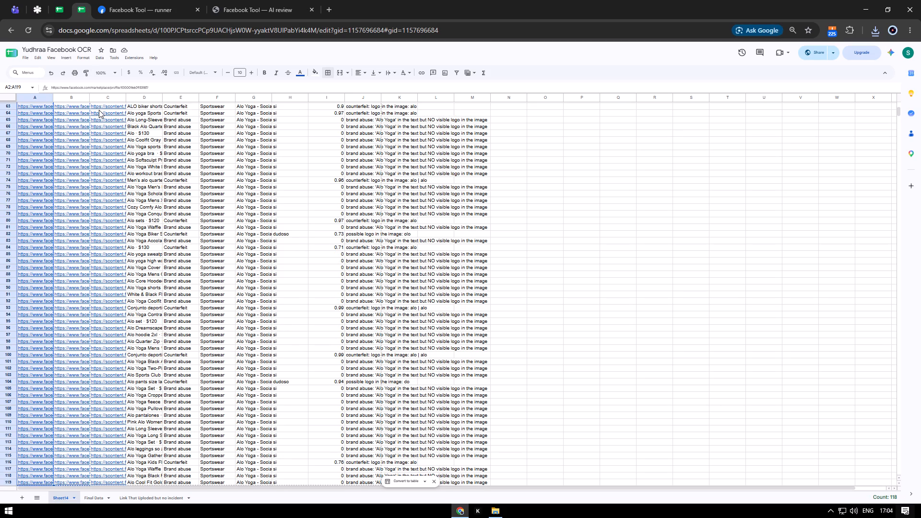
click(104, 58)
click(183, 227)
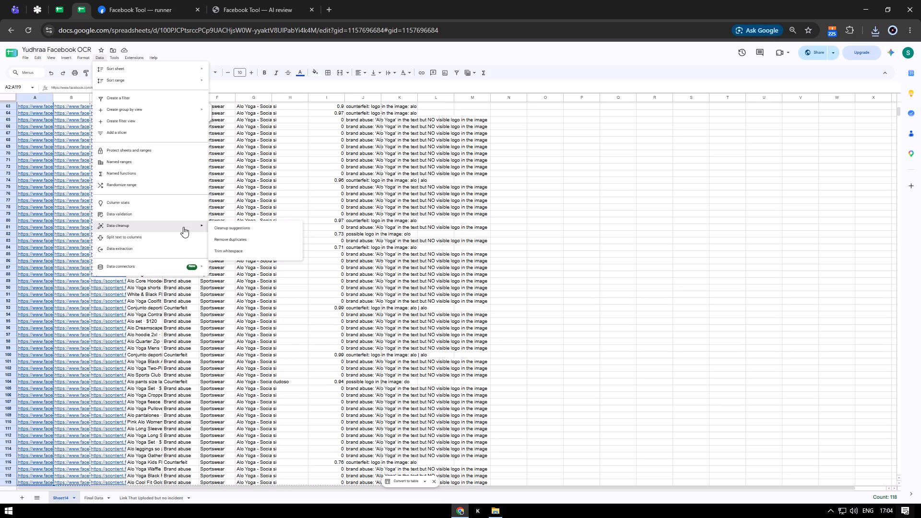
click(235, 237)
click(486, 319)
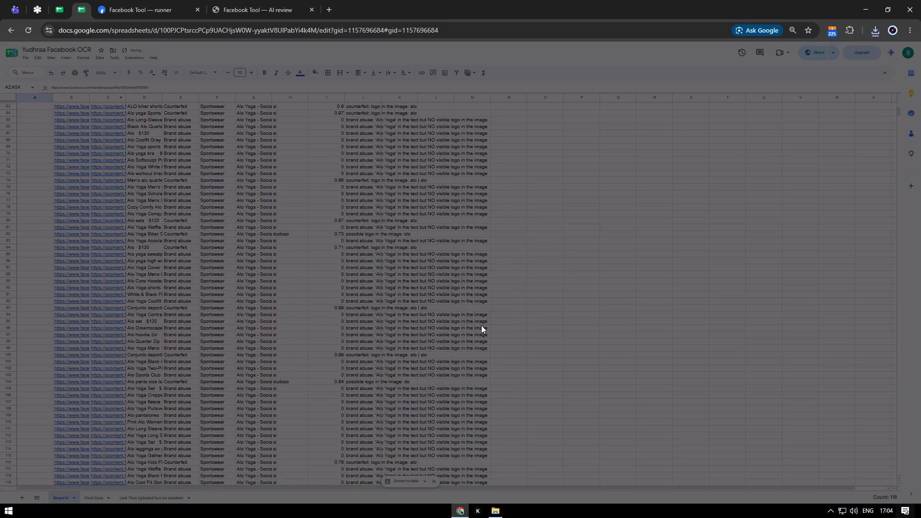
click(541, 292)
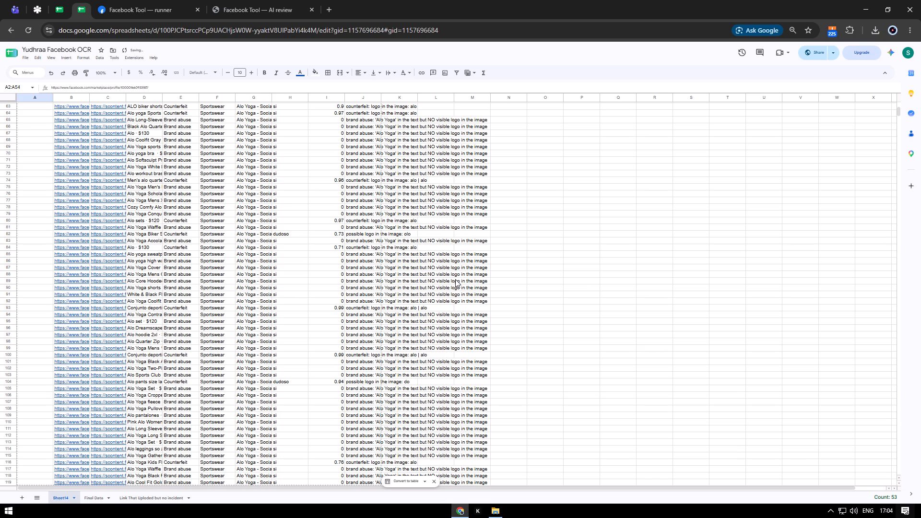
Copy the unique profile links as plain values into the Orlando, FL row's Profiles (Sellers) cell on the US-EAST - Sunil sheet.
scroll(496, 261, up, 5)
key(ctrl+c)
key(ctrl+c)
key(ctrl+c)
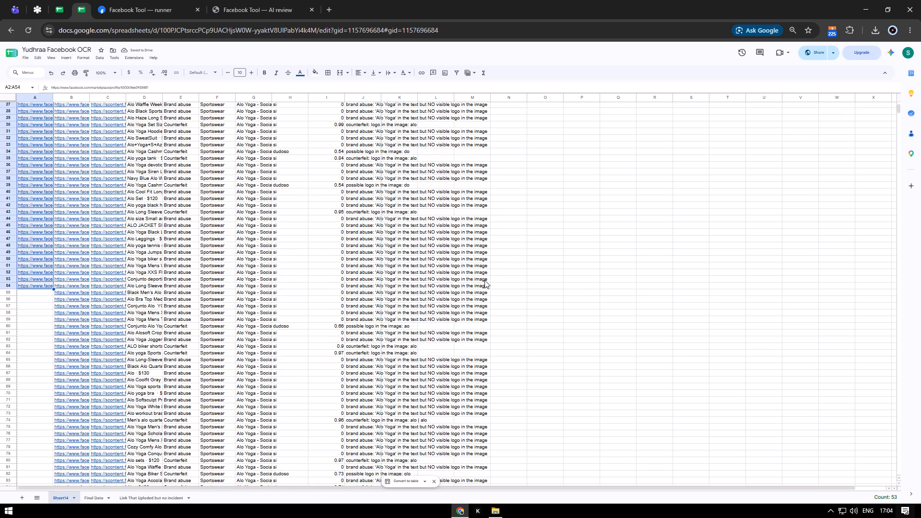
key(ctrl+shift+Tab)
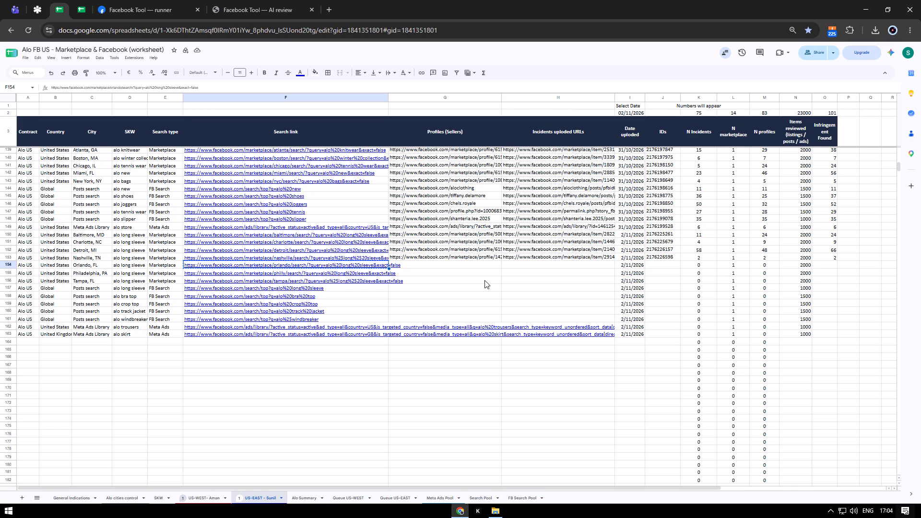
key(Right)
key(Return)
key(ctrl+shift+v)
key(Return)
key(Up)
key(Right)
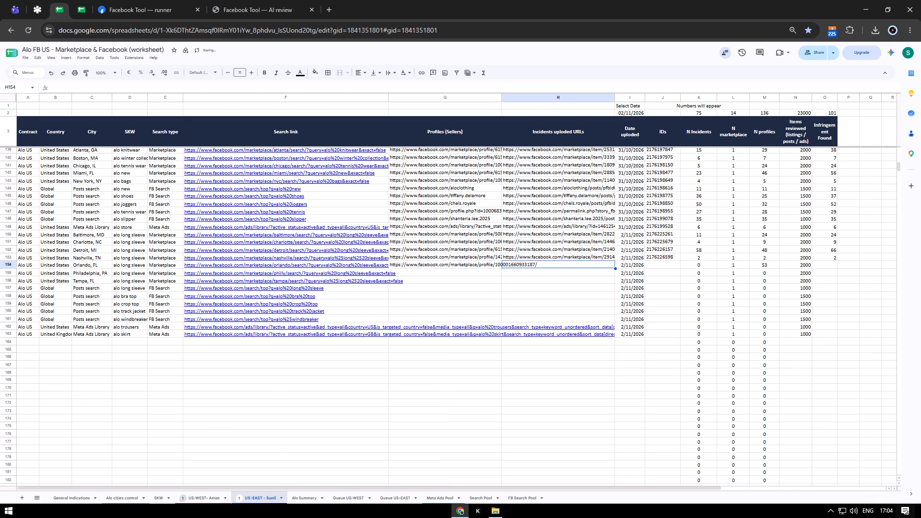
Open the Final Data sheet in Yudhraa Facebook OCR, and copy the link status of the uploaded detection links from Red Points.
key(ctrl+Tab)
key(Up)
key(Right)
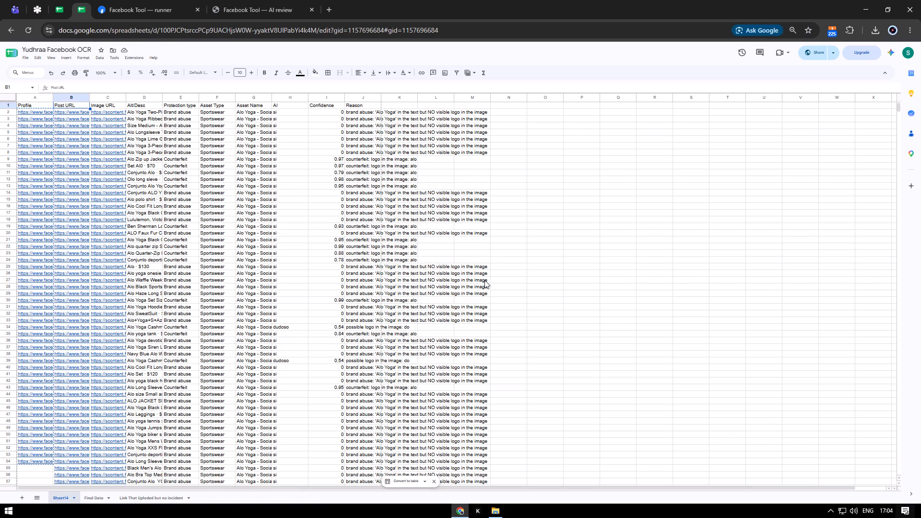
key(alt+Down)
click(36, 0)
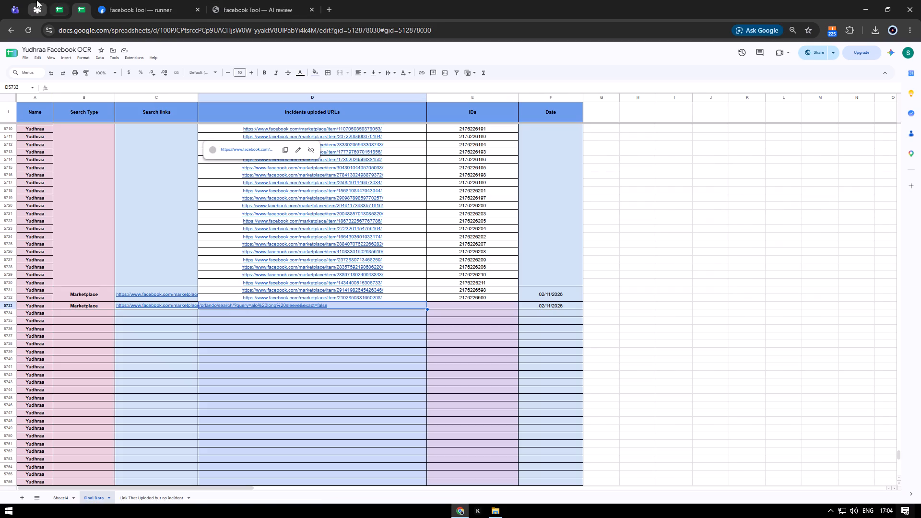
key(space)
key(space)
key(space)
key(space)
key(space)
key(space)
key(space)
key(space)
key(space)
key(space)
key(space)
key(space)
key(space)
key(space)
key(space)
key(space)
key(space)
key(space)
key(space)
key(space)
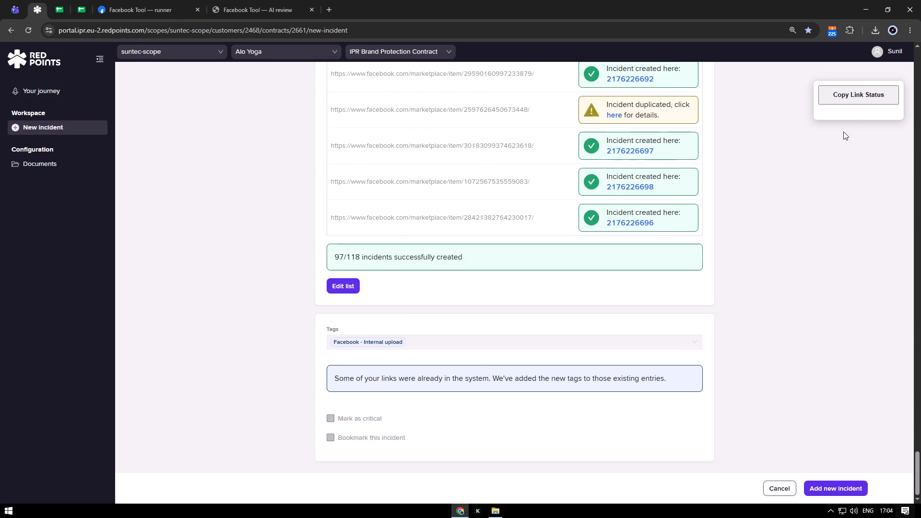
click(853, 100)
Paste the copied link status table into Final Data, outside the main table, starting at cell H5735.
click(80, 0)
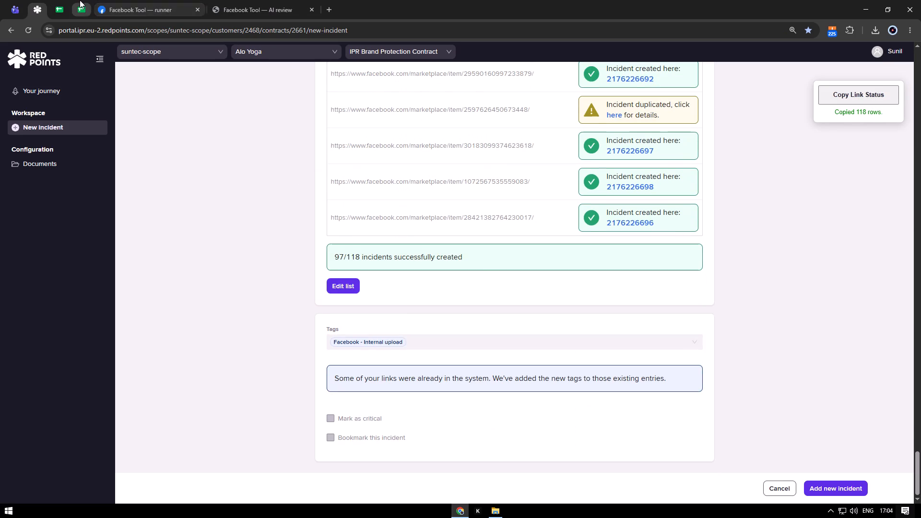
key(ctrl+Right)
key(Down)
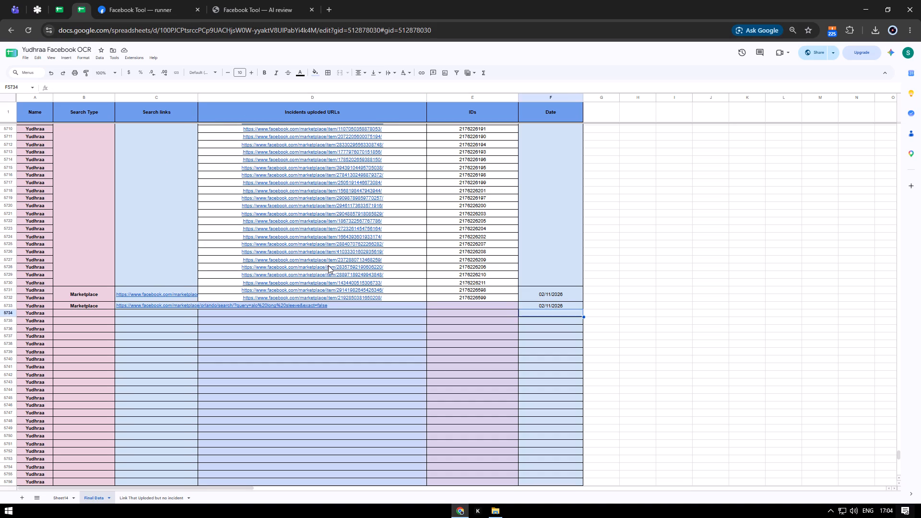
key(Right)
key(Down)
key(Right)
key(ctrl+v)
Delete the pasted Status column's cells and shift the Incident Id's left beside the links.
key(Right)
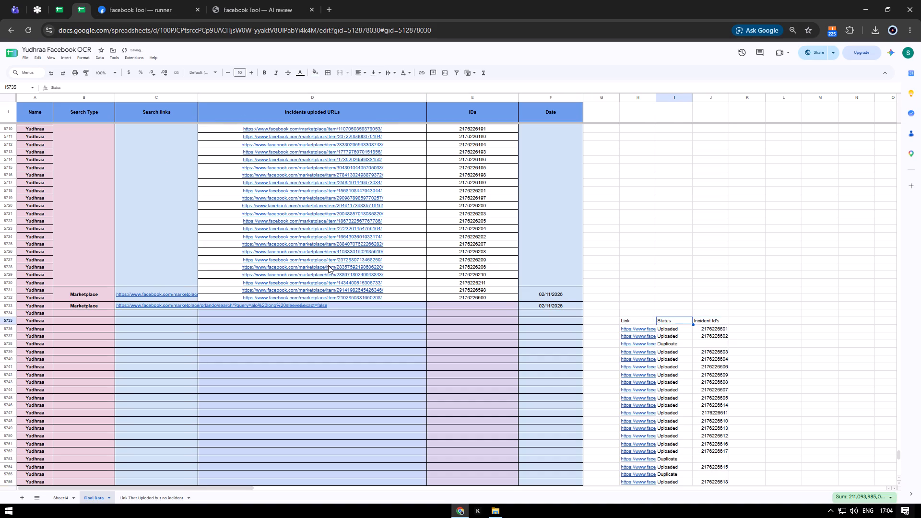
key(ctrl+shift+Down)
key(ctrl+shift+x)
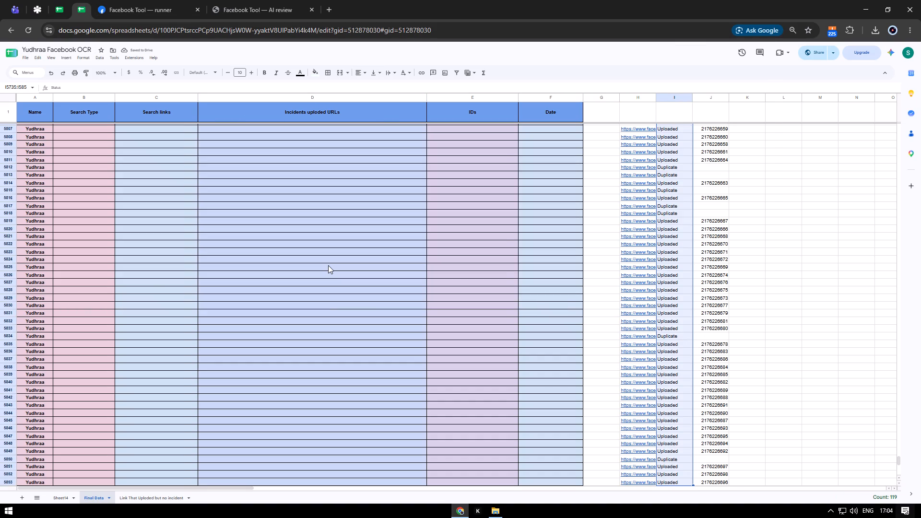
key(Up)
key(Up)
key(Up)
key(Up)
key(Up)
key(Up)
key(Up)
key(Up)
key(Up)
key(Up)
key(Up)
key(Return)
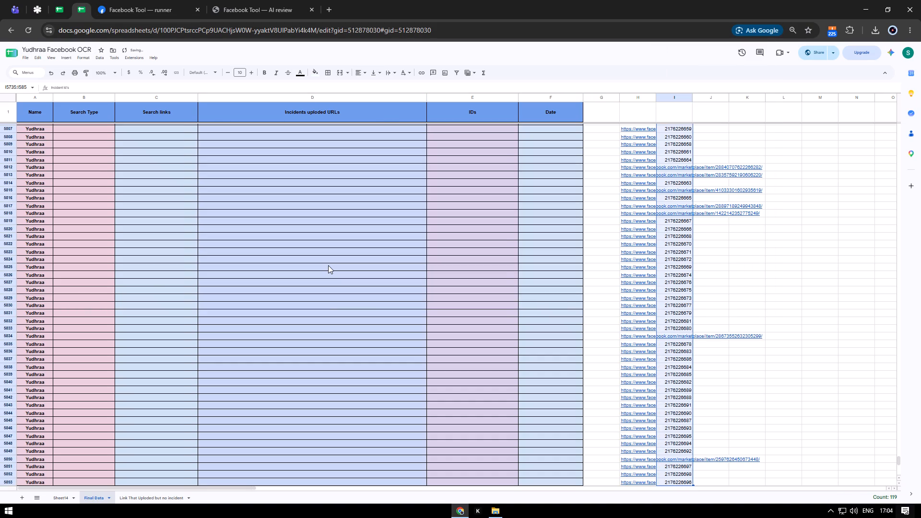
Create a filter on the Link and Incident Id's headers and show only rows with blank Incident Id's.
key(Up)
key(Left)
key(Down)
key(shift+Right)
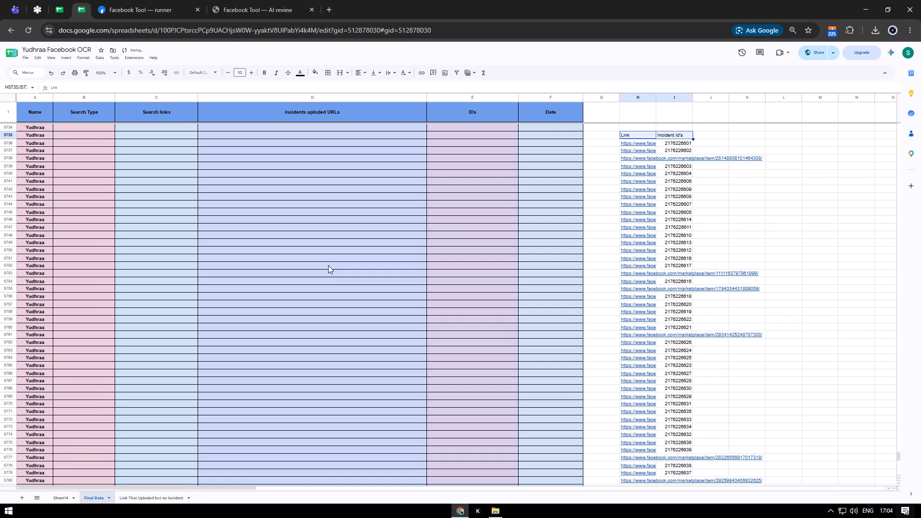
key(ctrl+shift+x)
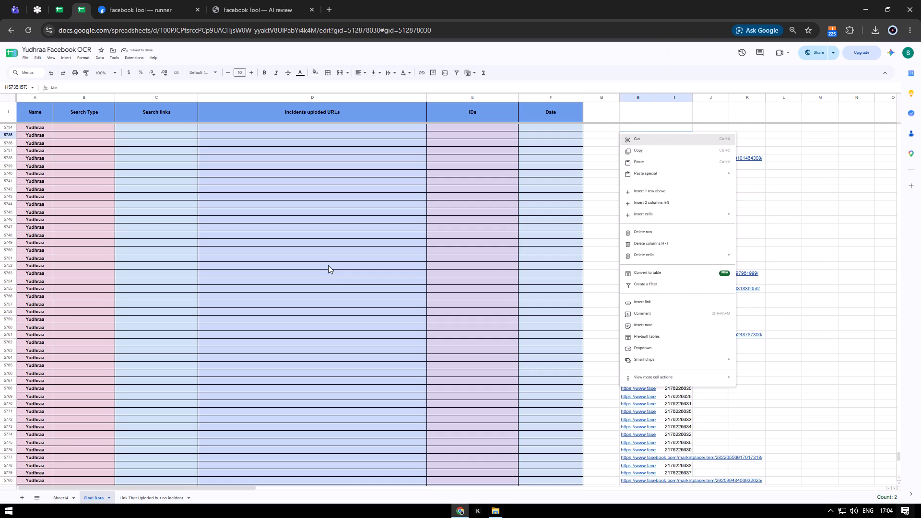
key(Escape)
key(alt+d)
key(alt+f)
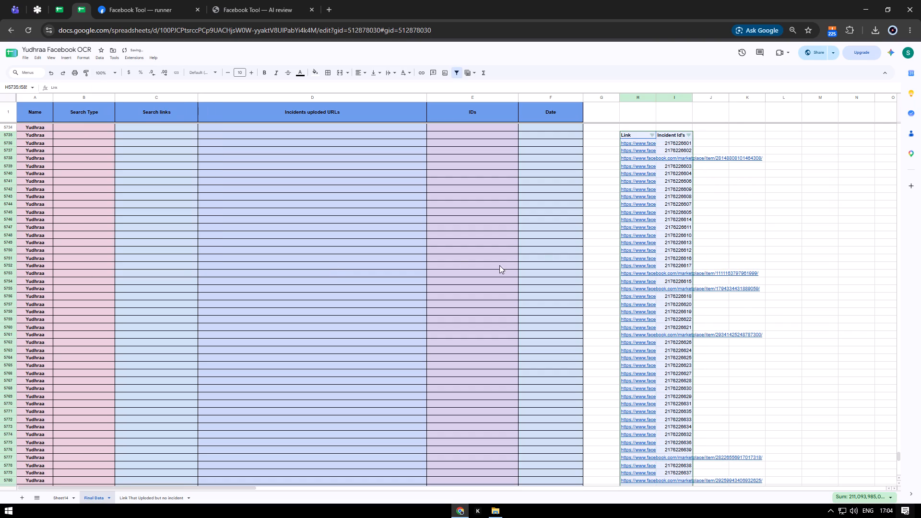
click(688, 136)
click(617, 216)
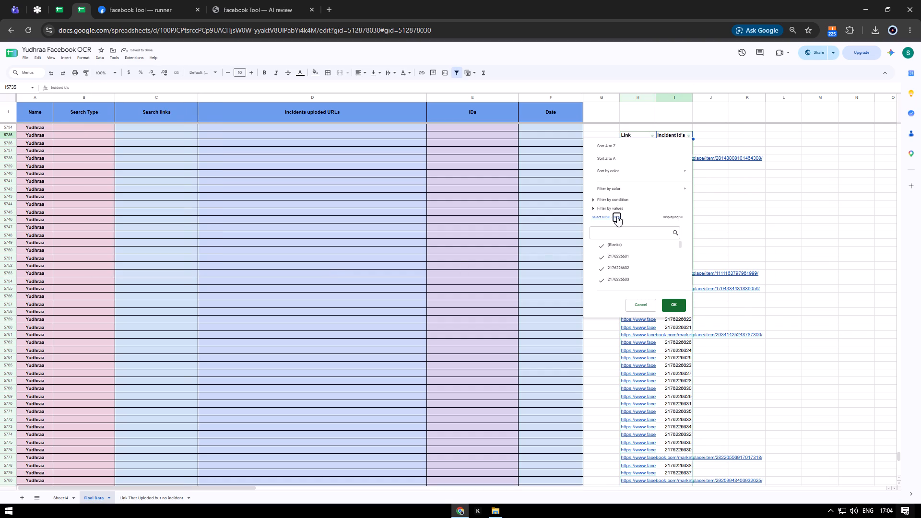
click(622, 241)
click(680, 310)
click(679, 308)
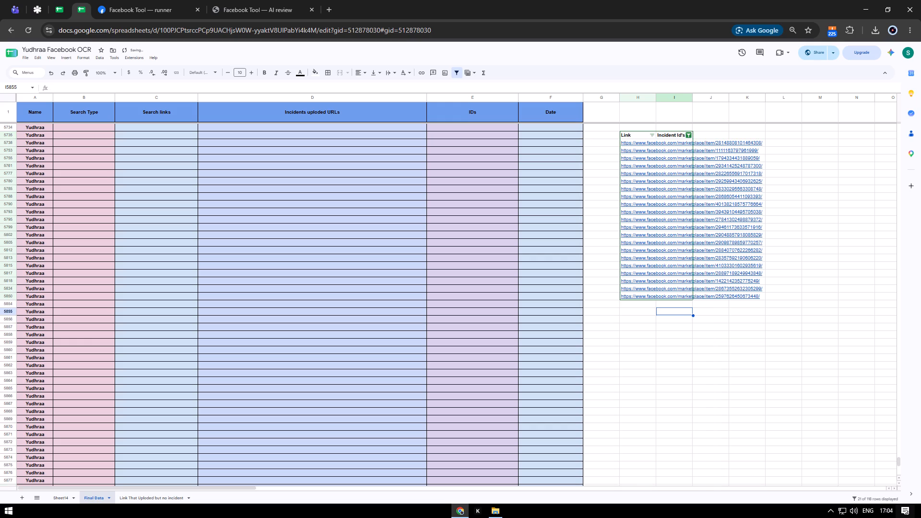
Delete the filtered rows of links that have no incident ID.
key(ctrl+Up)
key(Left)
key(ctrl+Down)
key(ctrl+Up)
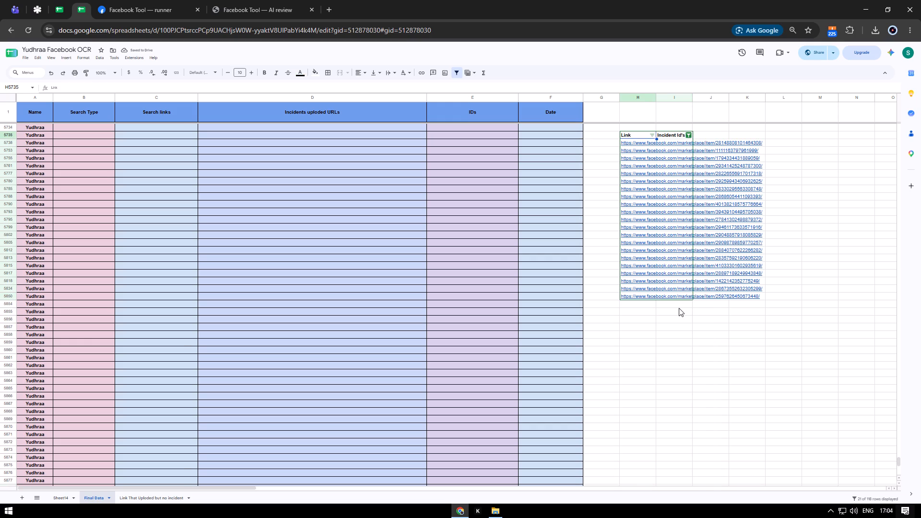
key(Down)
key(ctrl+shift+Down)
key(ctrl+shift+x)
key(Up)
key(Up)
key(Up)
key(Up)
key(Up)
key(Up)
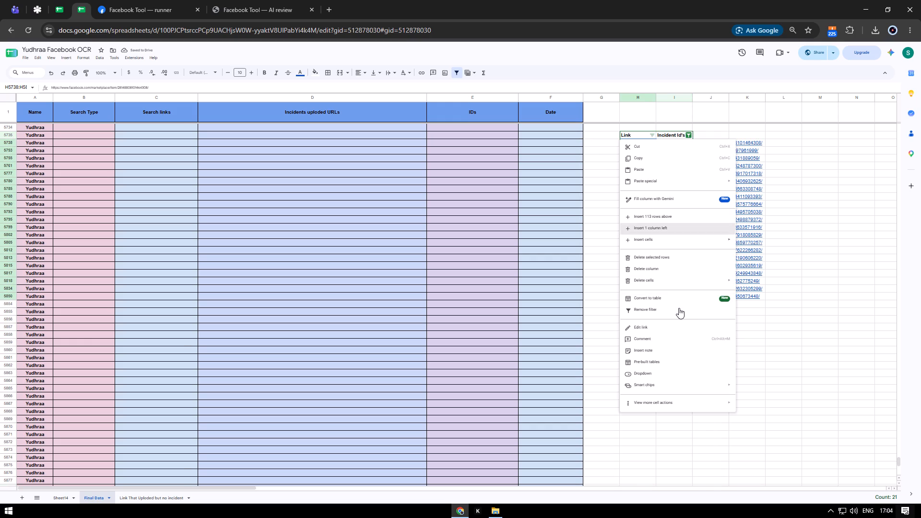
key(Down)
key(Down)
key(Return)
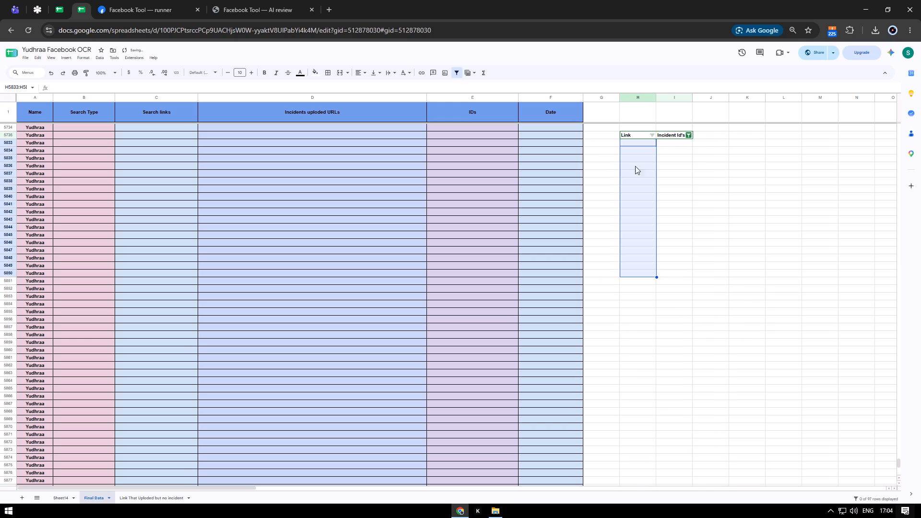
Remove the filter from the pasted link table and delete its Link and Incident Id's header cells.
click(688, 133)
click(602, 220)
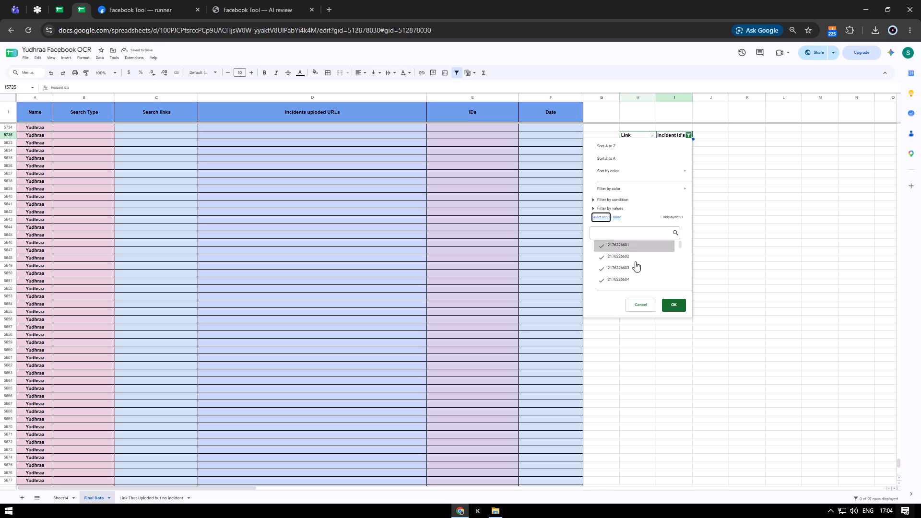
click(674, 300)
key(shift+Left)
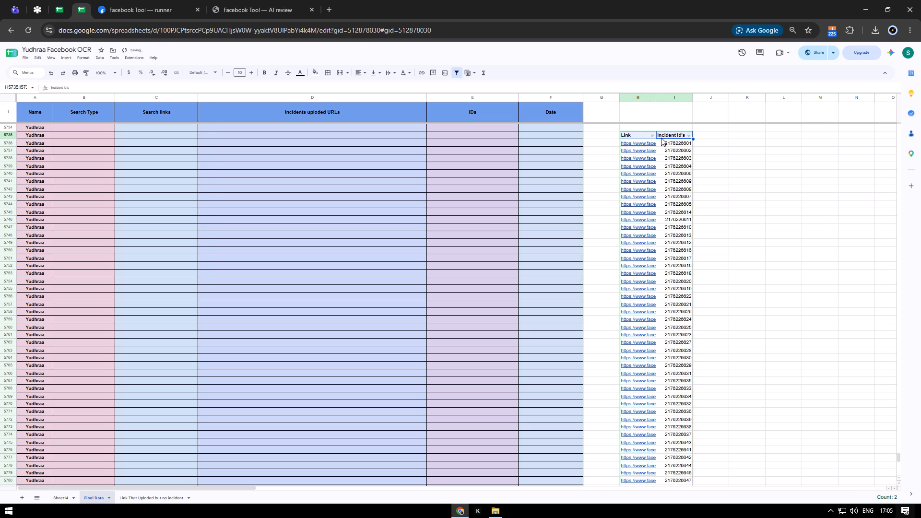
key(alt+d)
key(alt+f)
key(Delete)
Move the remaining links and incident IDs into the Incidents uploded URLs and IDs columns starting at D5733, and centre them.
key(Down)
key(Left)
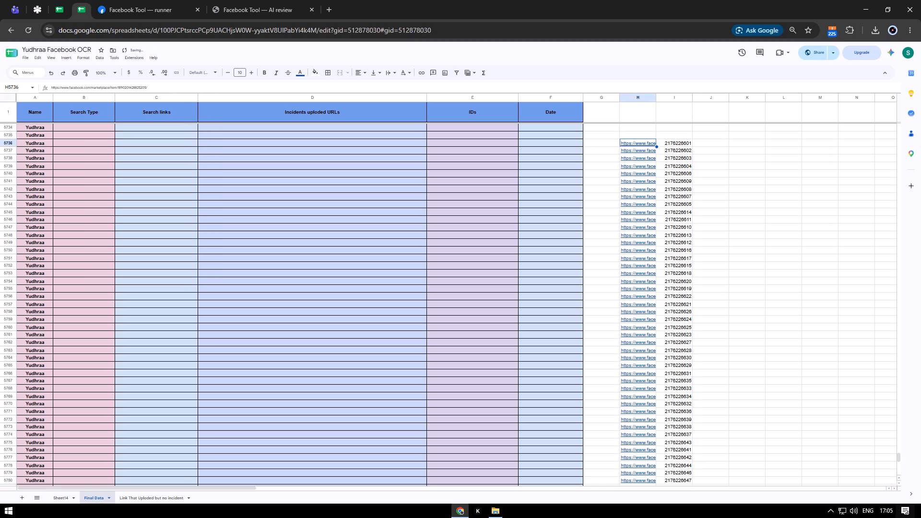
key(ctrl+shift+Right)
key(ctrl+shift+Down)
key(ctrl+x)
key(ctrl+Left)
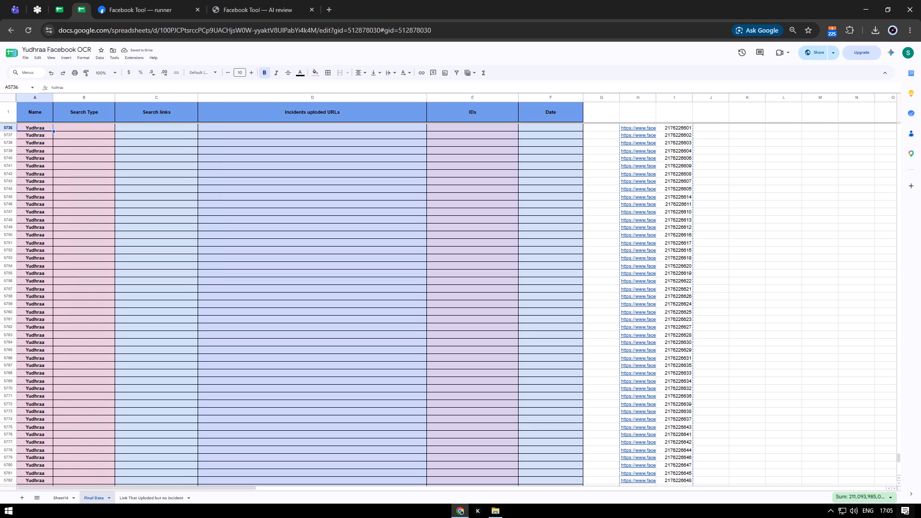
key(Right)
key(Right)
key(ctrl+Up)
key(Right)
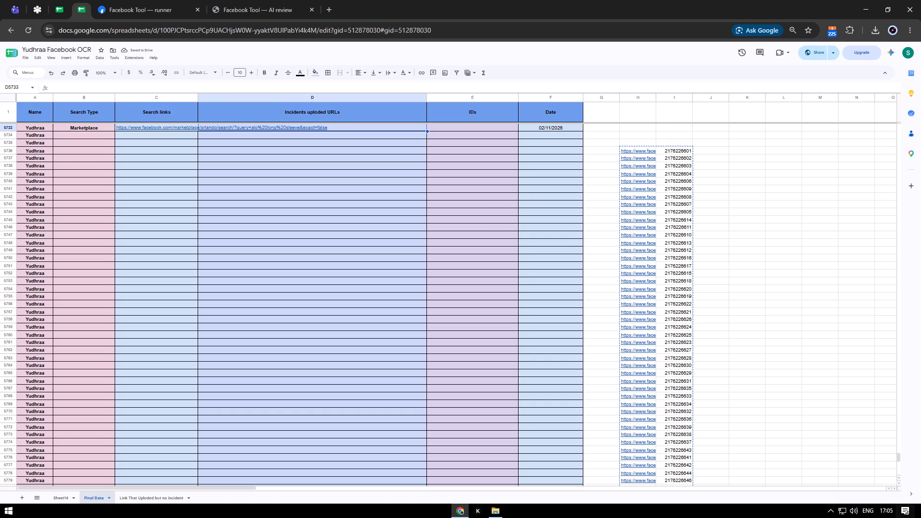
key(ctrl+v)
key(ctrl+shift+e)
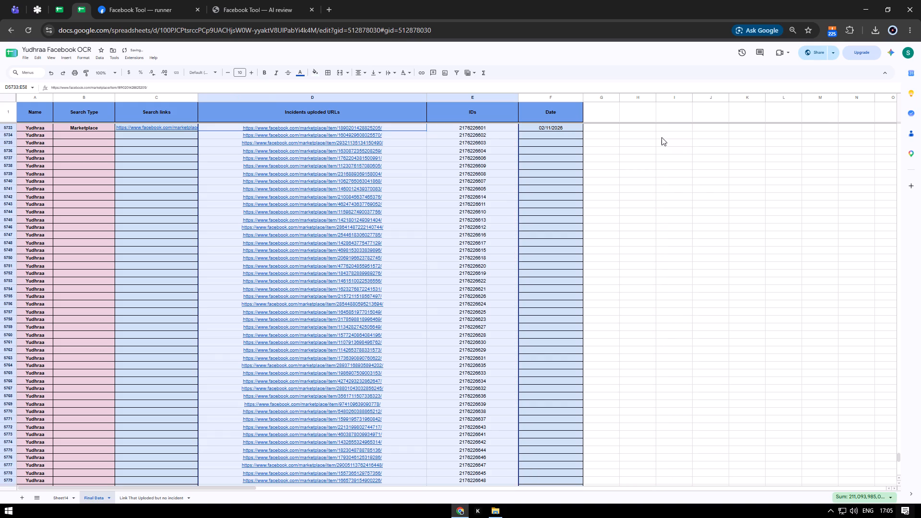
Copy the moved incident URLs and paste them as plain text into cell H154, the Orlando row's Incidents uploded URLs, in the Alo FB US worksheet.
key(shift+Left)
key(ctrl+c)
key(ctrl+c)
key(ctrl+c)
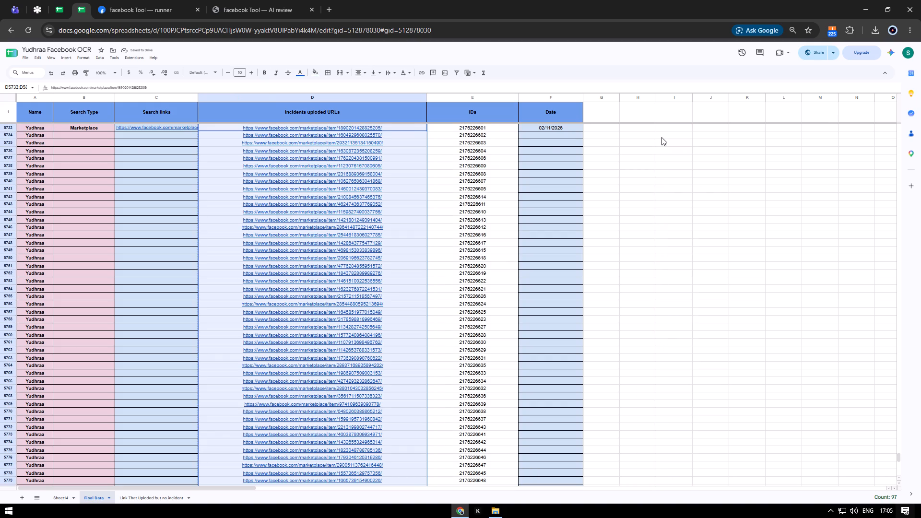
key(ctrl+shift+Tab)
key(Return)
key(ctrl+shift+v)
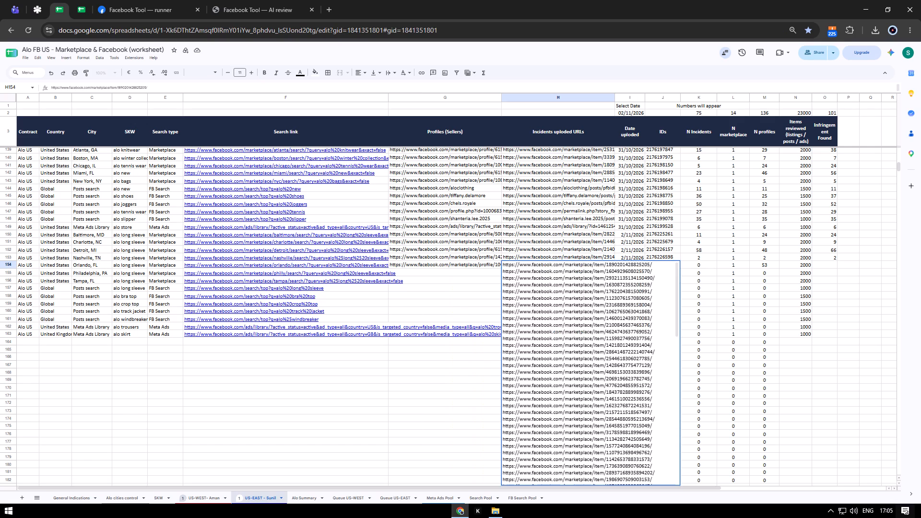
key(Return)
Copy the matching incident IDs from Final Data and paste them as plain text into the Orlando row's IDs cell, J154, in the worksheet.
key(Up)
key(Right)
key(Right)
key(ctrl+Tab)
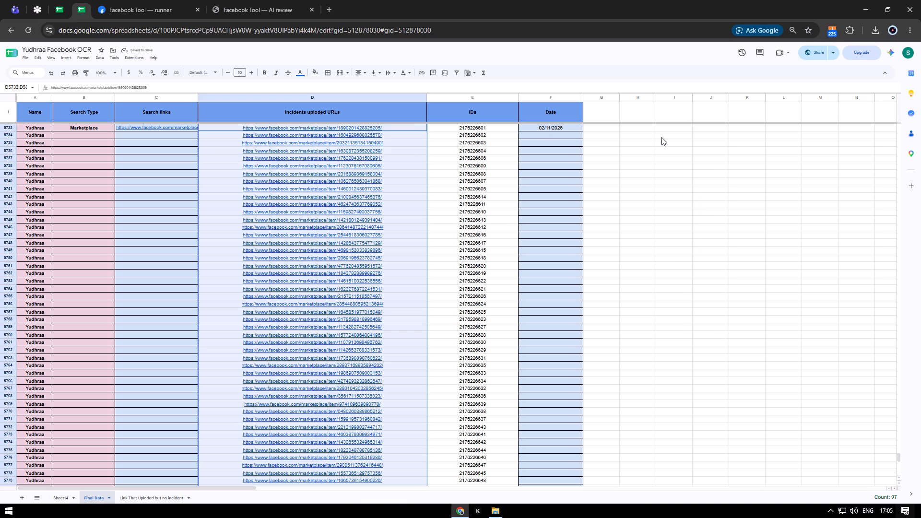
key(Right)
key(ctrl+shift+Down)
key(ctrl+c)
key(ctrl+c)
key(ctrl+c)
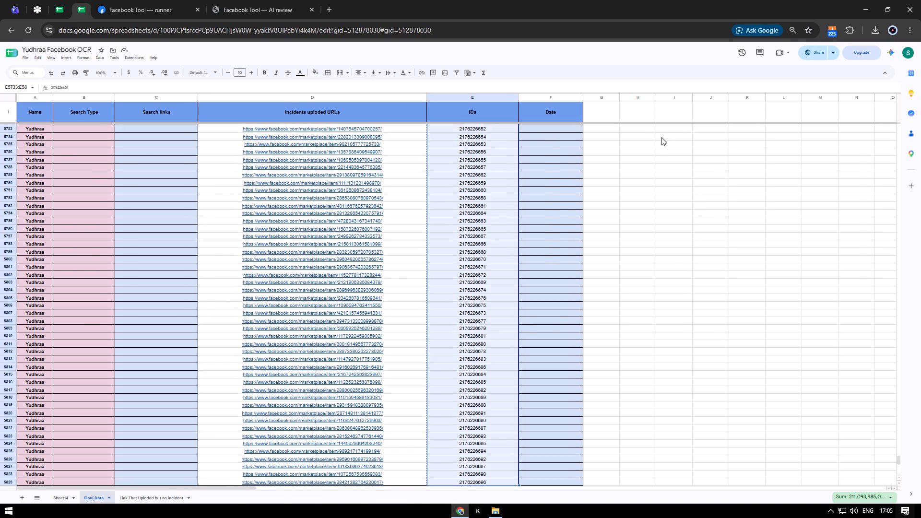
key(ctrl+shift+Tab)
key(Return)
key(ctrl+shift+v)
key(Return)
Set Infringement Found to 118 for the Orlando long sleeve row.
key(Up)
key(Right)
key(Right)
key(Right)
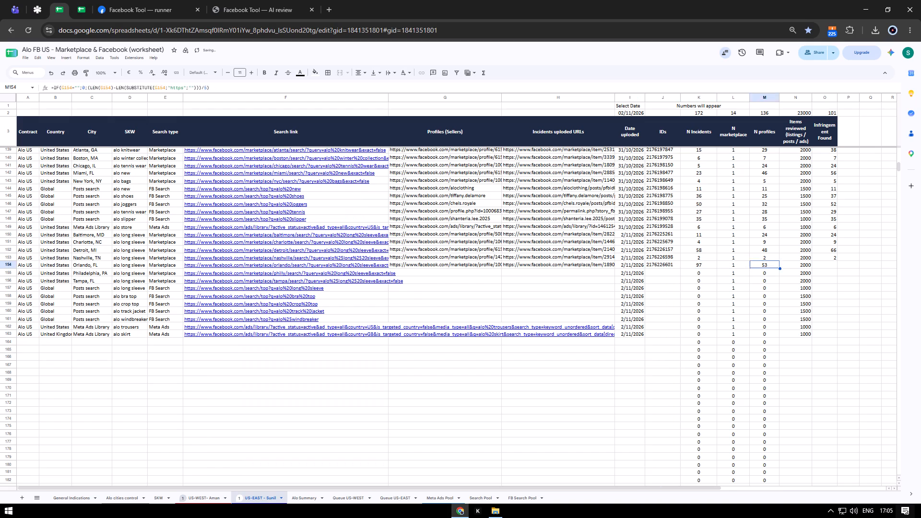
key(Right)
key(Right)
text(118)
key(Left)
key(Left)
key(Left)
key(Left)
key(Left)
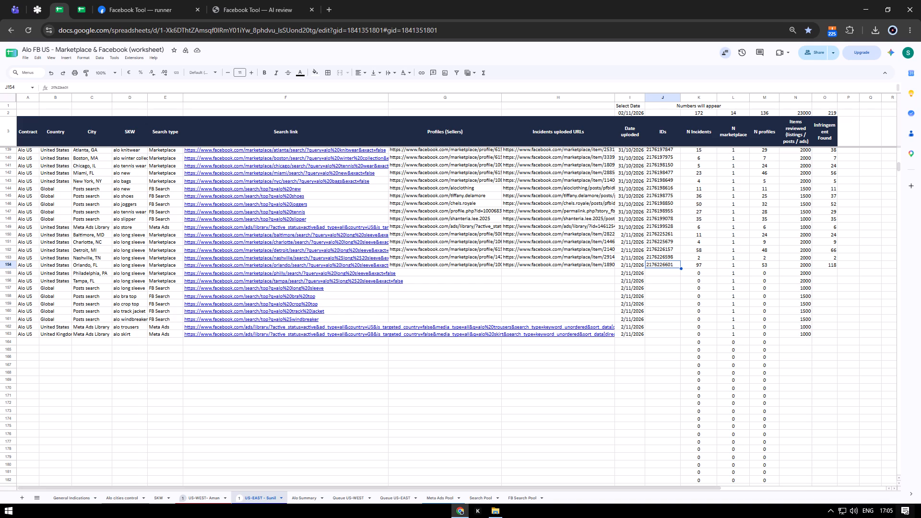
In the Alo FB US worksheet's US-EAST sheet, delete the Date uploaded entries for the Philadelphia, PA and Tampa, FL rows.
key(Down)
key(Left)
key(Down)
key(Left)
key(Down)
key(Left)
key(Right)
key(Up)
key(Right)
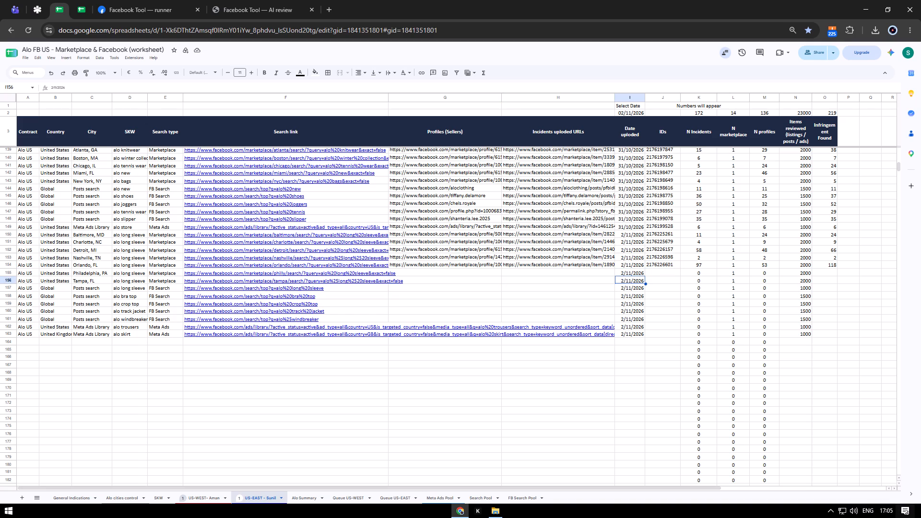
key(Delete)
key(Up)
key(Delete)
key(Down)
Delete the Date uploaded entries for the FB Search rows alo crop top, alo track jacket and alo windbreaker, and the Meta Ads alo skirt row.
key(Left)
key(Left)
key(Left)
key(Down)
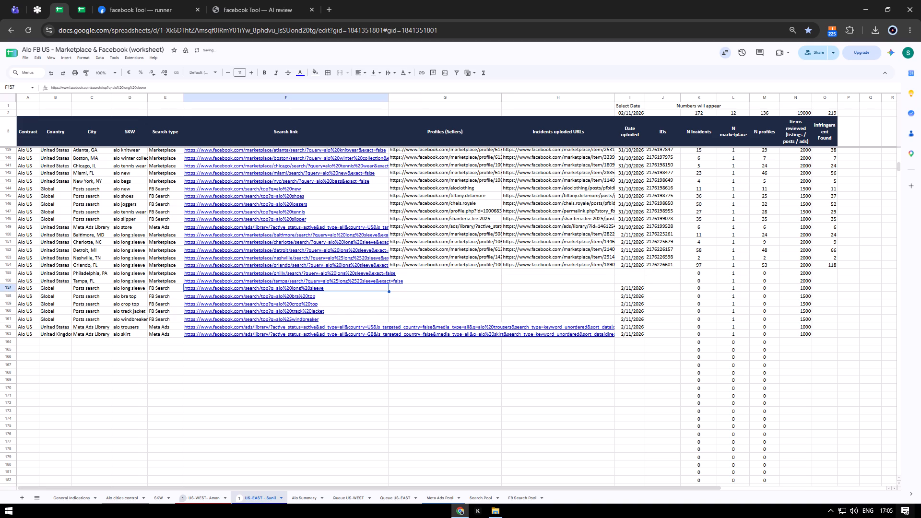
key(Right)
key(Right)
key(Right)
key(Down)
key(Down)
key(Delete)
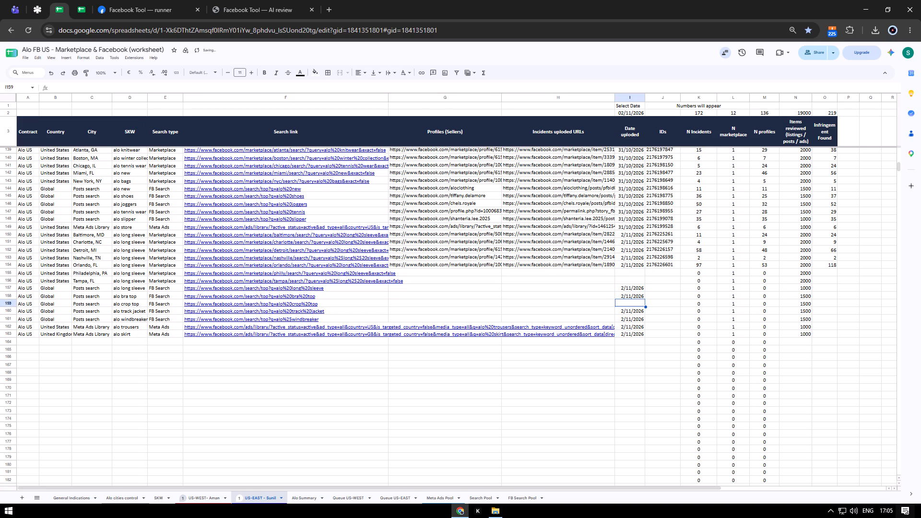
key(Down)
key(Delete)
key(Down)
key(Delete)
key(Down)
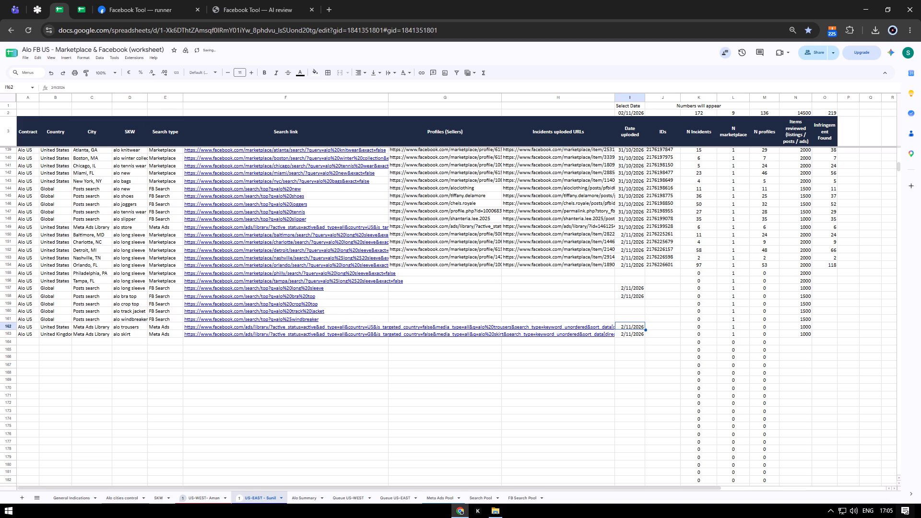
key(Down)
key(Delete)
Copy the search link of the alo long sleeve FB Search row in the US-EAST sheet.
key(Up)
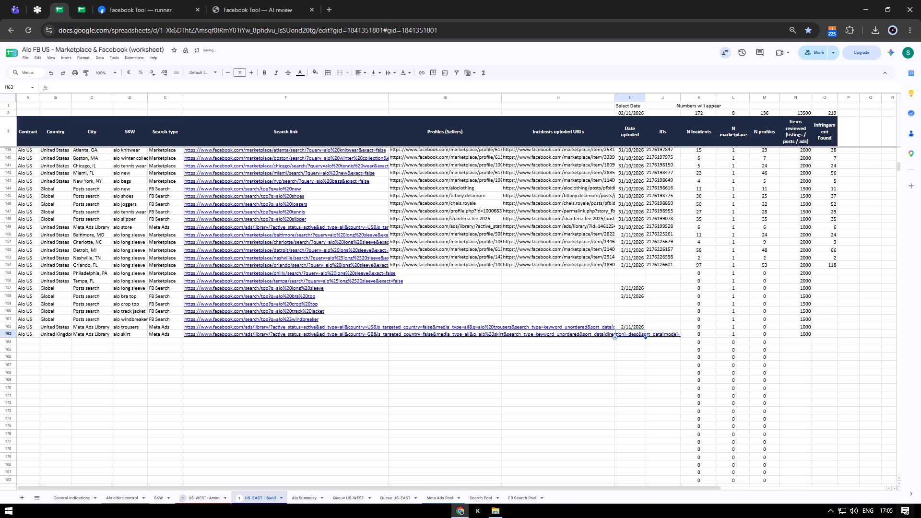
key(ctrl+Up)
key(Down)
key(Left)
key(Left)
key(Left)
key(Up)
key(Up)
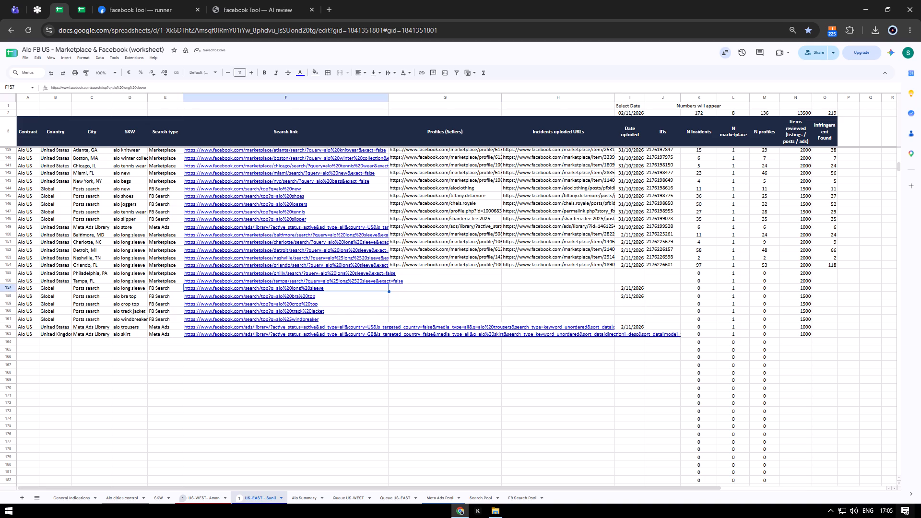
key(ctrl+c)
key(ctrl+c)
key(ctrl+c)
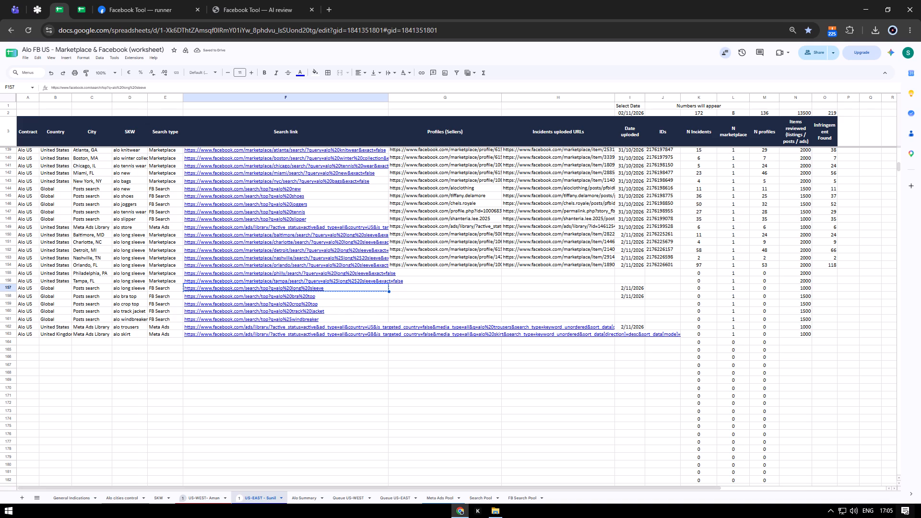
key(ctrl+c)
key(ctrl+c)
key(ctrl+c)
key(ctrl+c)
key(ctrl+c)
Open a fresh Facebook Tool runner for Alo Yoga and close the old runner and AI review tabs.
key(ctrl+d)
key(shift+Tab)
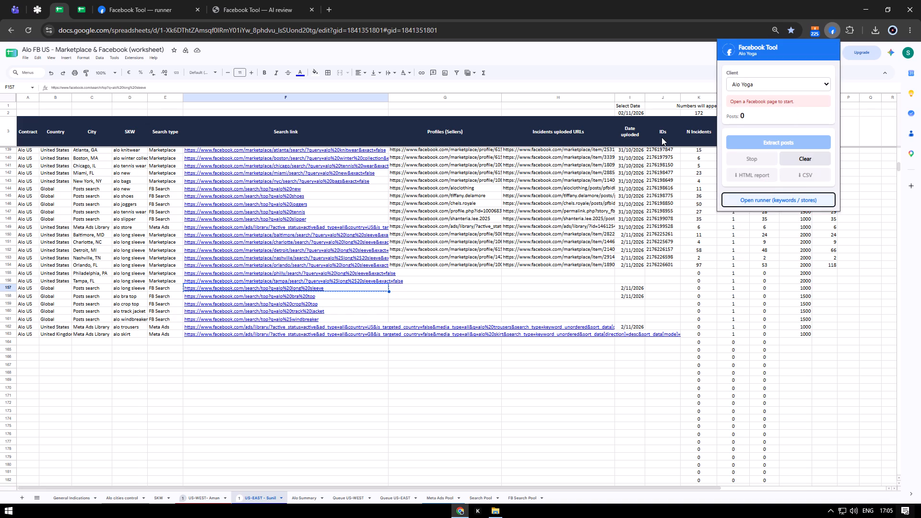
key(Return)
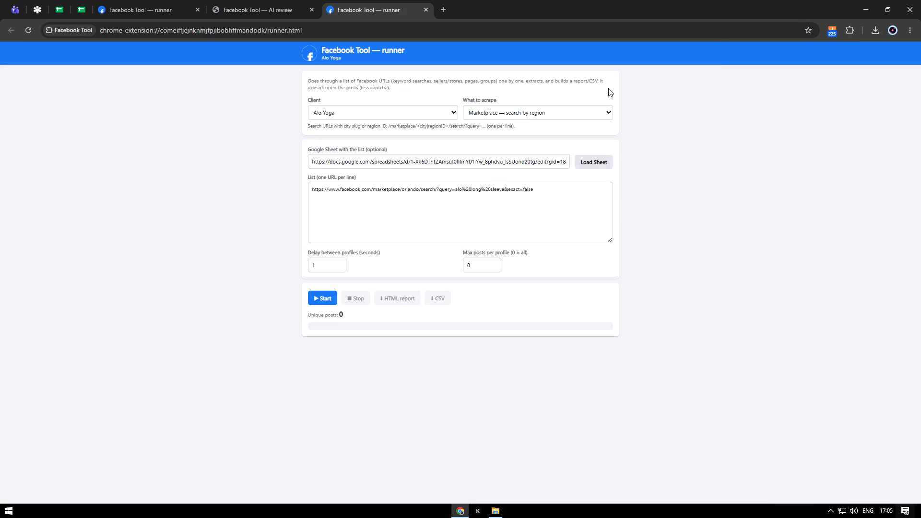
middle_click(127, 0)
middle_click(127, 0)
In the Yudhraa Facebook OCR spreadsheet's Final Data sheet, merge the Date cells of the latest Marketplace batch, rows 5733 to 5829.
click(79, 0)
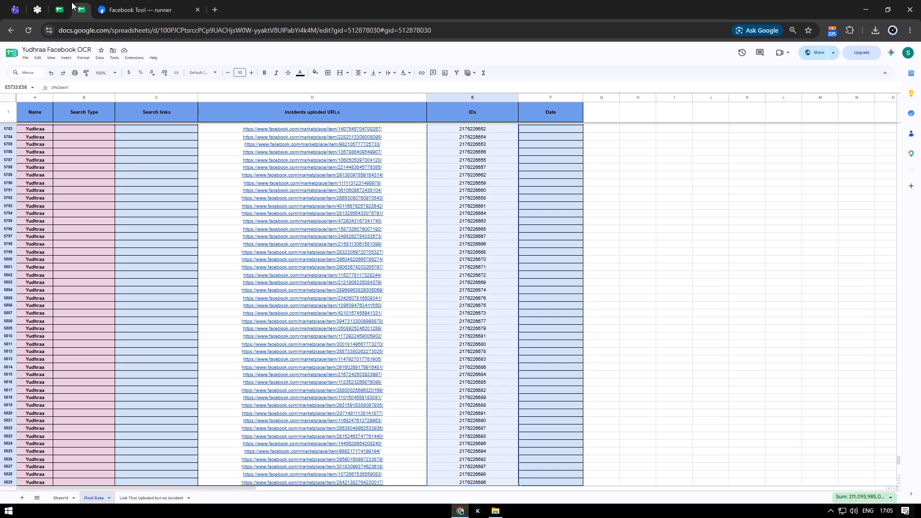
key(ctrl+Down)
key(Right)
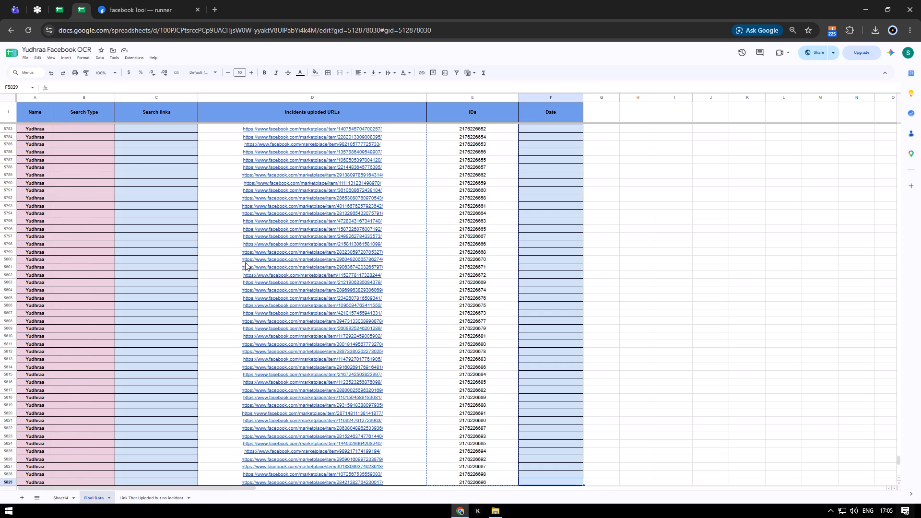
key(ctrl+shift+Up)
key(alt+o)
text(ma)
Merge the Search links cells and the Search Type cells of the same Marketplace batch, rows 5733 to 5829.
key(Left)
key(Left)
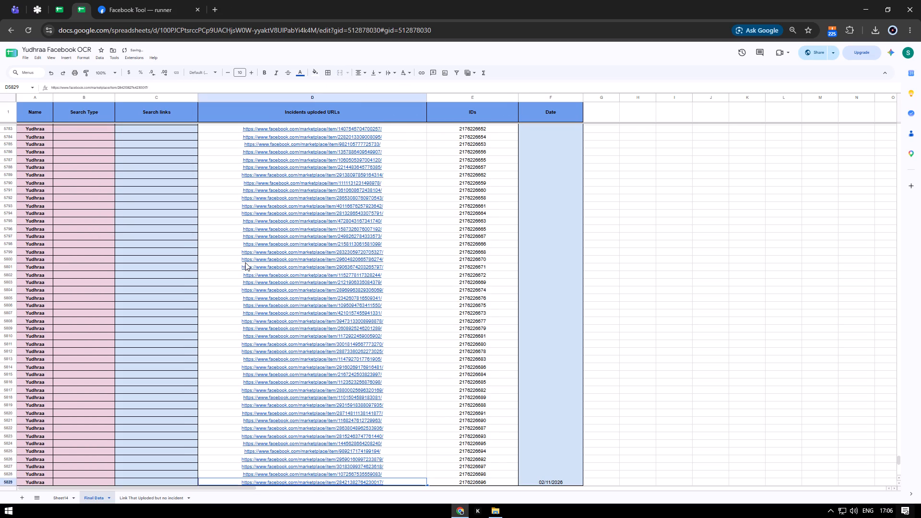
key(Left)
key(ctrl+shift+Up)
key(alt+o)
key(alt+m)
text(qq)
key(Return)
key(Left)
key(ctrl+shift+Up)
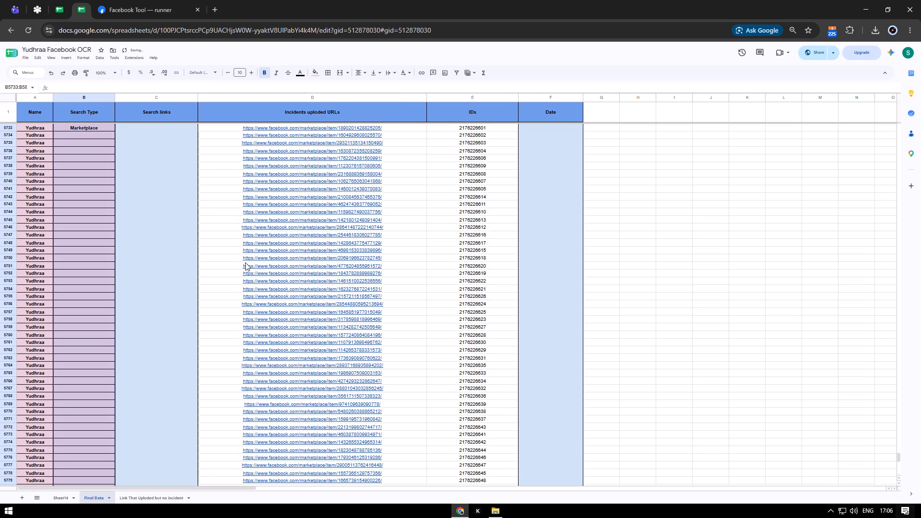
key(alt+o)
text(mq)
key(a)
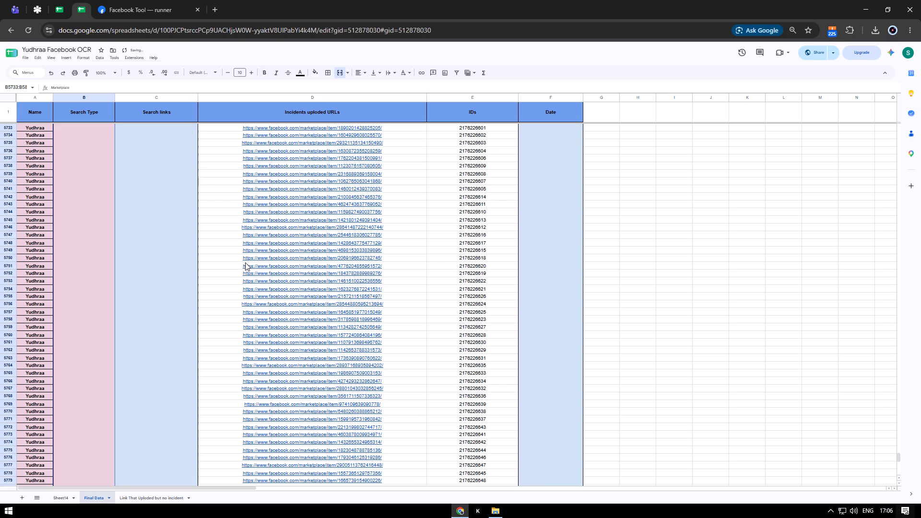
Align the merged Search Type and Date cells of the batch to the vertical middle.
ctrl+click(560, 243)
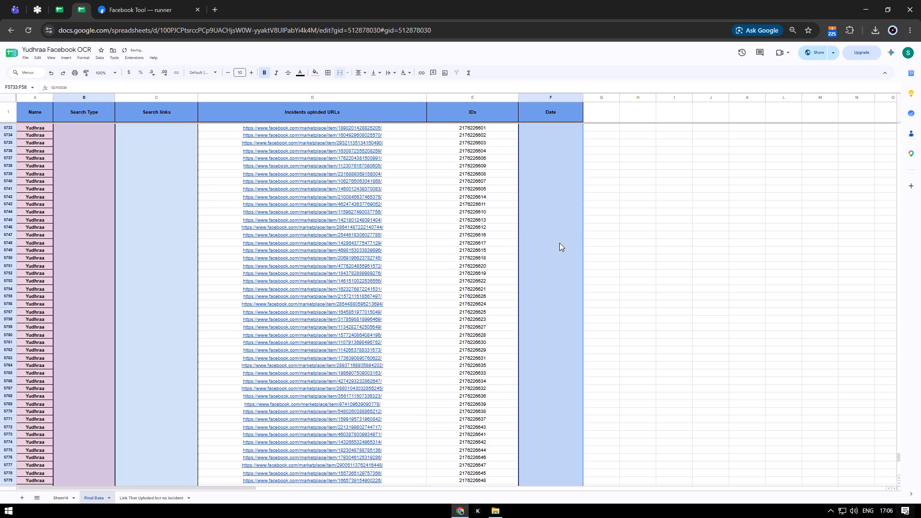
click(375, 71)
click(386, 85)
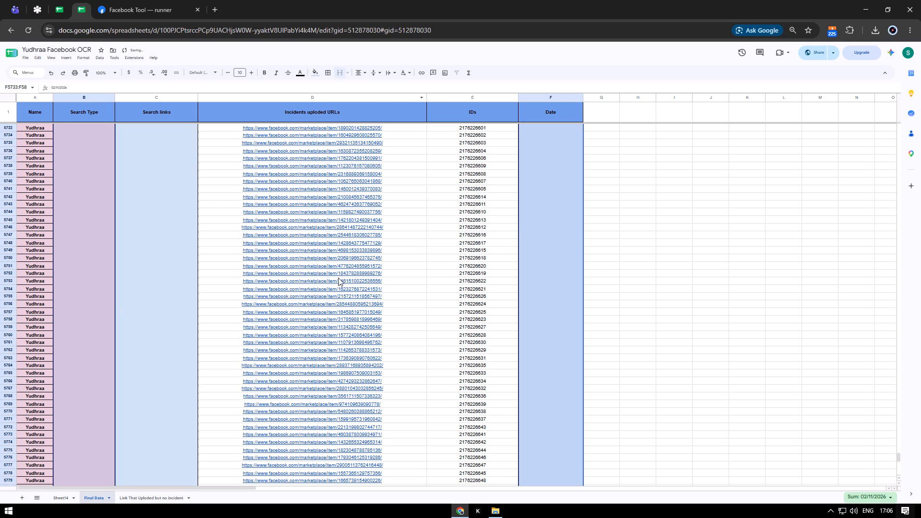
scroll(334, 307, down, 5)
scroll(417, 387, down, 5)
scroll(417, 387, up, 5)
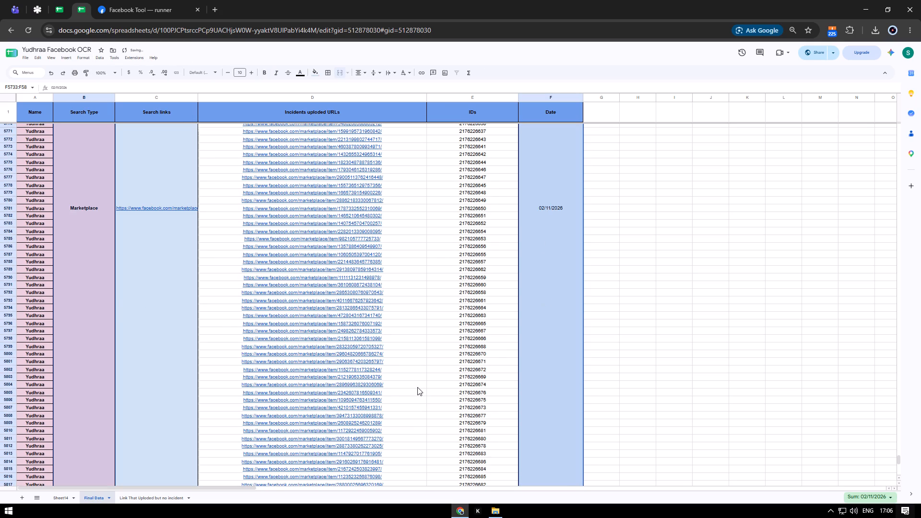
Apply all borders to the Incidents uploded URLs, IDs and Date columns from row 5733 down to row 5987.
key(Up)
key(Left)
key(Left)
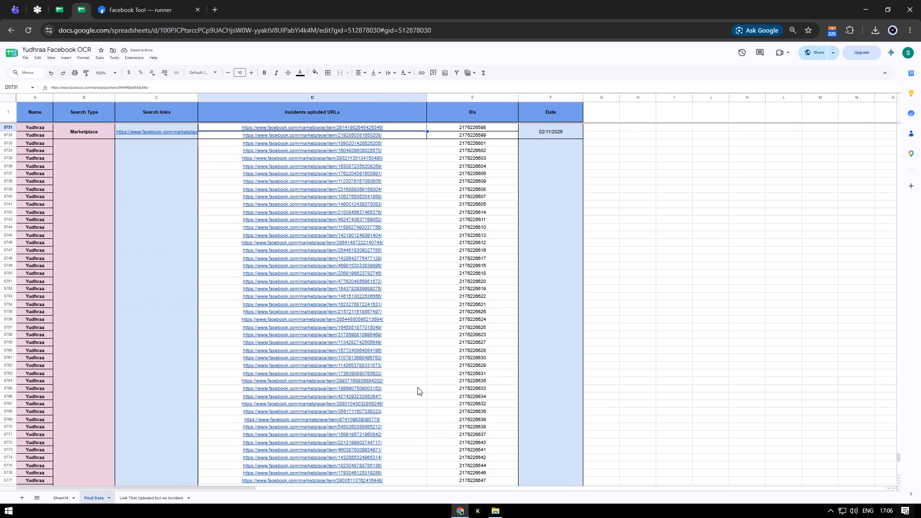
key(Down)
key(Down)
key(ctrl+shift+Right)
key(ctrl+shift+Down)
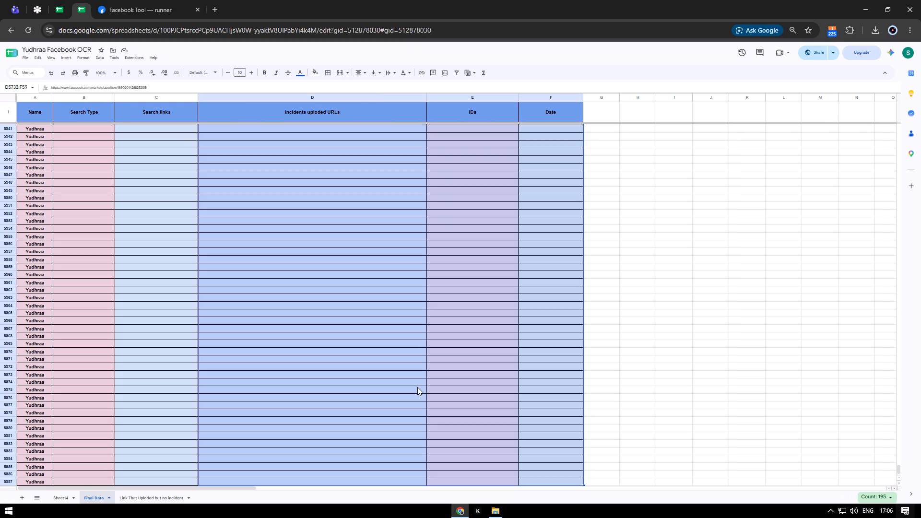
click(326, 74)
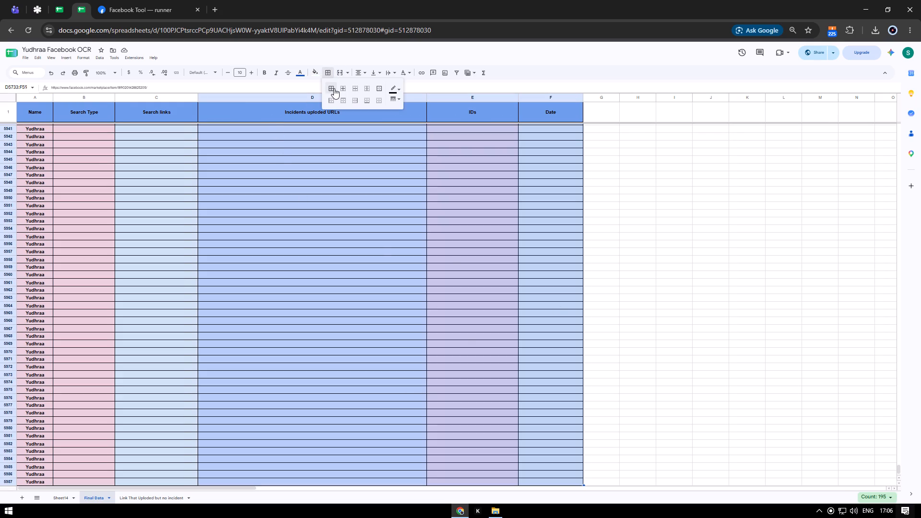
click(334, 88)
key(Up)
key(Down)
click(362, 236)
Enter FB Search as the Search Type in row 5830, directly below the Marketplace batch.
key(ctrl+Up)
key(Up)
key(Up)
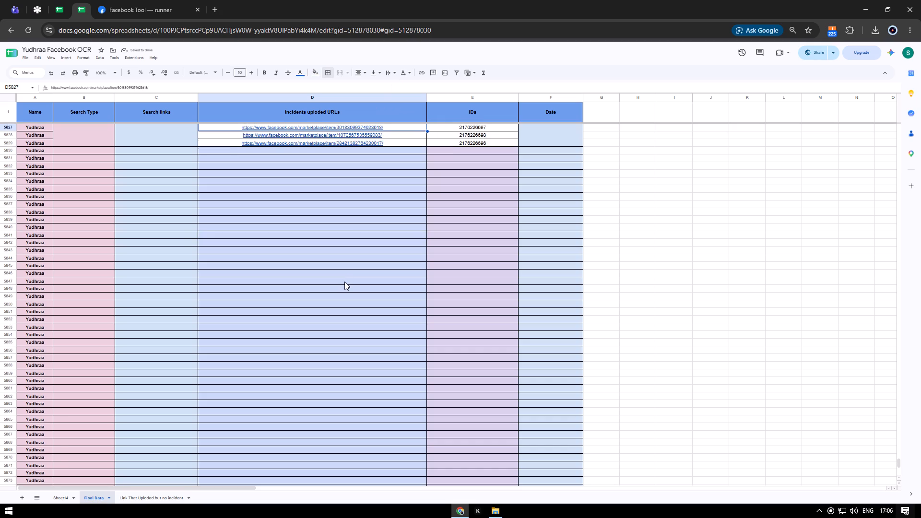
key(Up)
key(Up)
key(Up)
key(Up)
key(Up)
key(Up)
key(Up)
key(Up)
key(Down)
key(ctrl+Down)
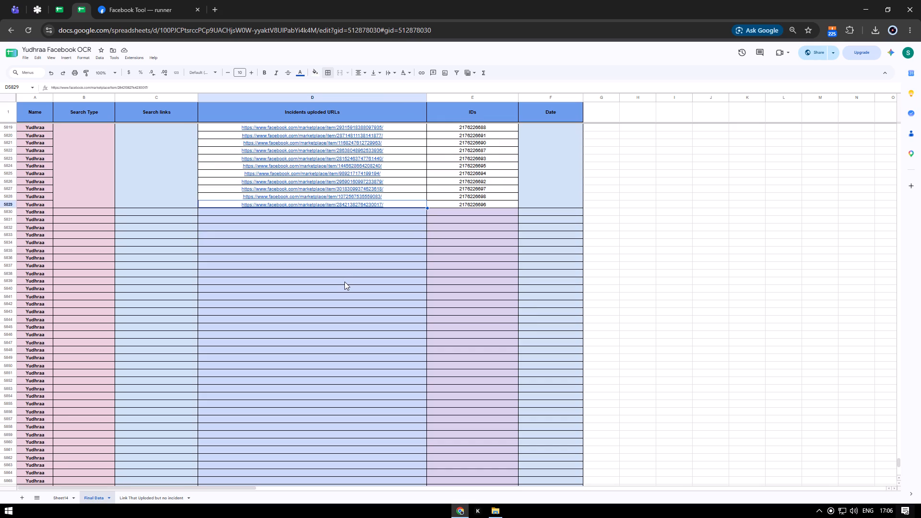
key(Down)
key(Left)
key(Left)
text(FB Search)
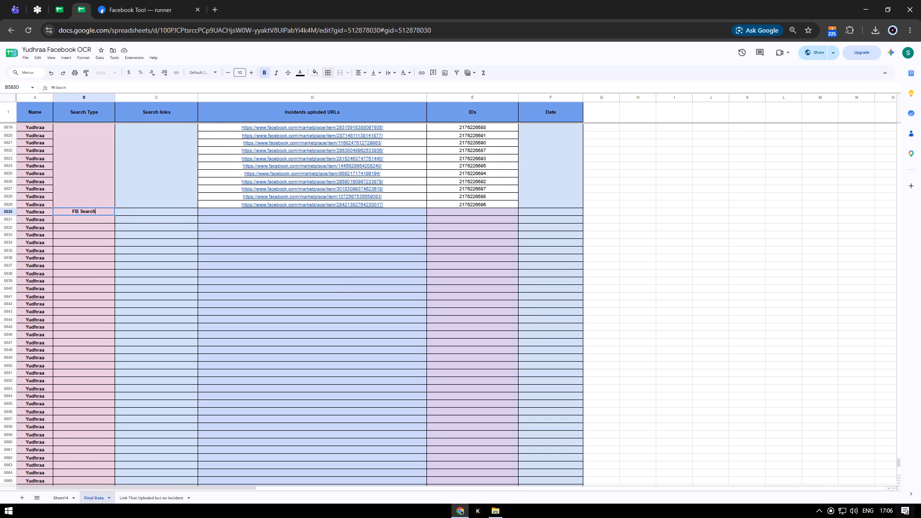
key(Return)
Enter 02/11/2026 as the Date in row 5830 and centre it horizontally.
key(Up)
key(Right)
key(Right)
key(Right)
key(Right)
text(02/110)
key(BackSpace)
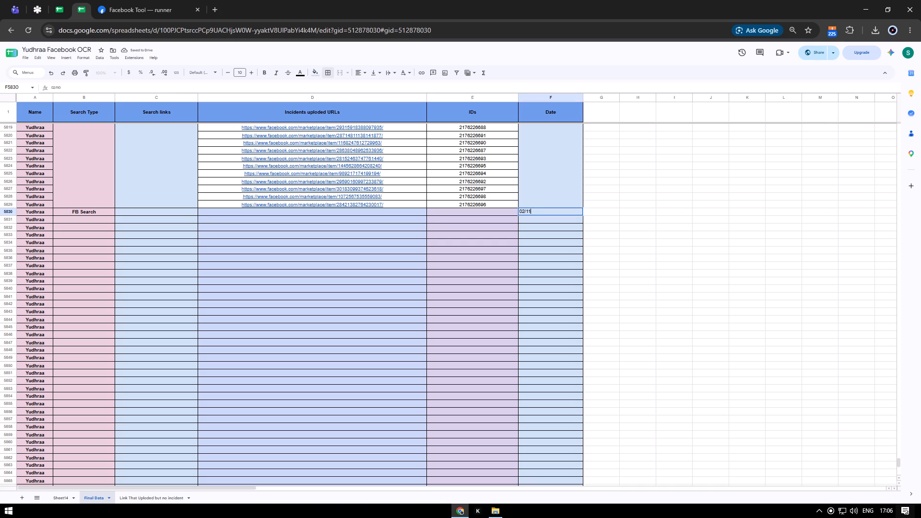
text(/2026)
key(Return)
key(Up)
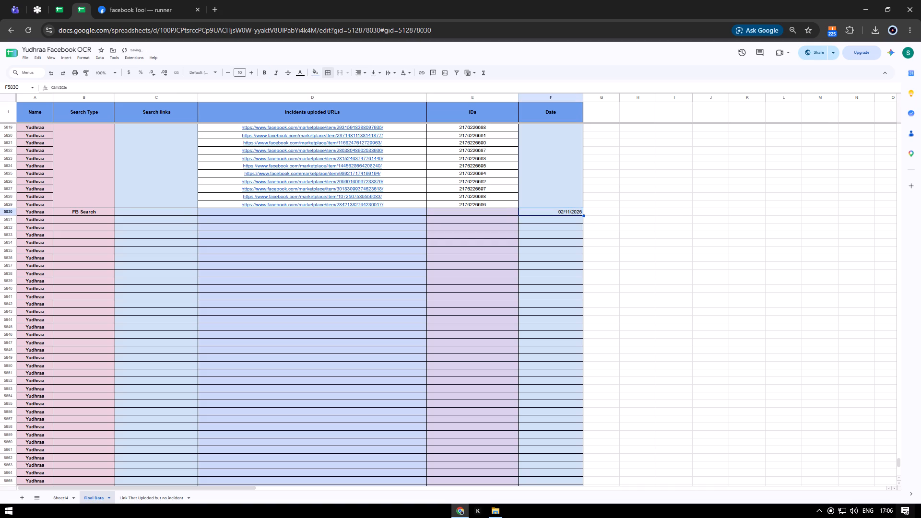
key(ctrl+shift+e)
Copy the alo long sleeve FB Search link from the Alo FB US worksheet into row 5830's Search links cell as plain text, left-aligned.
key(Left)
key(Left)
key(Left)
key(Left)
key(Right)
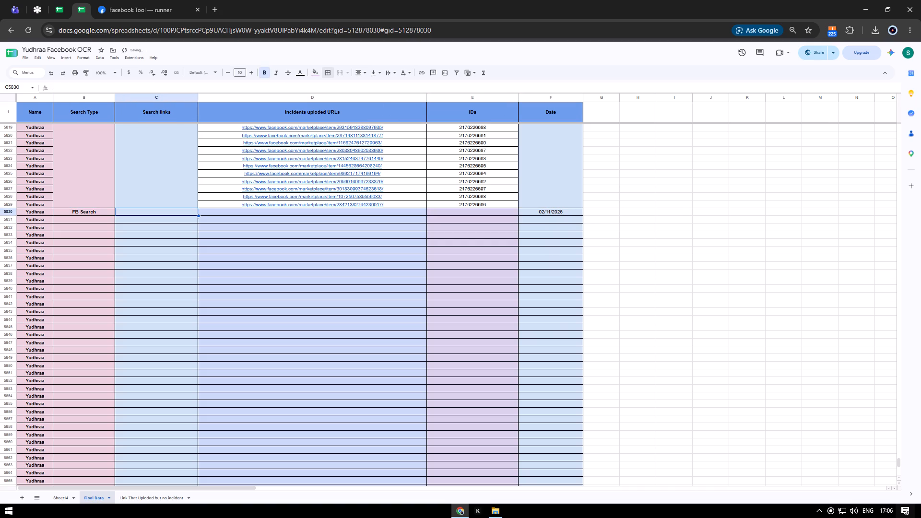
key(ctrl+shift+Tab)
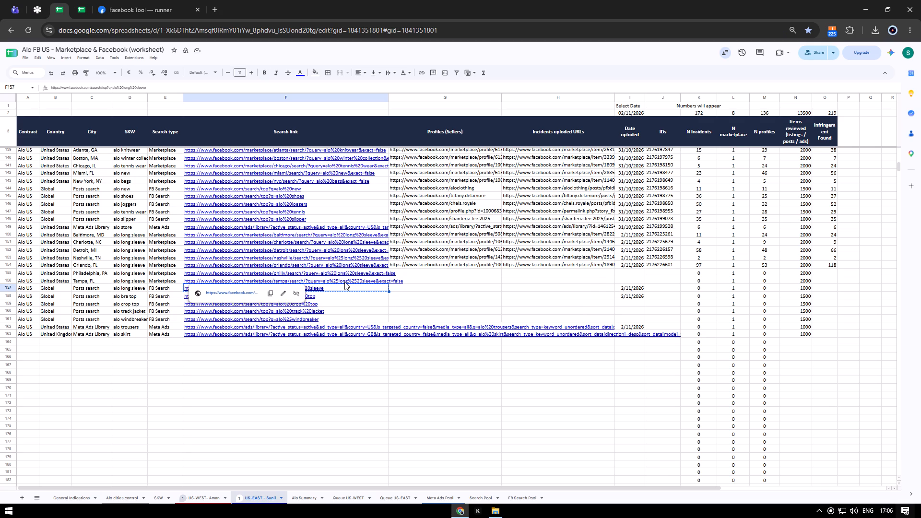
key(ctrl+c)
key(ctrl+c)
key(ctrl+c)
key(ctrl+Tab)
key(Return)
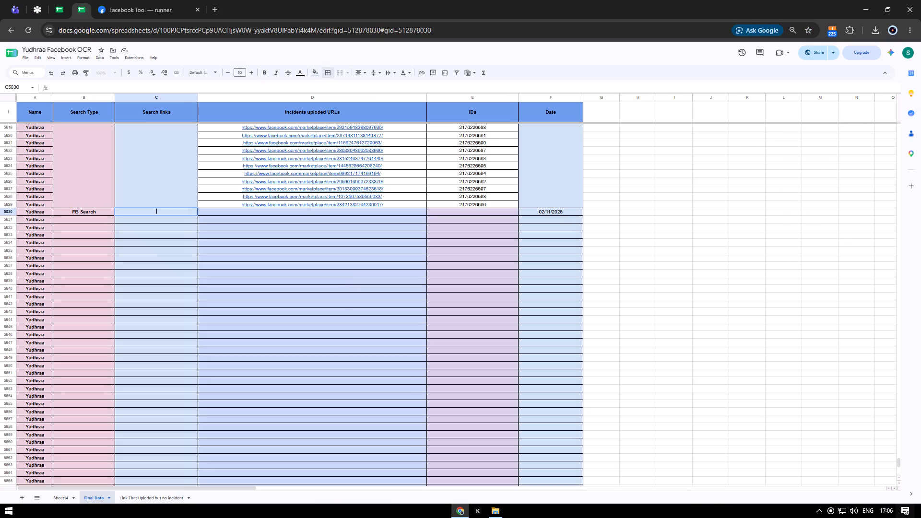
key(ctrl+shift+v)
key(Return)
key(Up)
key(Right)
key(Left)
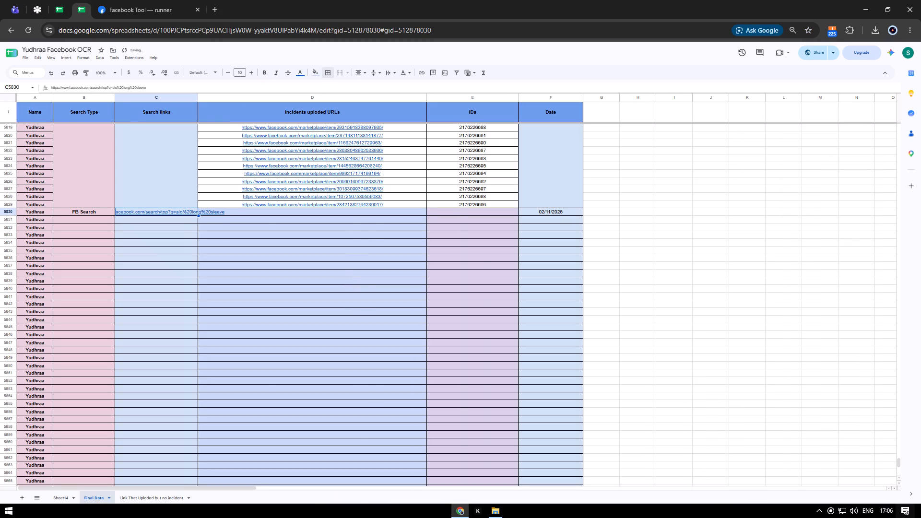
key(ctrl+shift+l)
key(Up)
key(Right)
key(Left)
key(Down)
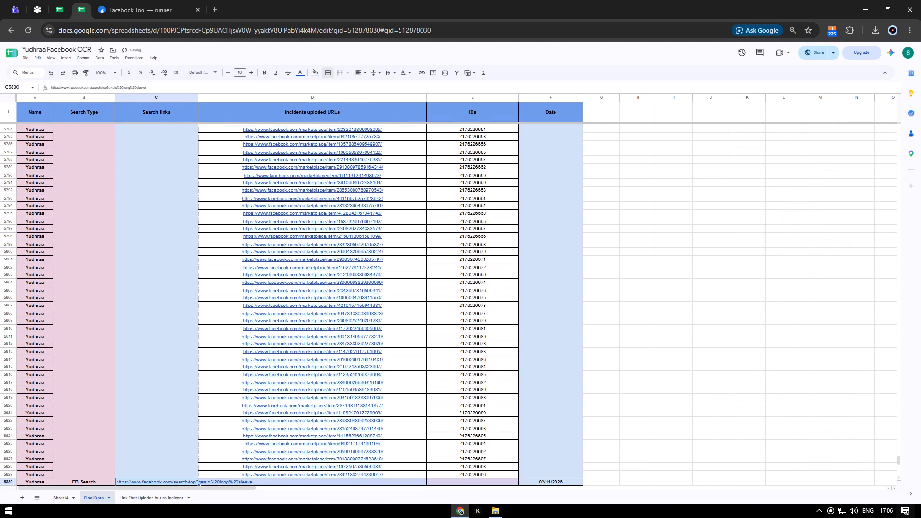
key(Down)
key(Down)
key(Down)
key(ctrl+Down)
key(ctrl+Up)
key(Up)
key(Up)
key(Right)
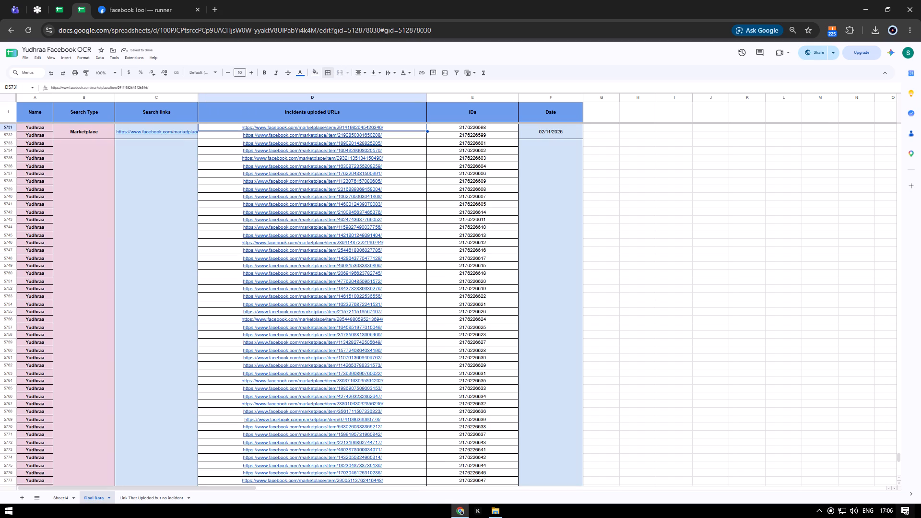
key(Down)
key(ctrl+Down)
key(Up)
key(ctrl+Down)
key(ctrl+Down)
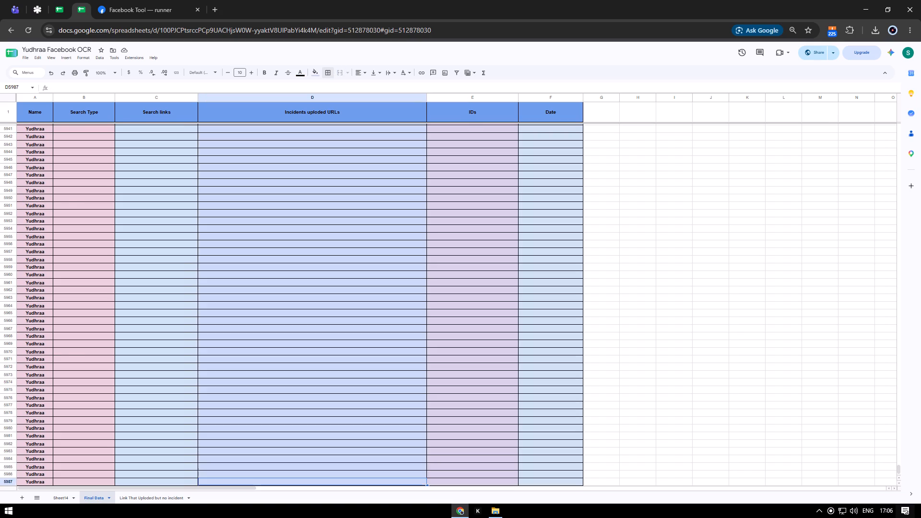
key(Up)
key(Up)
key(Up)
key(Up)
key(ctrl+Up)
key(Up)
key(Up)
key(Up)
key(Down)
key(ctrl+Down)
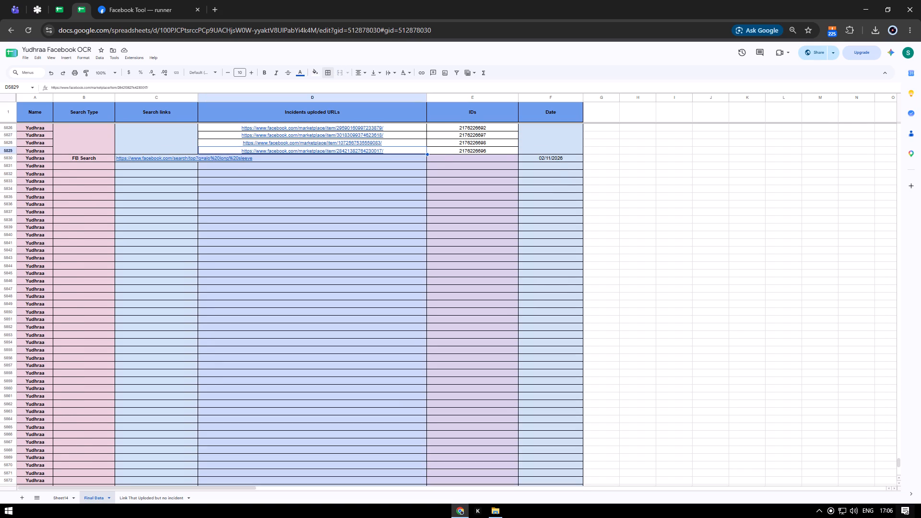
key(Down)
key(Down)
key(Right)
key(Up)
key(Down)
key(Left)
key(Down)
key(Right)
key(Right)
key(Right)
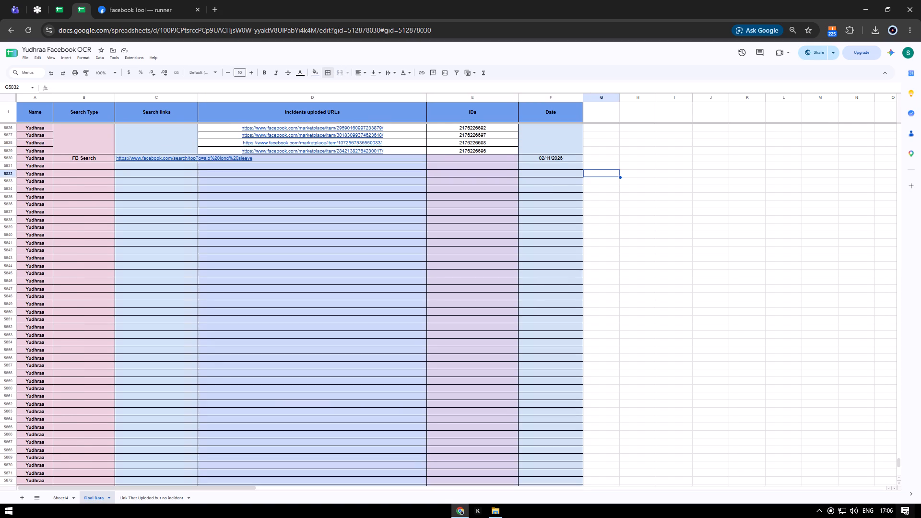
Clear all the previous OCR results from Sheet14 of the Yudhraa Facebook OCR spreadsheet.
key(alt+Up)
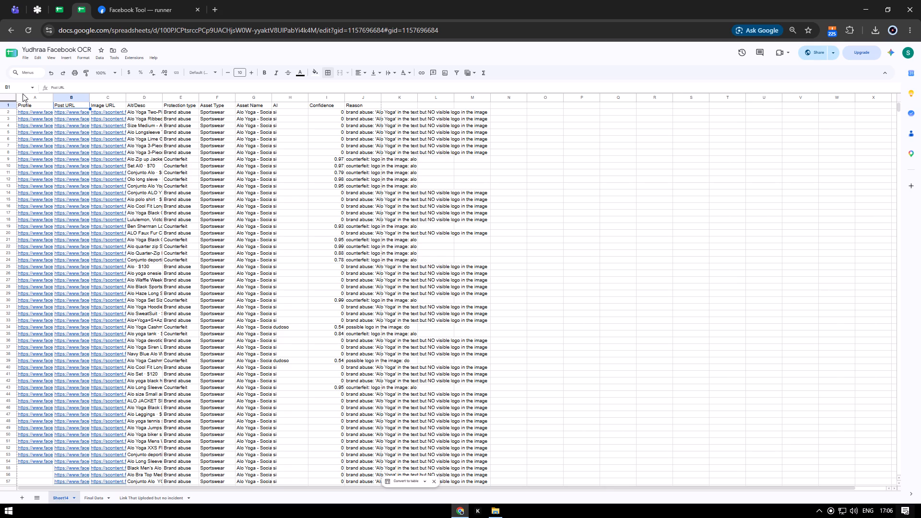
click(11, 95)
key(Delete)
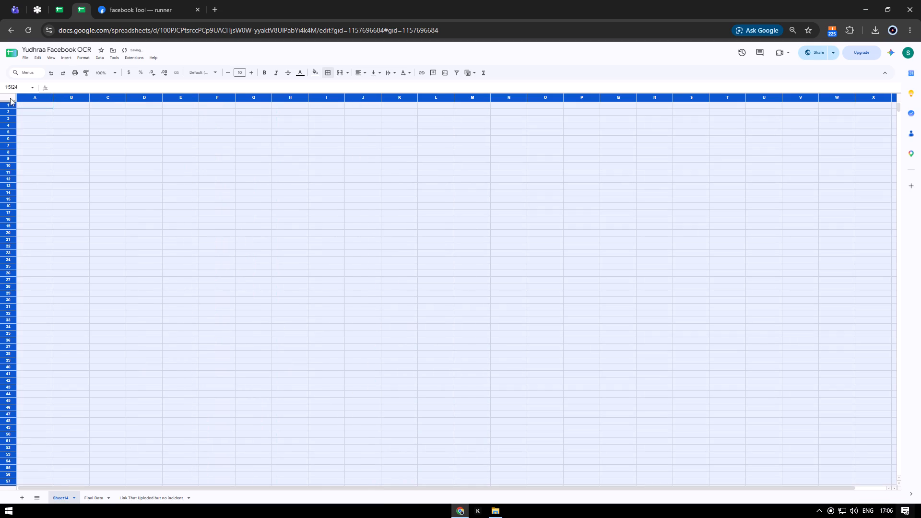
click(41, 106)
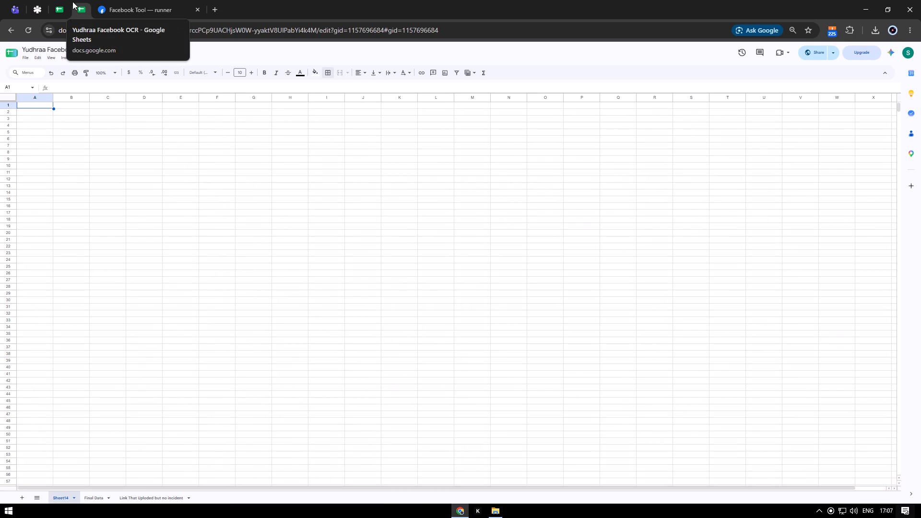
Switch to the Facebook Tool runner and set what to scrape to Profiles / Pages (Facebook).
click(106, 0)
click(524, 109)
click(522, 156)
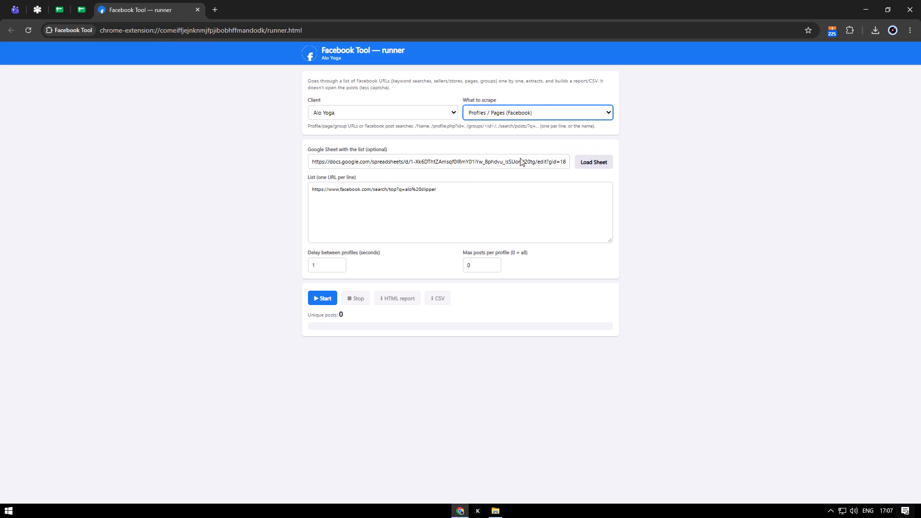
Replace the runner's URL list with the alo long sleeve FB Search link from row 157 of the Alo FB US worksheet.
click(87, 0)
click(60, 6)
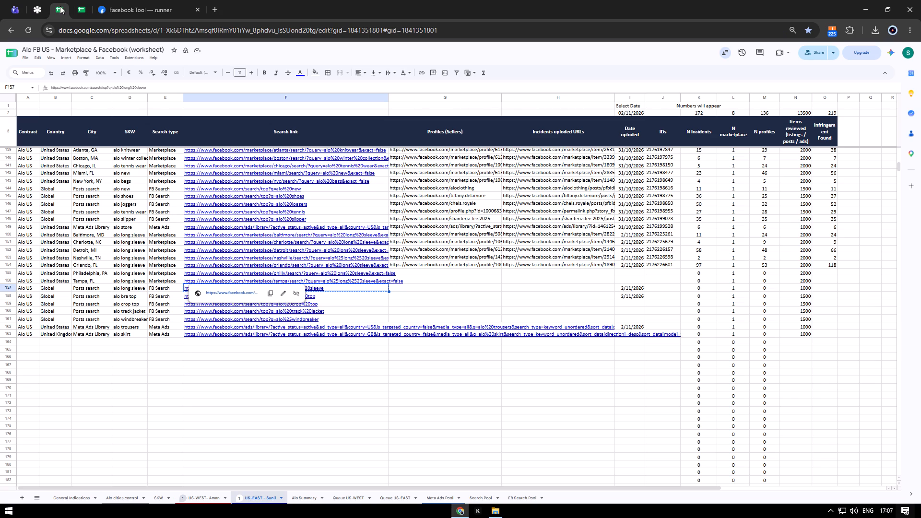
click(360, 288)
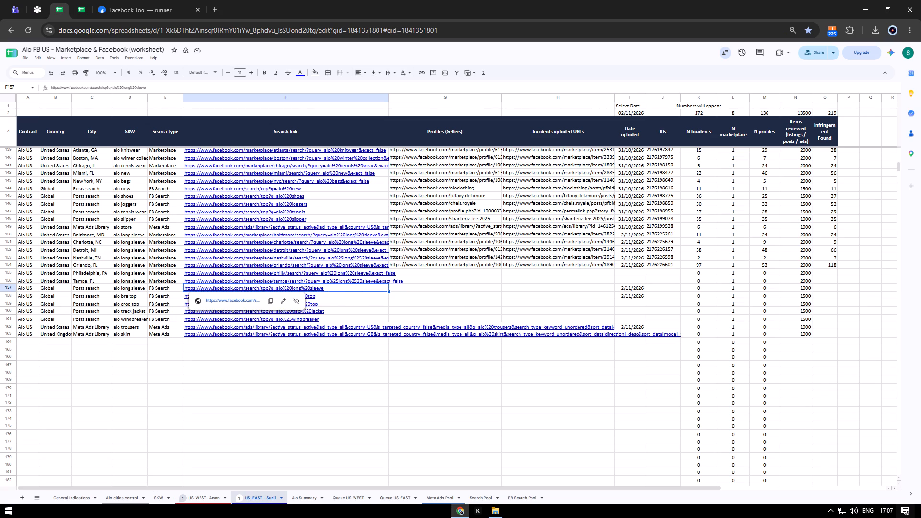
key(ctrl+c)
key(ctrl+c)
key(ctrl+c)
key(ctrl+c)
key(ctrl+c)
key(ctrl+c)
click(147, 0)
drag(471, 203, 173, 202)
key(ctrl+v)
Set the max posts per profile to 200 and start the scrape.
drag(488, 267, 424, 272)
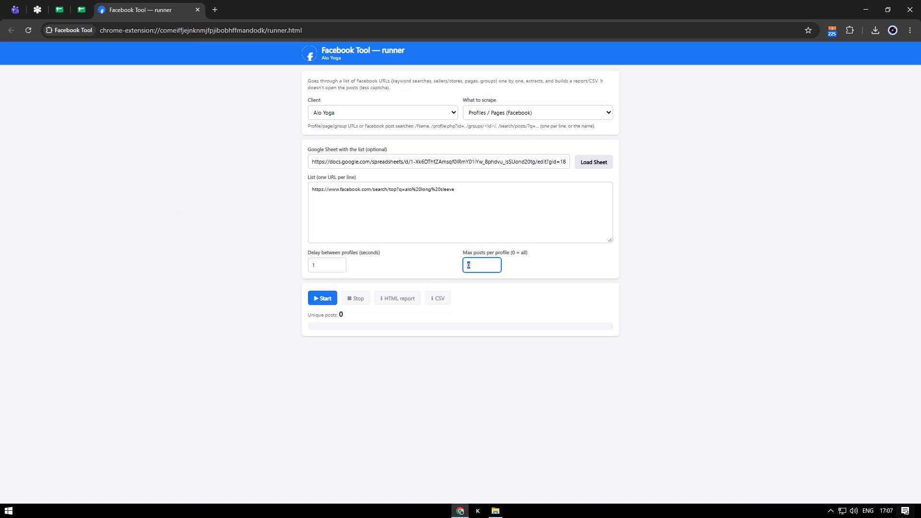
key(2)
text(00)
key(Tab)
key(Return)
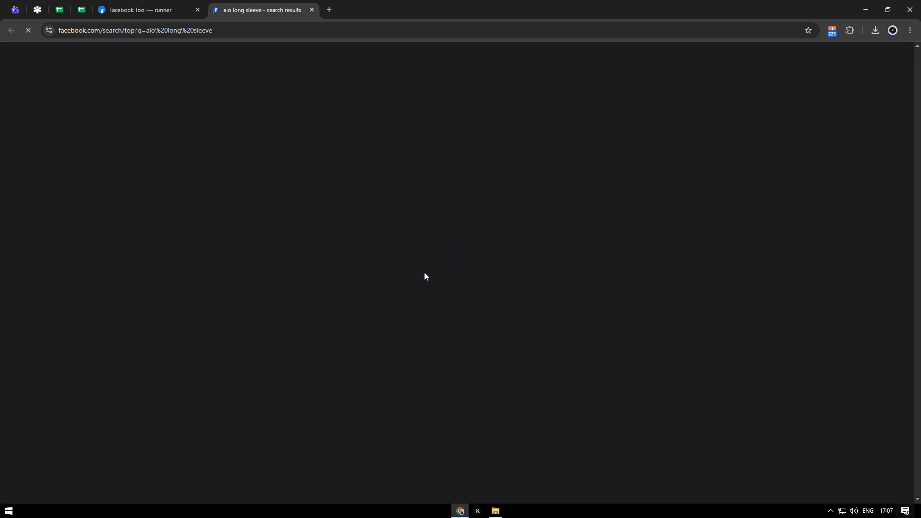
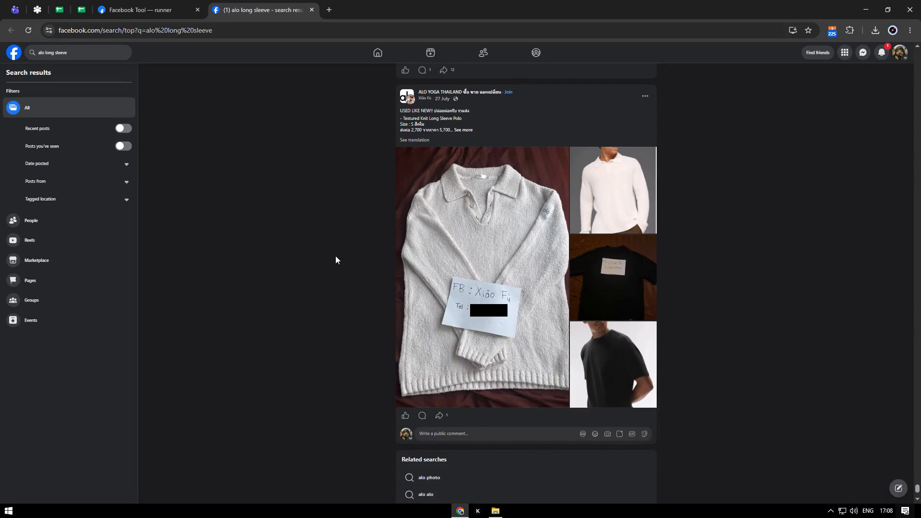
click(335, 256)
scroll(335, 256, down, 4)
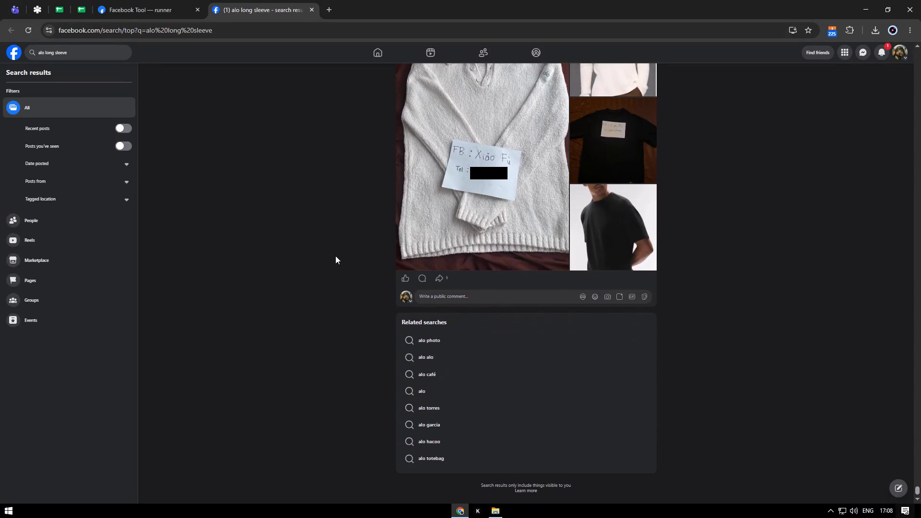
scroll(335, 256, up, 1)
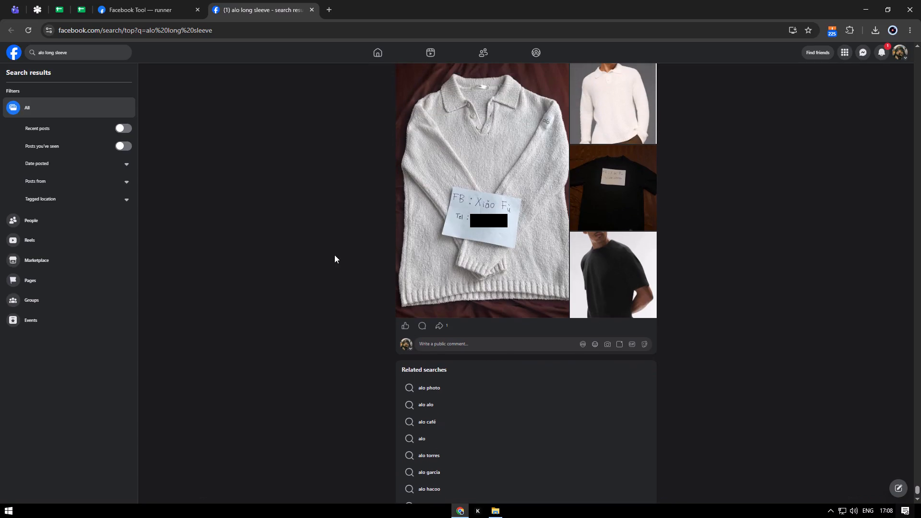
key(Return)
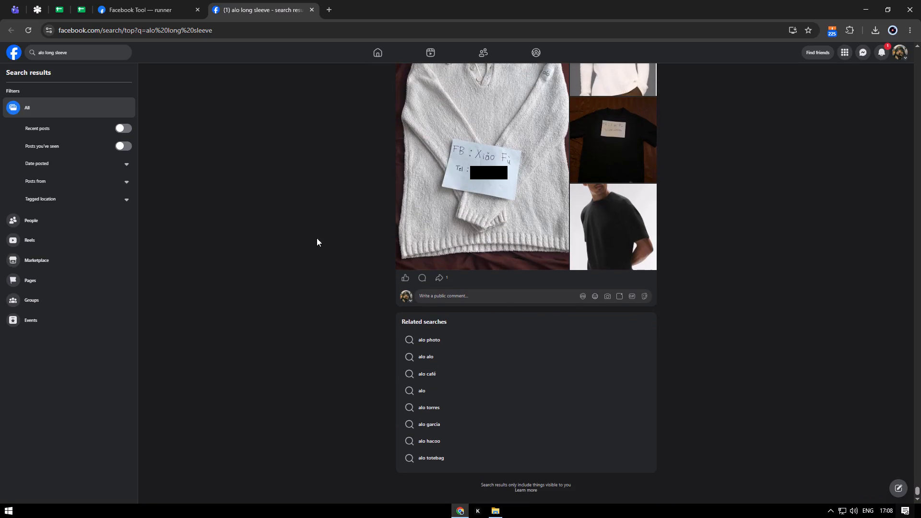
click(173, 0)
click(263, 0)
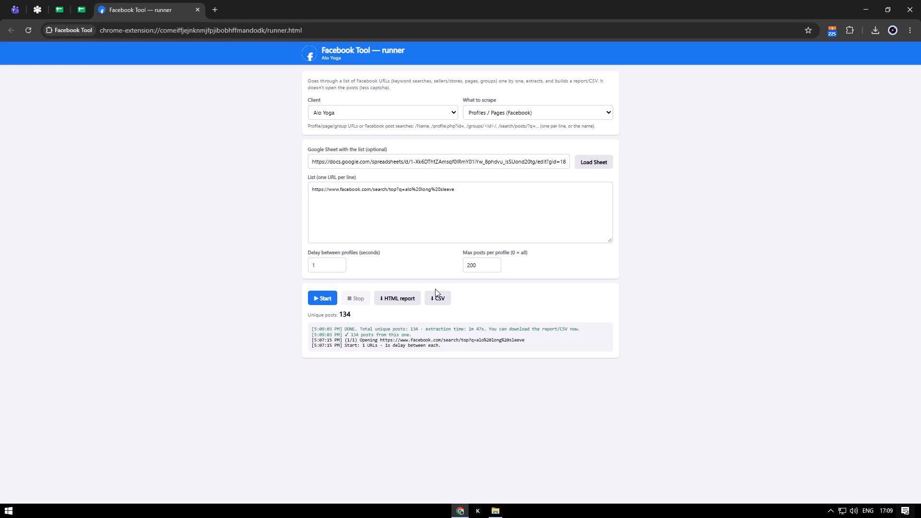
Download the CSV of the posts scraped from the alo long sleeve search.
click(435, 289)
click(434, 295)
Run FB-OCR from the 2-OCR folder on the downloaded CSV, keeping only one instance of it open.
key(alt+Tab)
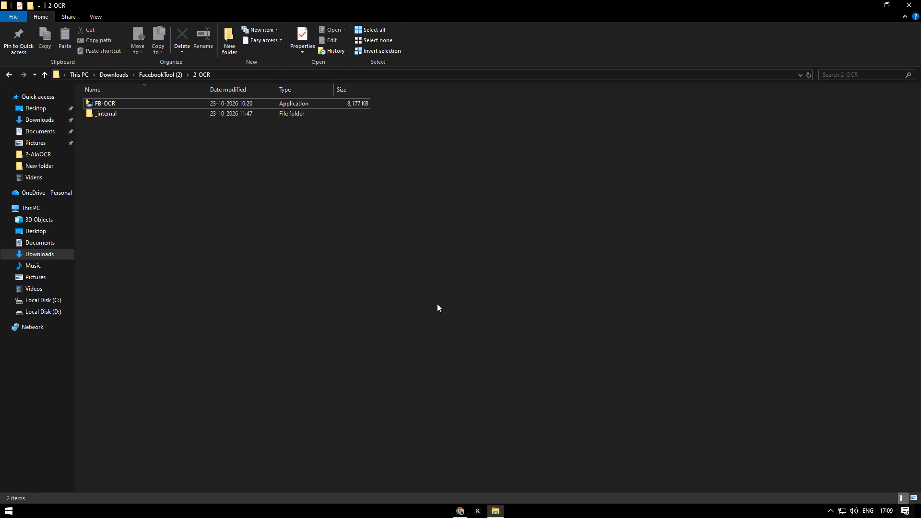
key(Down)
key(Up)
key(Return)
key(Return)
key(alt+Tab)
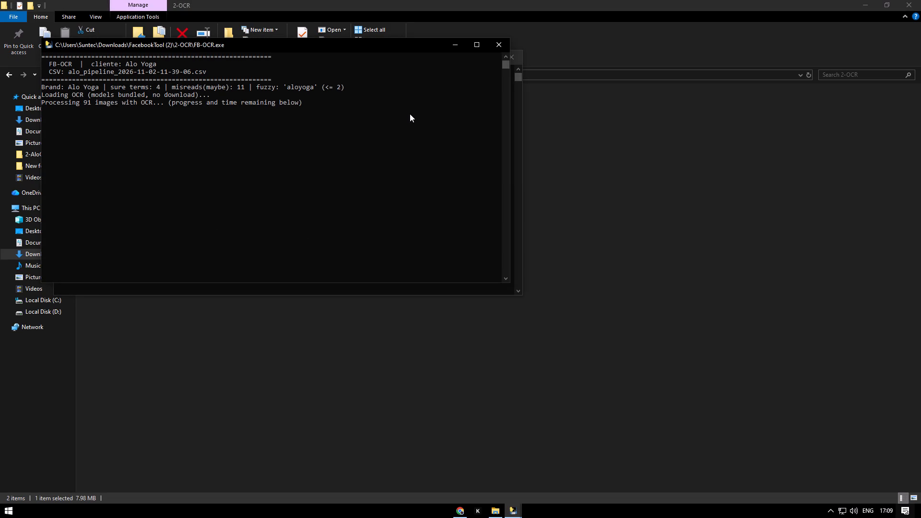
key(alt+F4)
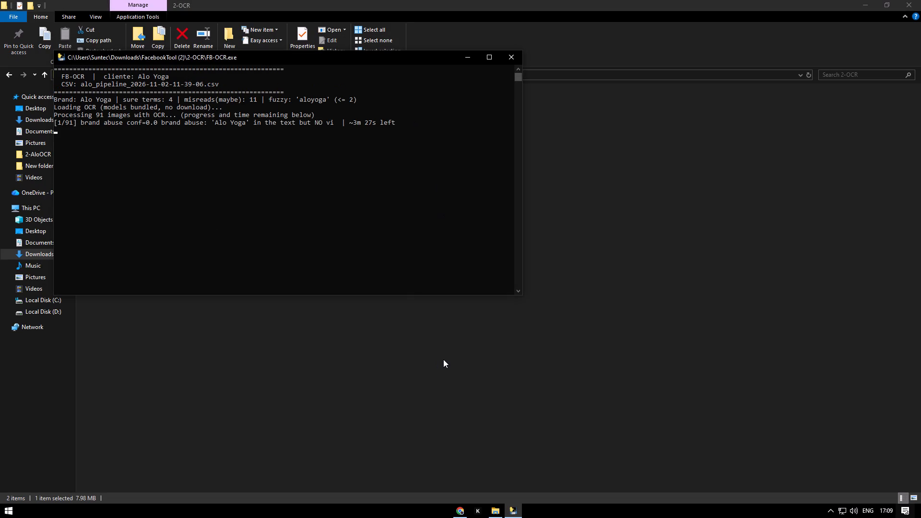
Copy the alo bra top search link from the US-EAST sheet of the Alo FB US worksheet in Chrome.
key(alt+Tab)
key(alt+Tab)
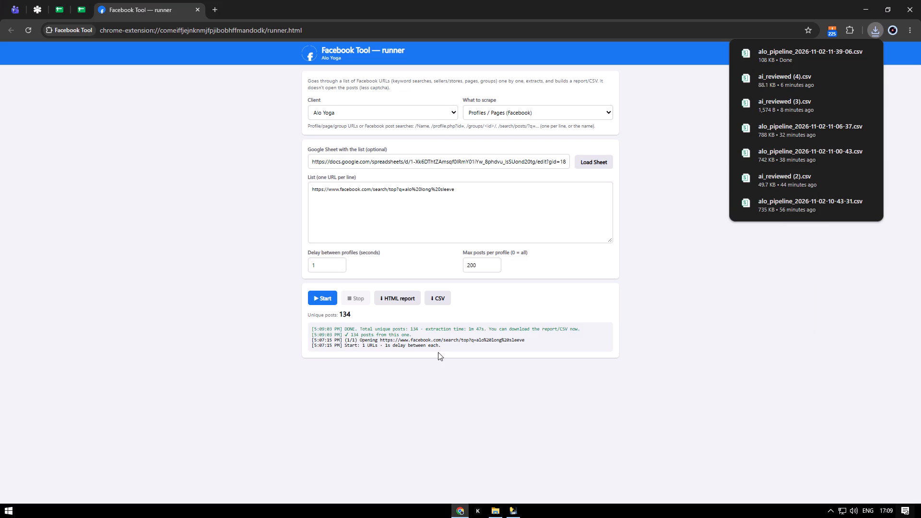
click(81, 0)
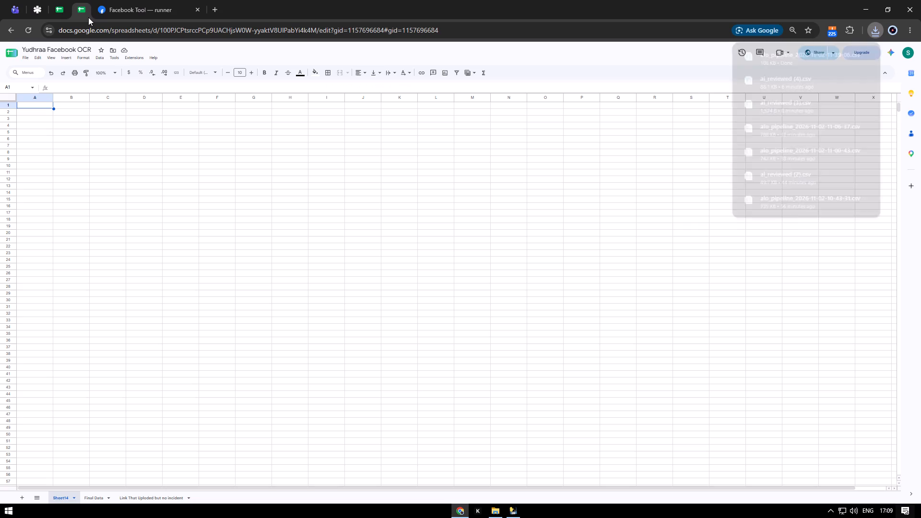
click(61, 0)
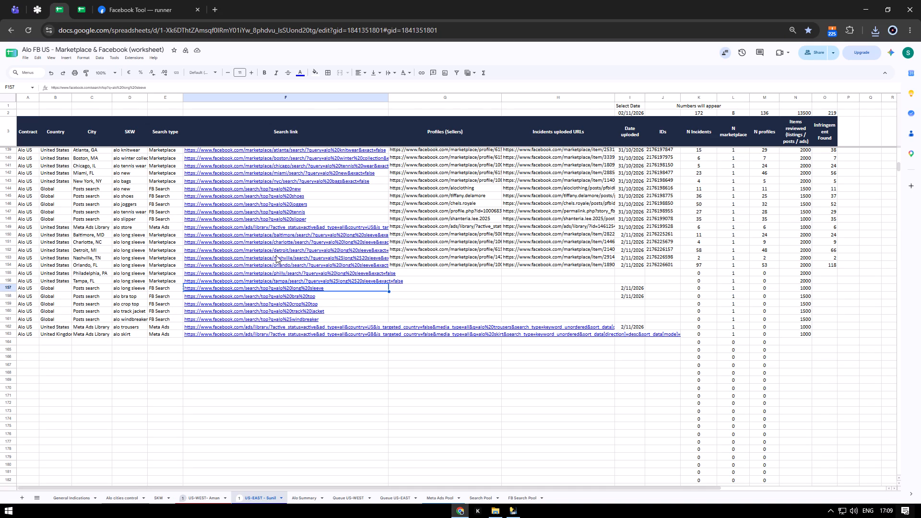
key(Down)
key(ctrl+c)
key(ctrl+c)
key(ctrl+c)
key(ctrl+c)
Open a second Facebook Tool runner in a new tab.
key(ctrl+d)
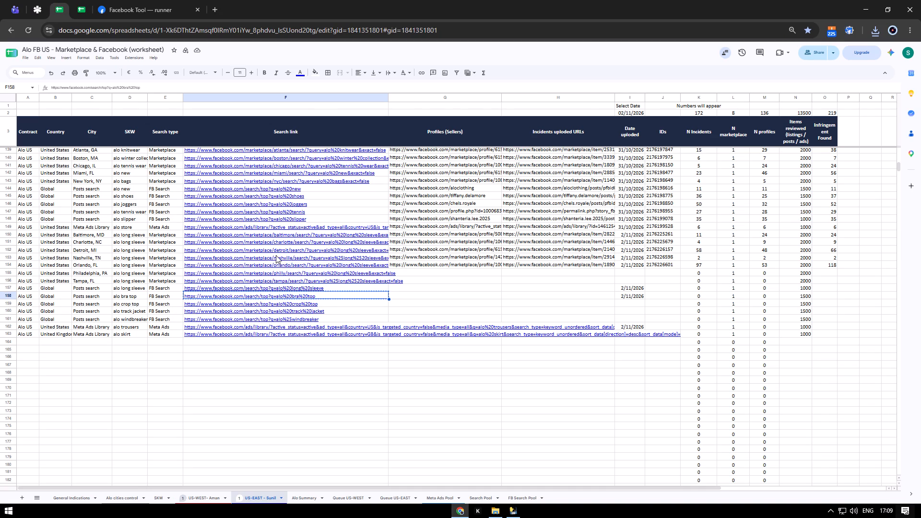
key(shift+Tab)
key(Return)
Start a scrape of the copied alo bra top search link with max posts per profile set to 200.
key(Tab)
key(Tab)
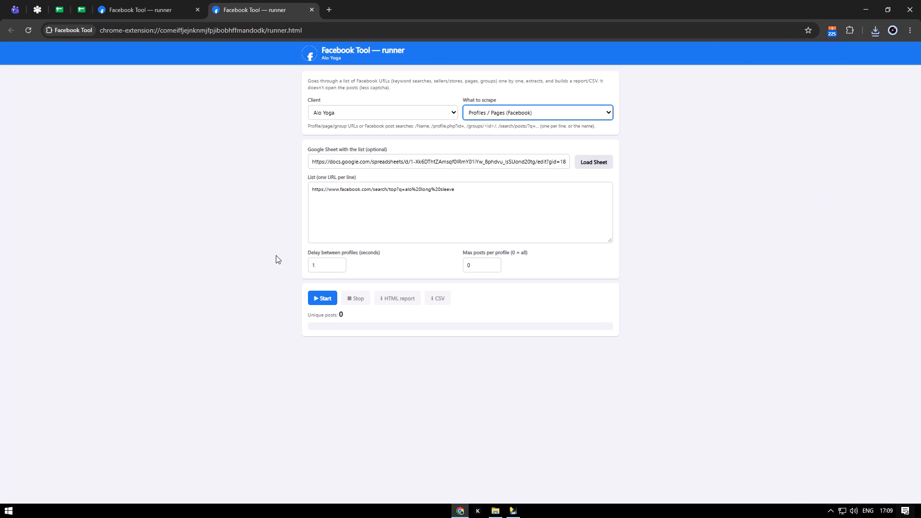
key(Tab)
key(Tab)
key(Tab)
key(ctrl+a)
key(ctrl+v)
key(Tab)
key(Tab)
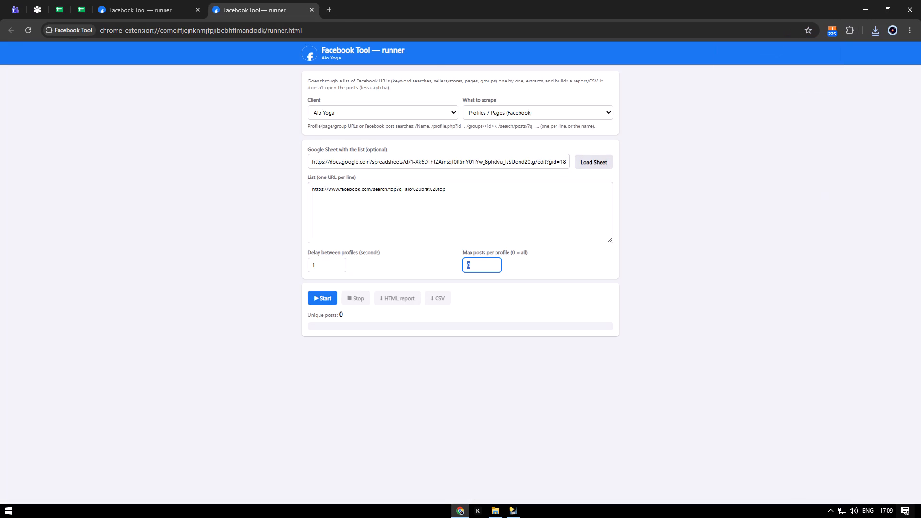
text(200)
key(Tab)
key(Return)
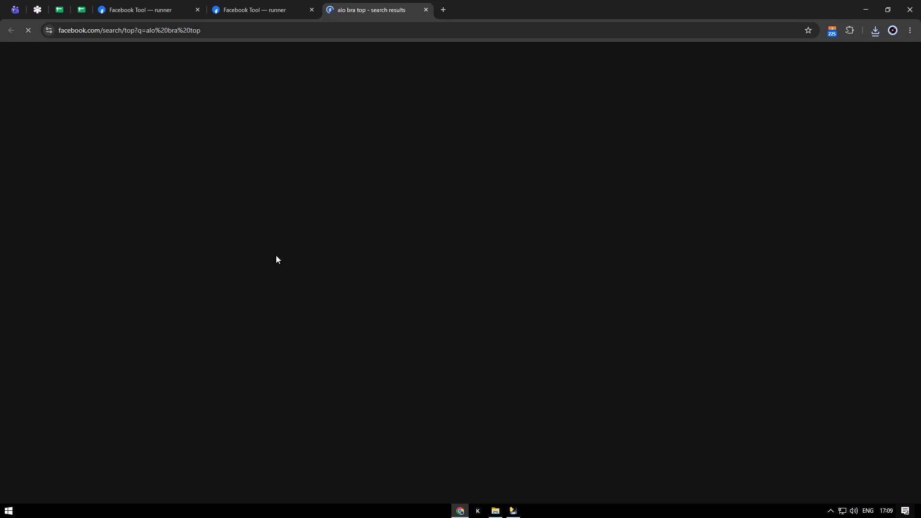
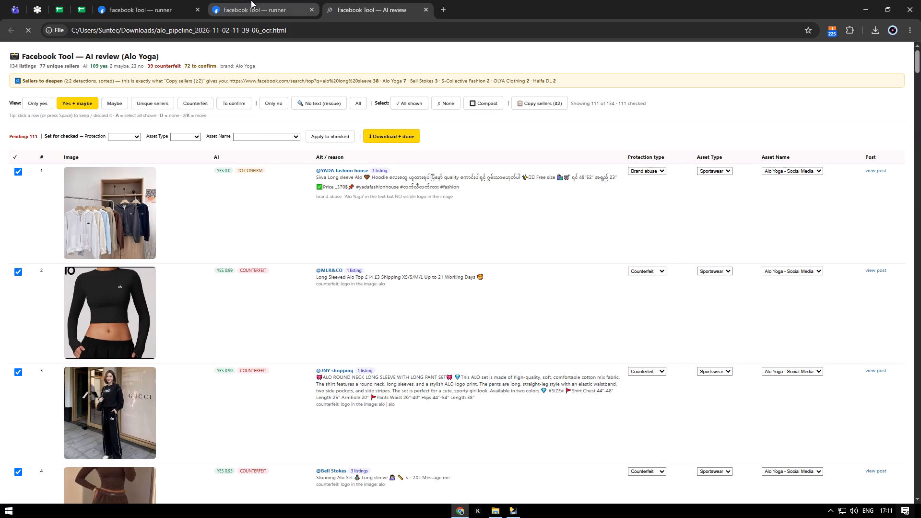
Download the CSV of the posts scraped for the alo bra top search from the Facebook Tool runner.
click(251, 0)
click(431, 294)
Switch to the 2-OCR folder and launch FB-OCR.exe to process the newly downloaded alo_pipeline CSV.
key(alt+Tab)
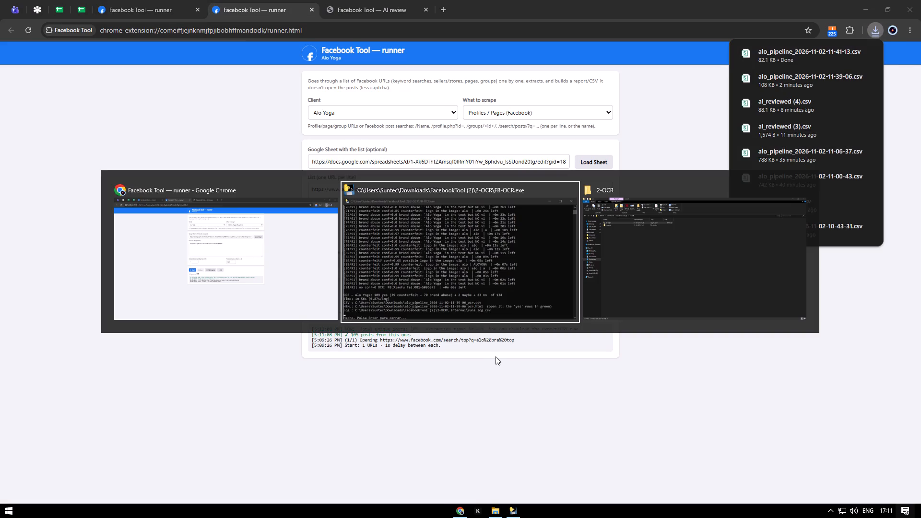
key(alt+Tab)
key(Return)
Close the earlier FB-OCR console window whose processing run has finished.
key(alt+Tab)
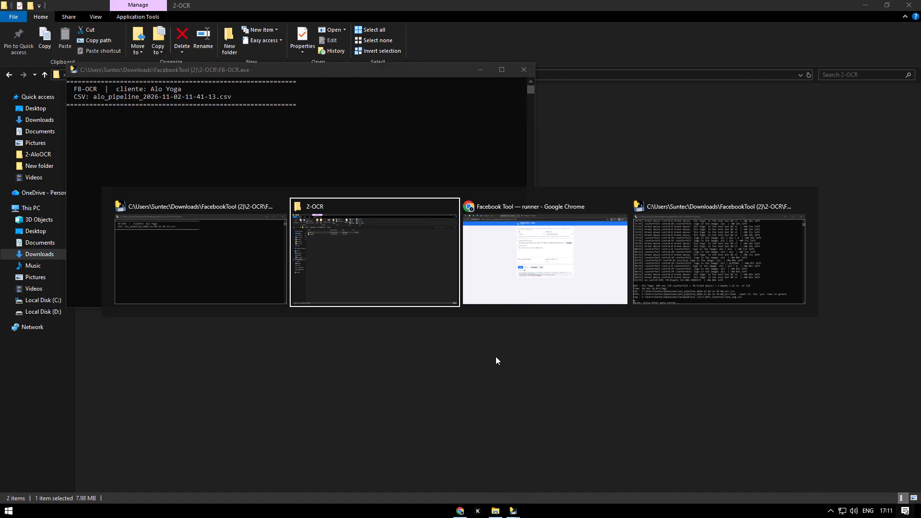
key(alt+Tab)
key(alt+Tab)
key(Return)
Back in Chrome, move the AI review tab ahead of the second runner tab and download its checked listings, marking them done.
key(alt+Tab)
key(alt+Tab)
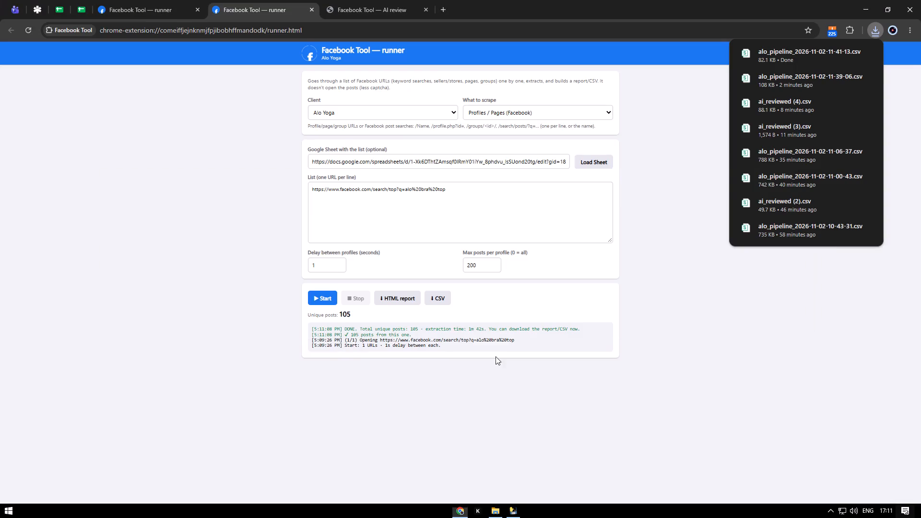
drag(390, 0, 302, 0)
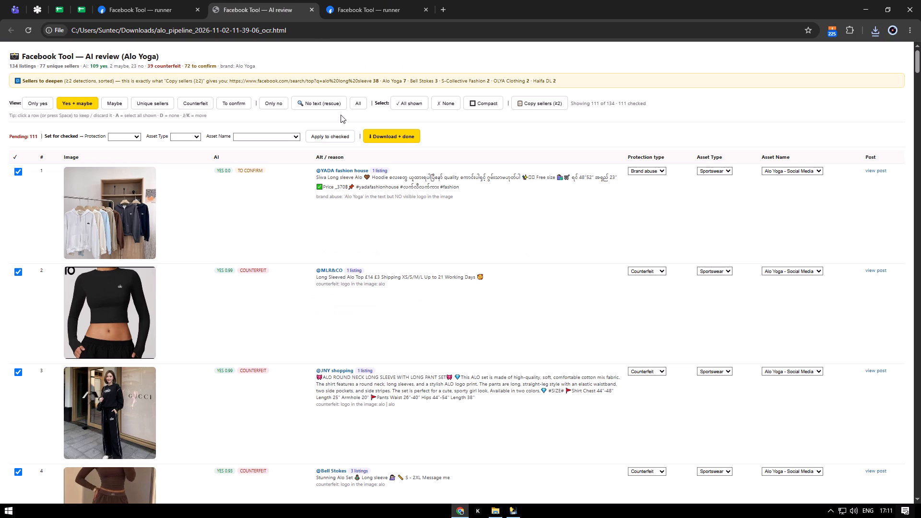
click(380, 137)
Import ai_reviewed (5).csv into Sheet16 of the Yudhraa Facebook OCR spreadsheet, using Append to current sheet as the import location.
click(82, 0)
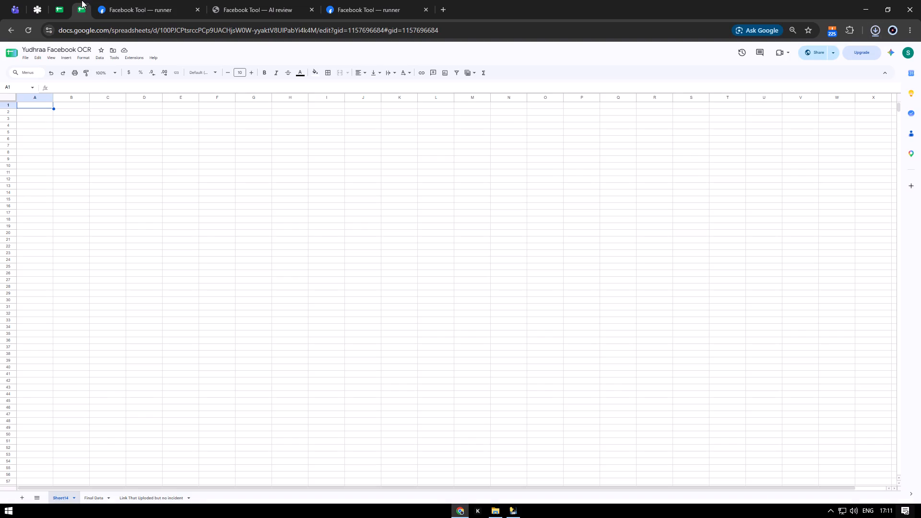
click(26, 61)
click(39, 94)
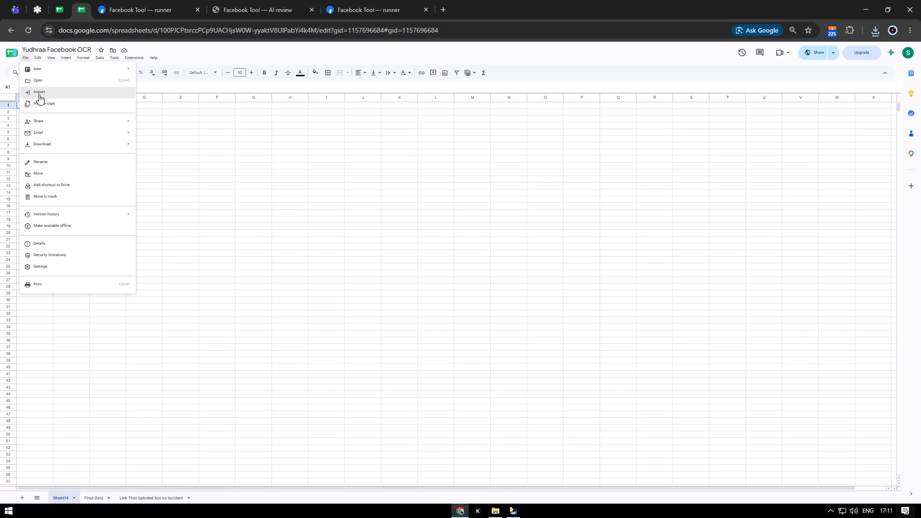
click(388, 189)
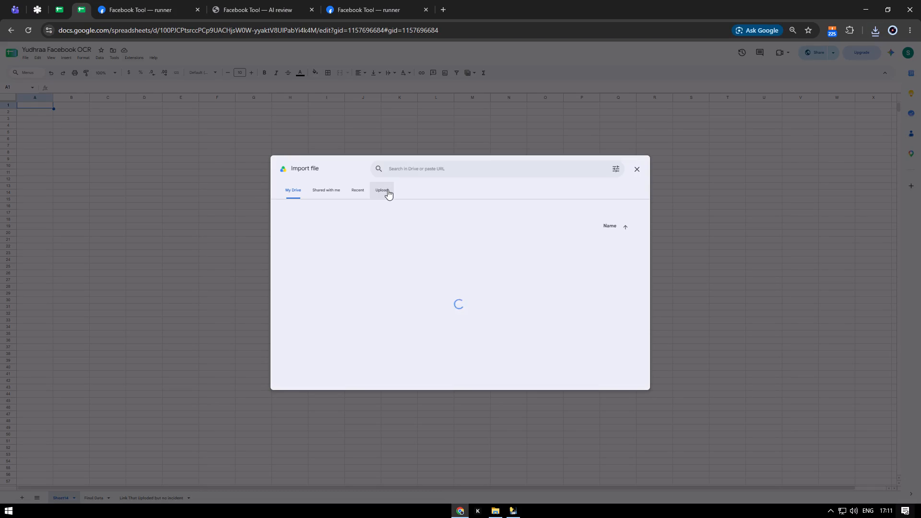
click(459, 313)
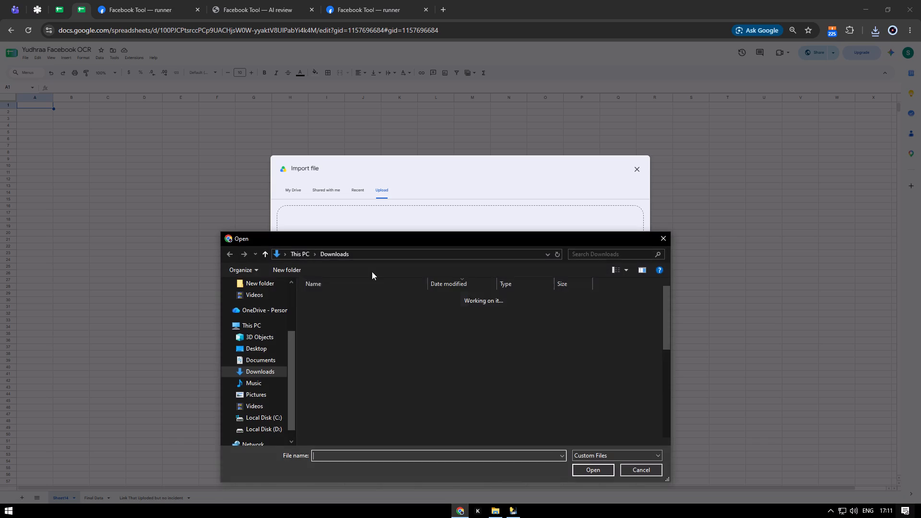
double_click(355, 313)
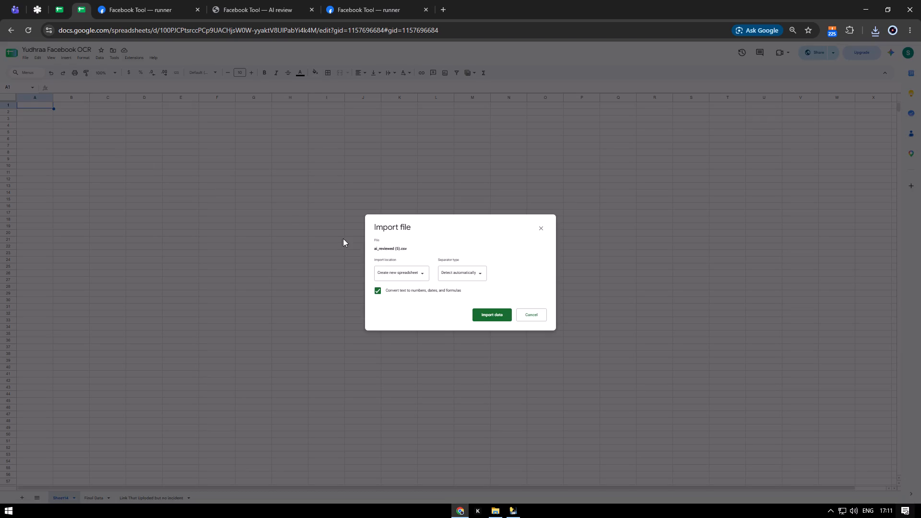
click(397, 270)
click(404, 318)
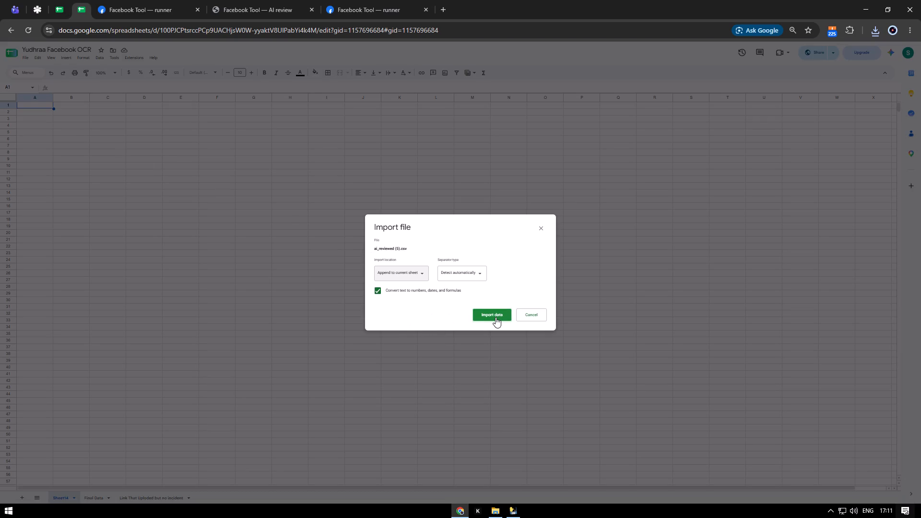
click(496, 316)
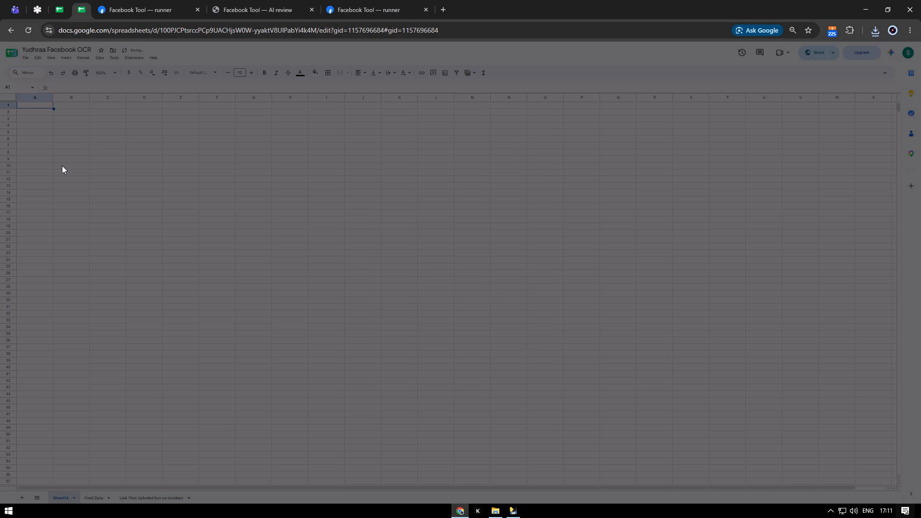
Select the header row of the imported data, from Profile to Reason, and create a filter on it.
key(ctrl+shift+Right)
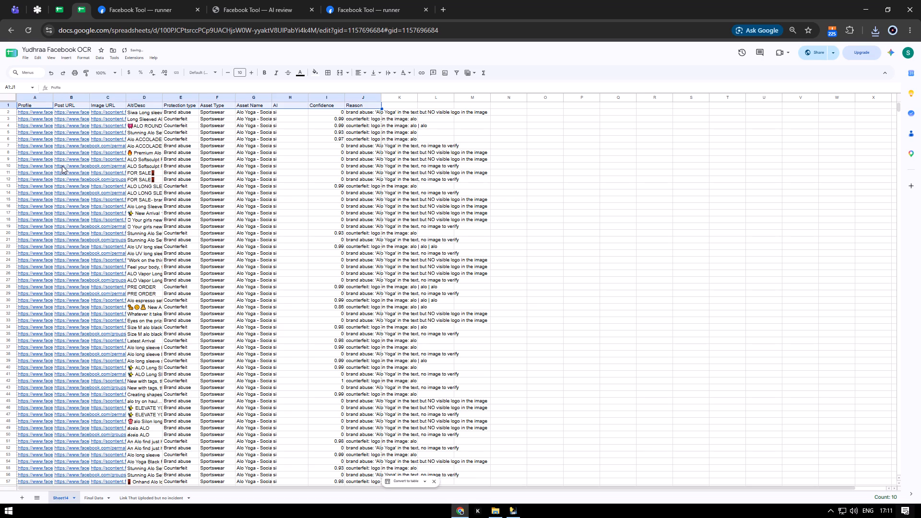
key(alt+d)
key(alt+f)
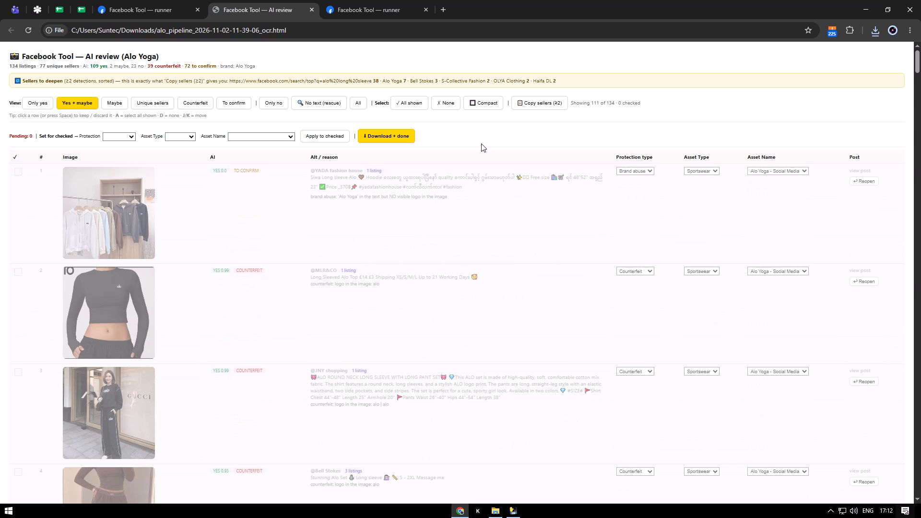
Remove duplicate profile URLs from the Profile column, below the header, in the Yudhraa Facebook OCR spreadsheet's imported data.
click(80, 0)
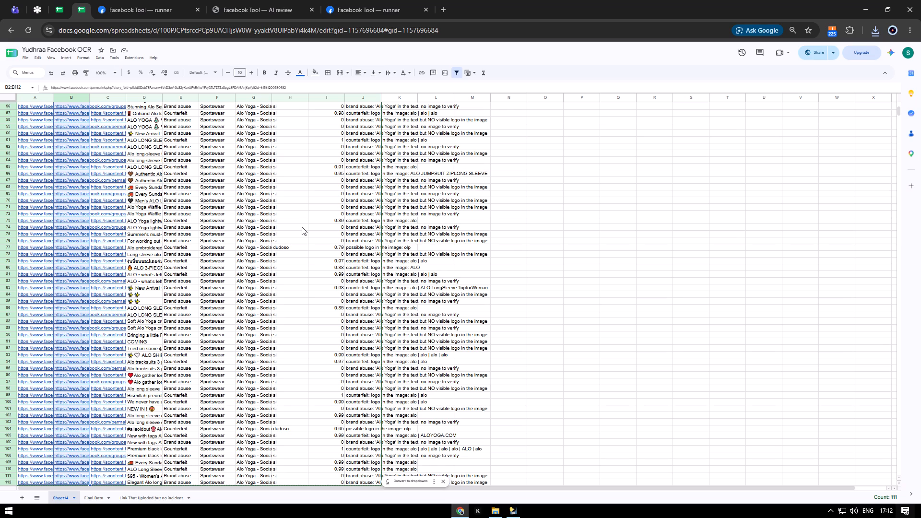
key(ctrl+Up)
key(Down)
key(Left)
key(ctrl+shift+Down)
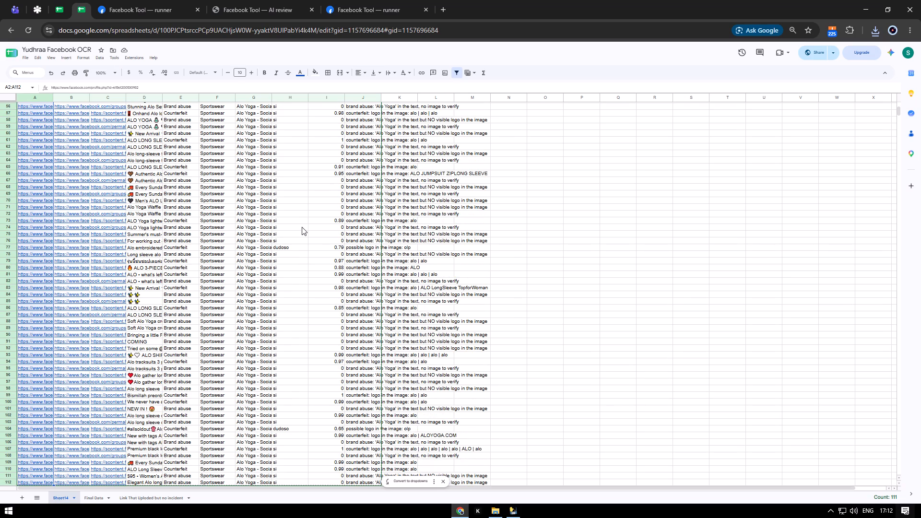
click(101, 55)
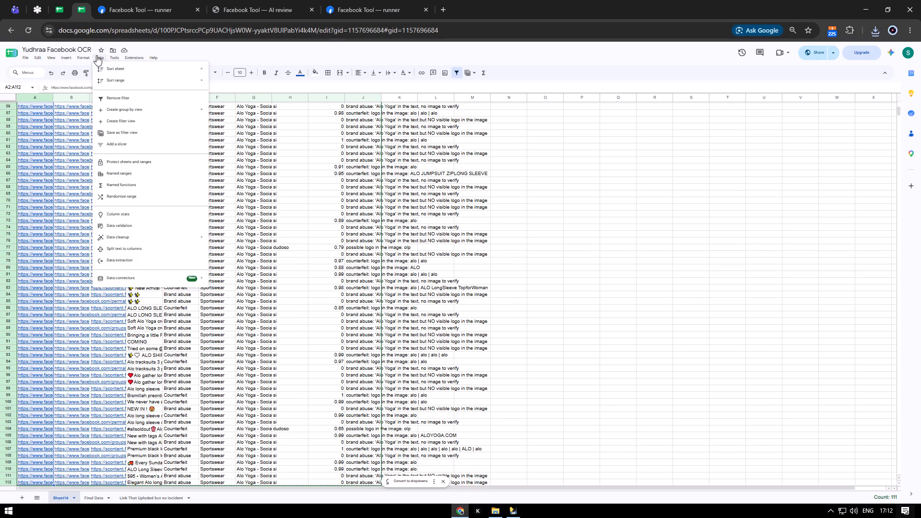
click(124, 238)
click(237, 256)
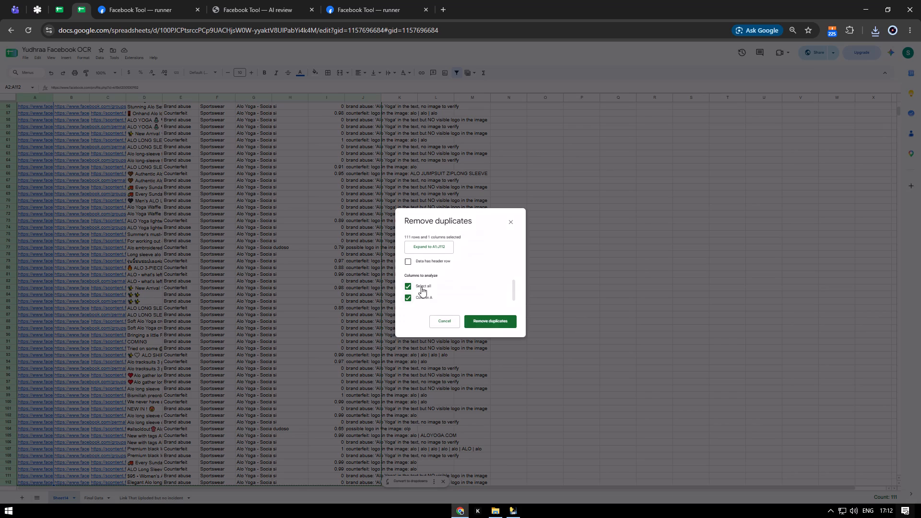
click(505, 324)
click(531, 293)
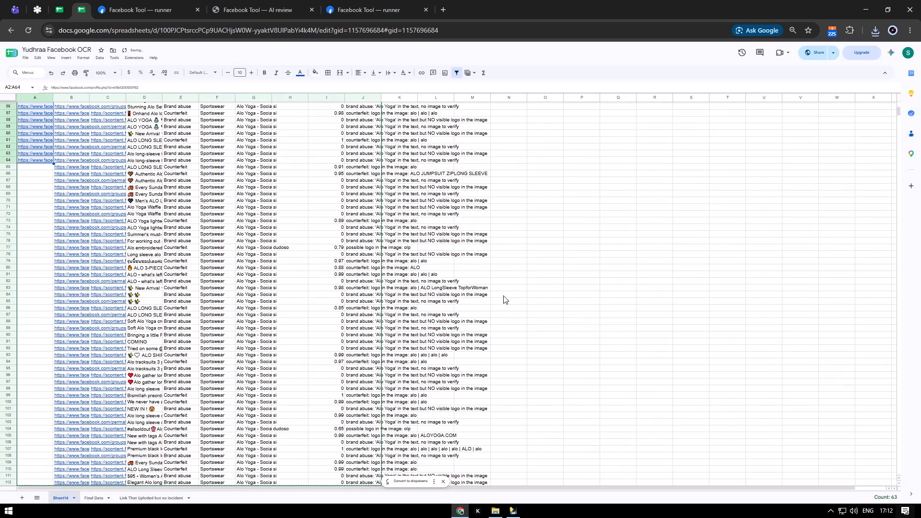
Copy the deduplicated profile URLs into the Profiles (Sellers) cell of the alo long sleeve FB Search row in the US-EAST sheet.
key(ctrl+c)
key(ctrl+c)
key(ctrl+c)
key(ctrl+shift+Tab)
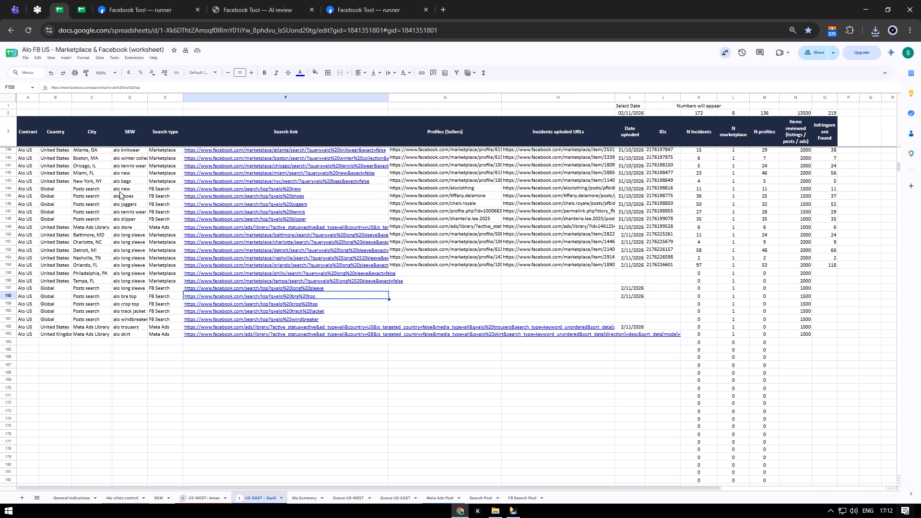
key(Up)
key(Right)
key(Return)
key(ctrl+shift+v)
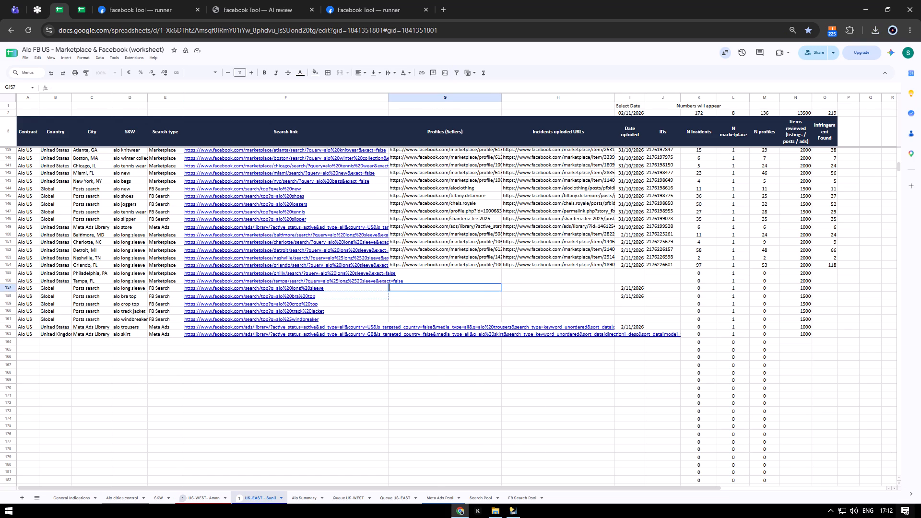
key(Return)
key(Up)
key(Right)
Remove the filter from the header row of the imported data in the Yudhraa Facebook OCR spreadsheet.
key(ctrl+Tab)
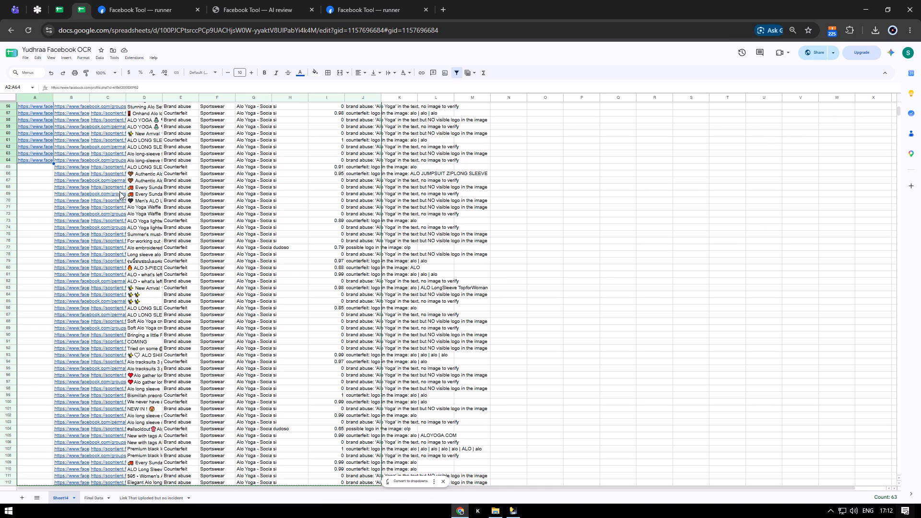
key(Up)
key(Right)
key(Left)
key(ctrl+shift+Right)
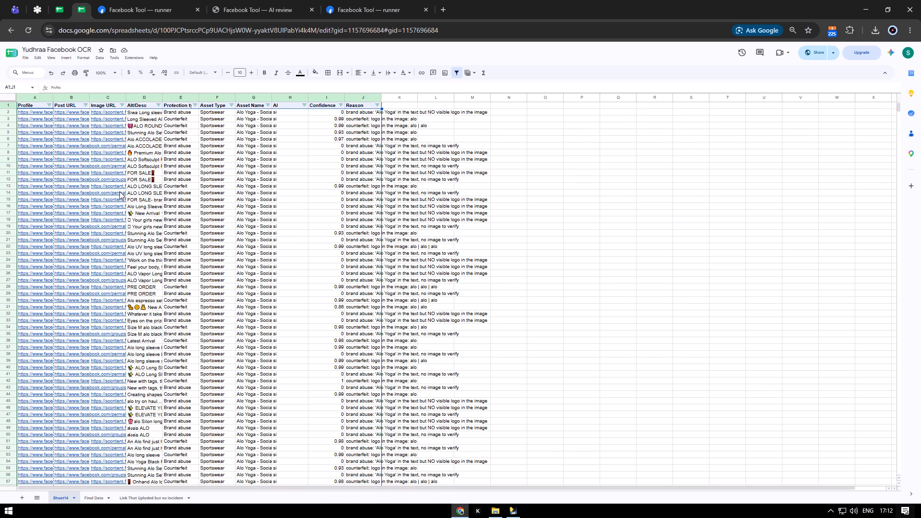
key(alt+d)
key(alt+f)
key(Down)
key(Left)
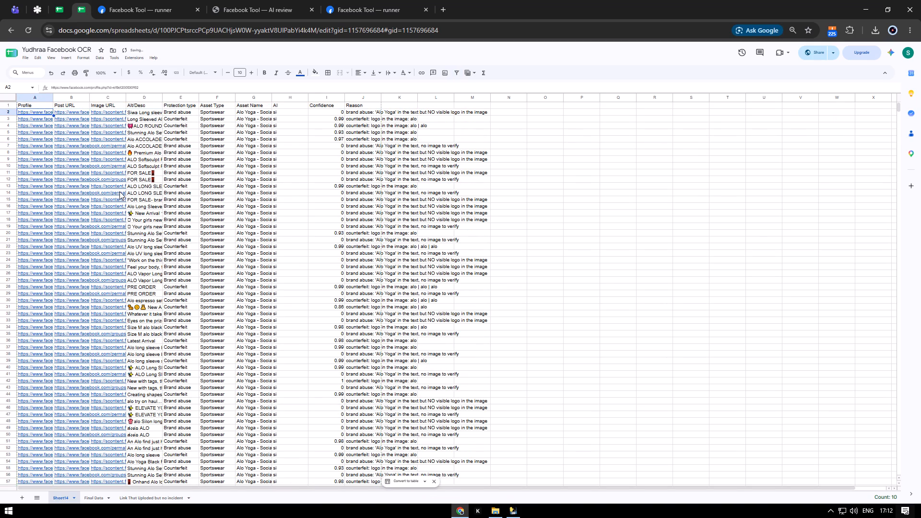
Copy all Post URL entries, replace the Red Points new incident's detection links with them, and save the incidents.
key(Right)
key(ctrl+shift+Down)
key(ctrl+c)
key(ctrl+c)
key(ctrl+c)
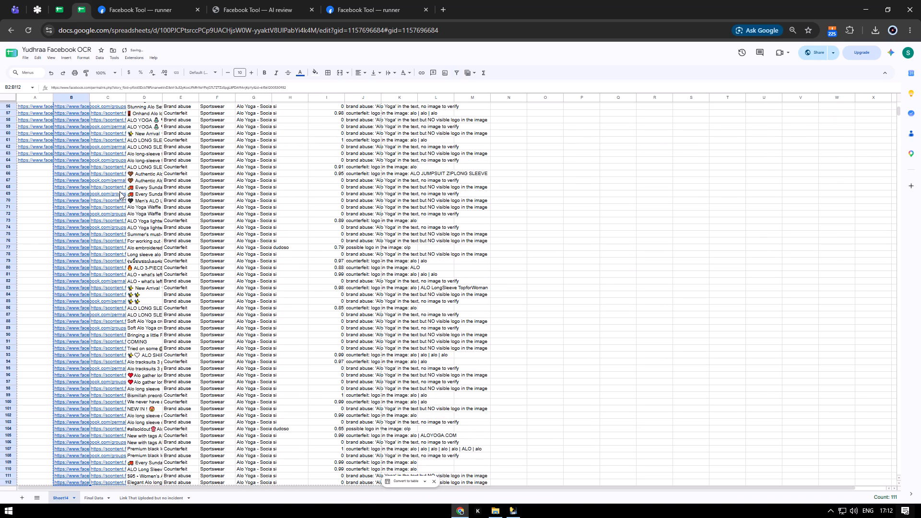
key(ctrl+shift+Tab)
key(ctrl+shift+Tab)
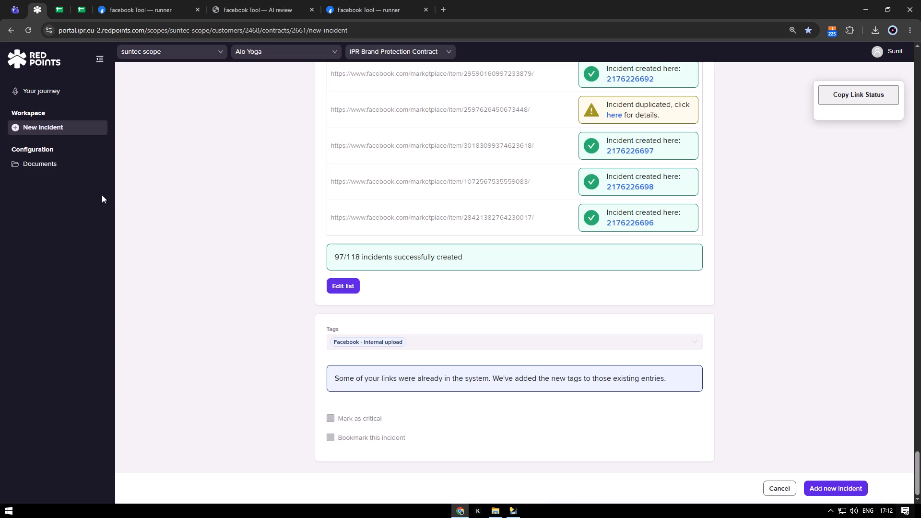
click(337, 284)
click(352, 271)
key(ctrl+a)
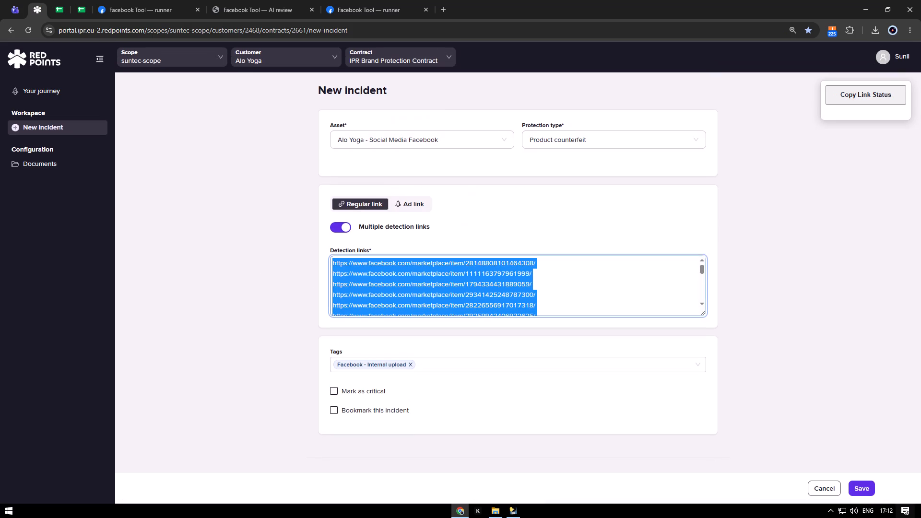
key(Delete)
key(ctrl+v)
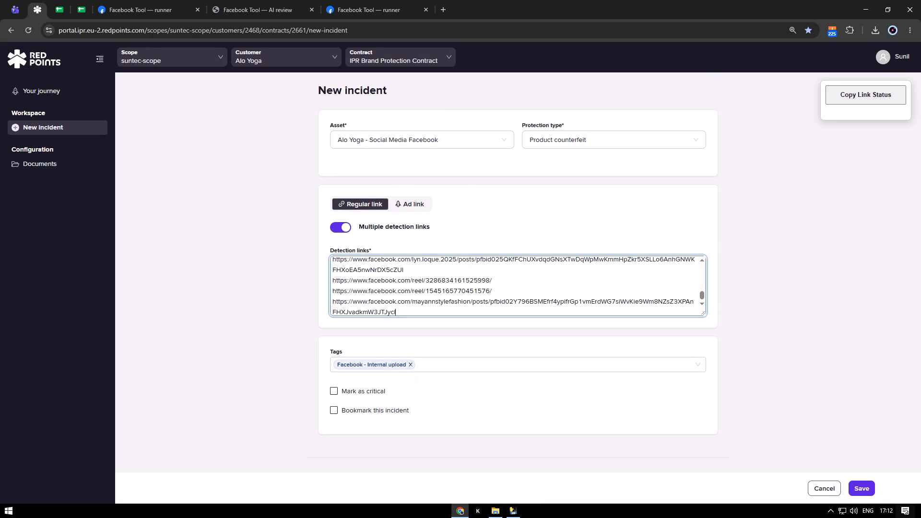
click(864, 486)
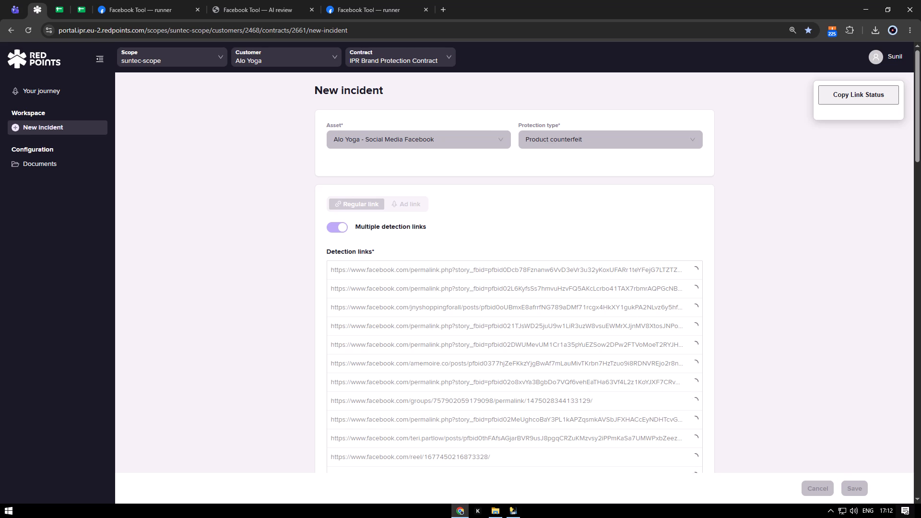
Copy the link status of the newly submitted Alo Yoga incidents in Red Points.
click(74, 0)
click(32, 0)
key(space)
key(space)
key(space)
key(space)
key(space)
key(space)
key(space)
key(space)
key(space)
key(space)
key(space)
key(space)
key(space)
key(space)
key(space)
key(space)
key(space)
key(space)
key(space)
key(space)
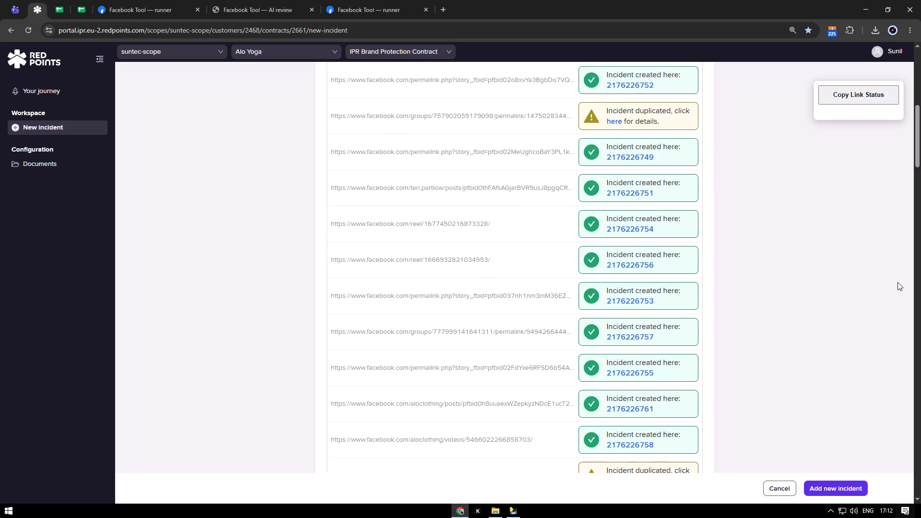
click(837, 100)
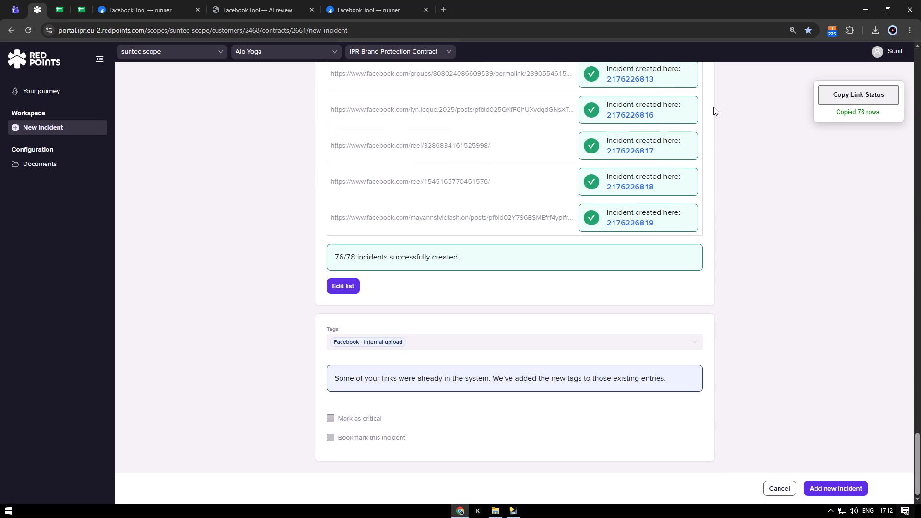
Paste the copied link status into the Yudhraa spreadsheet's Final Data sheet, starting at cell G5832.
click(76, 0)
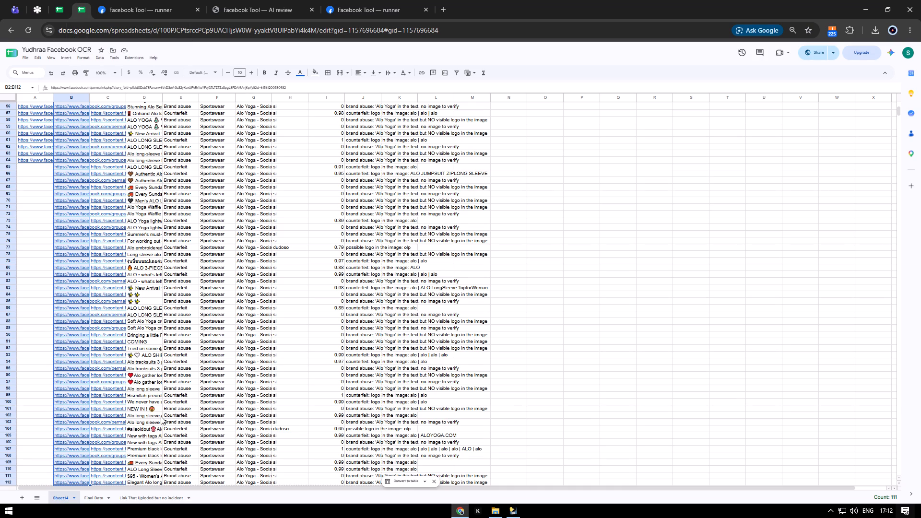
click(96, 494)
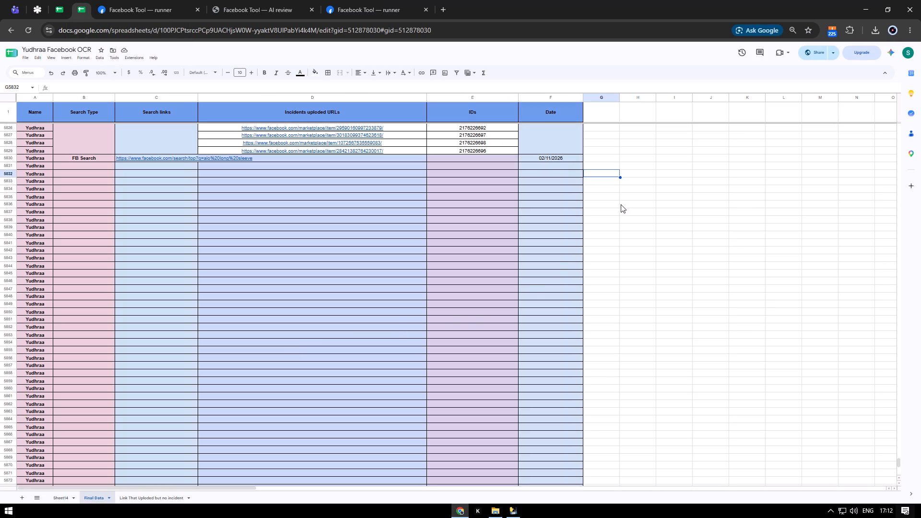
key(ctrl+v)
Delete the Status column from the pasted link status data in the Final Data sheet.
key(Right)
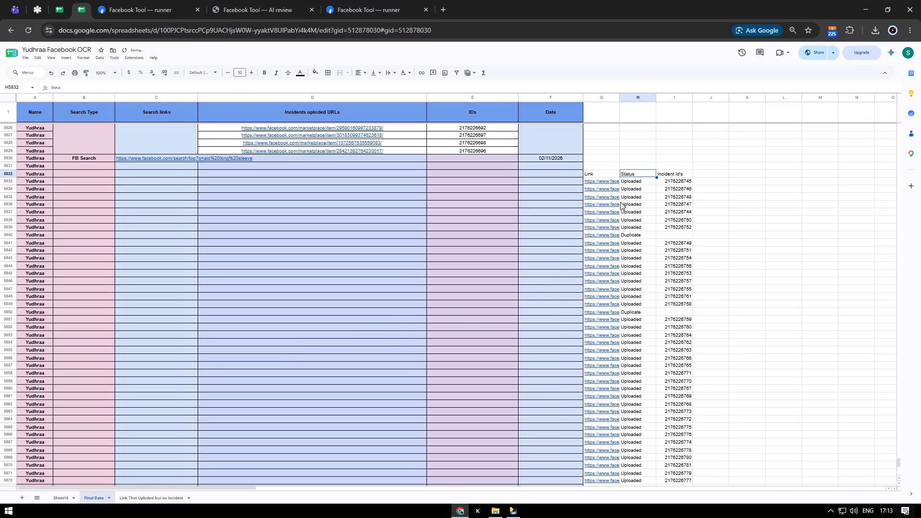
key(ctrl+shift+x)
key(Up)
key(Down)
key(Down)
key(Down)
key(Down)
key(Down)
key(Down)
key(Down)
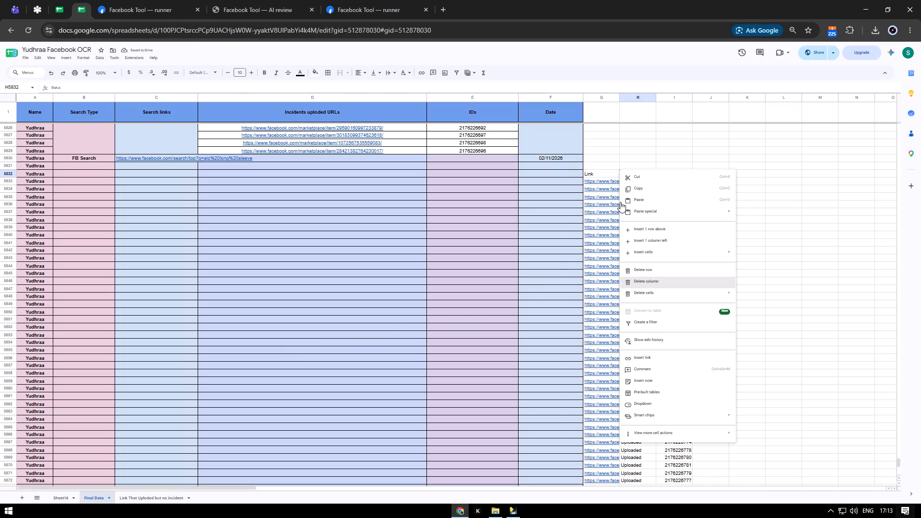
key(Return)
Filter the pasted Link and Incident Id's data to blank incident IDs and delete the filtered rows.
key(shift+Left)
key(alt+d)
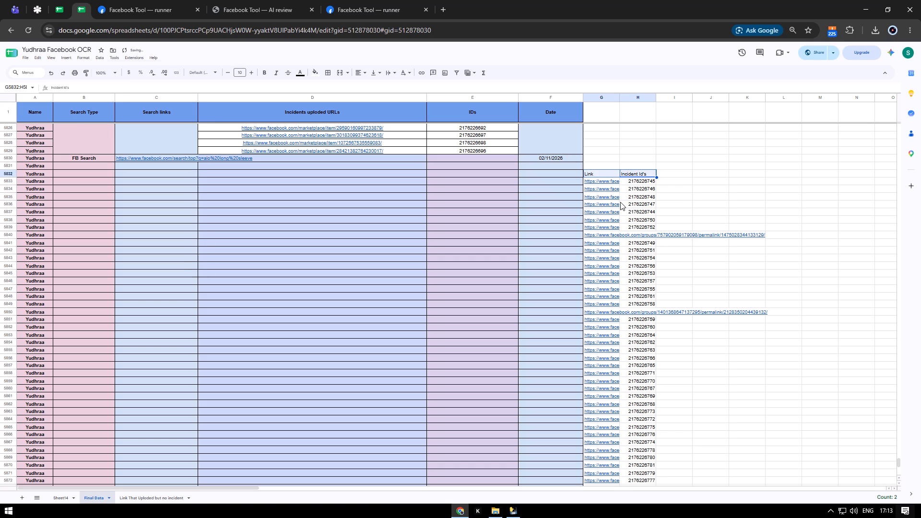
key(alt+f)
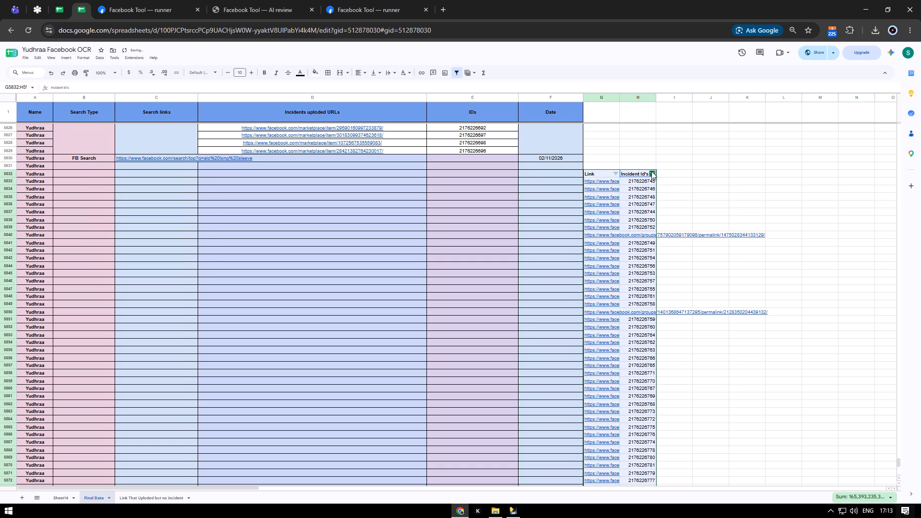
click(651, 171)
click(582, 255)
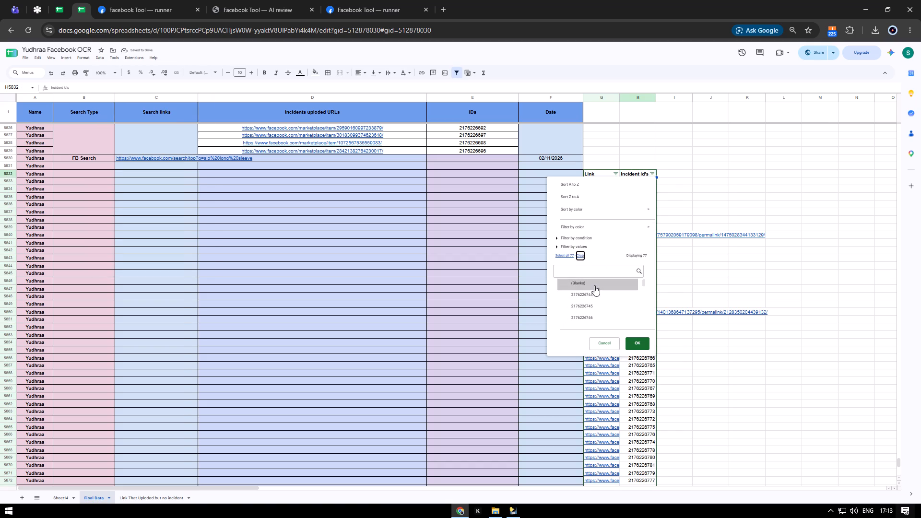
click(594, 285)
click(635, 341)
drag(604, 180, 604, 186)
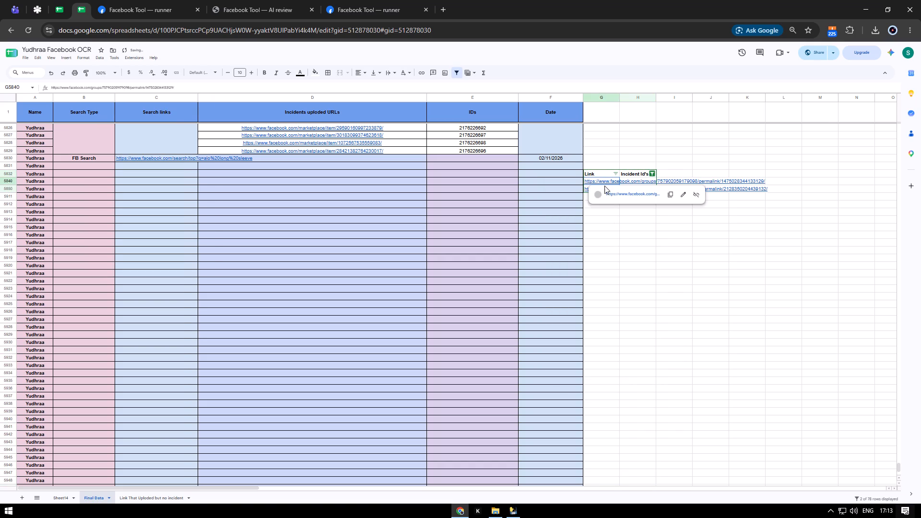
drag(604, 186, 596, 190)
right_click(596, 189)
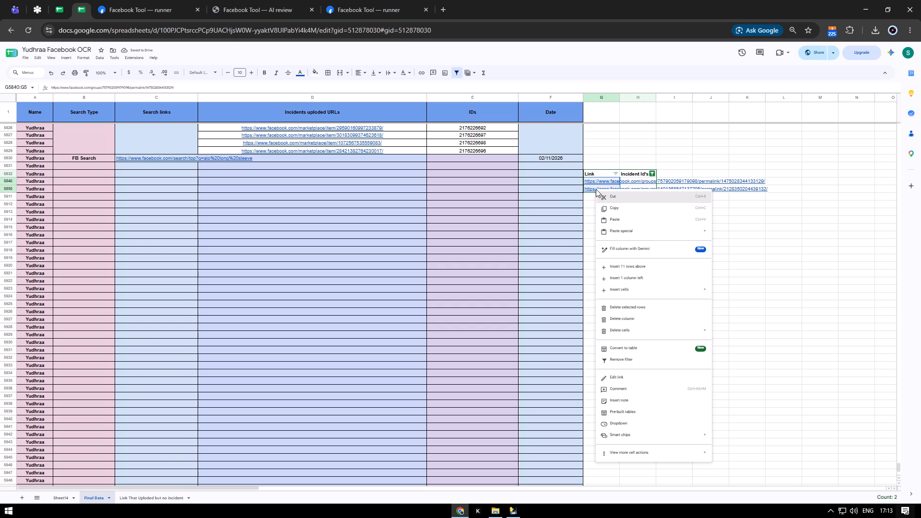
click(629, 305)
Reset the Incident Id's filter to select all values.
click(650, 174)
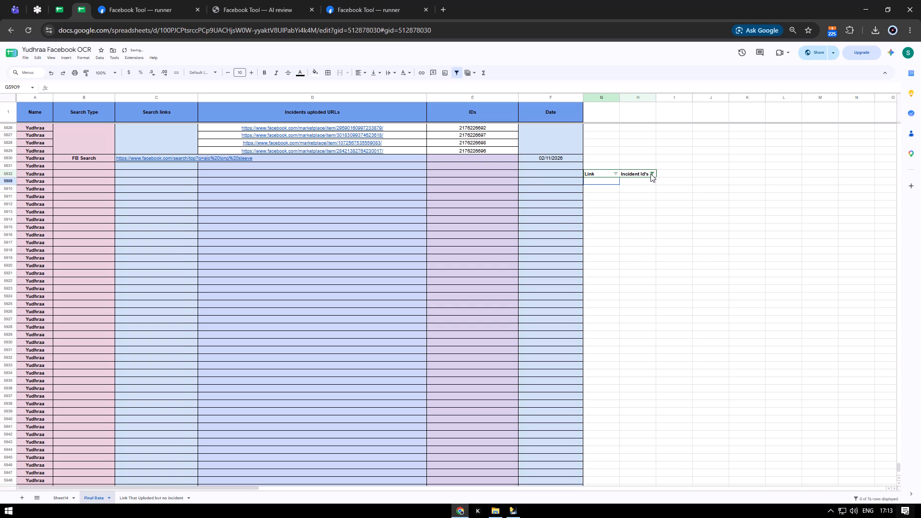
click(566, 258)
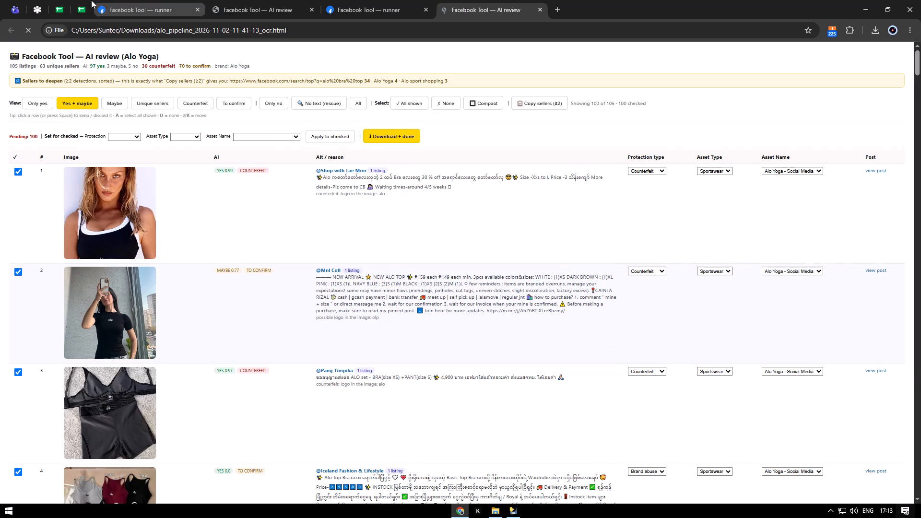
click(88, 0)
click(557, 256)
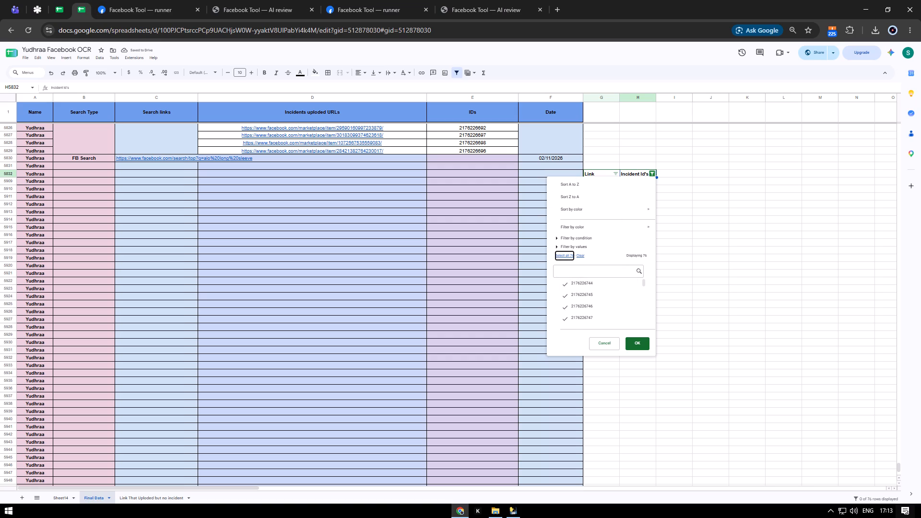
click(635, 342)
Remove the filter and clear the Link and Incident Id's header labels above the pasted data.
key(shift+Left)
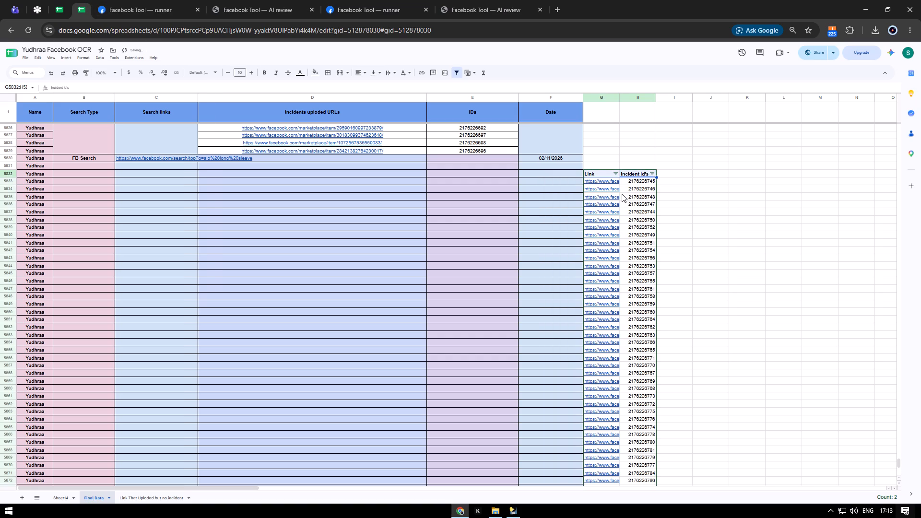
key(alt+d)
key(alt+f)
key(Delete)
Move the pasted links and incident IDs into the Incidents uploaded URLs and IDs columns, starting at FB Search row 5830.
key(Left)
key(Down)
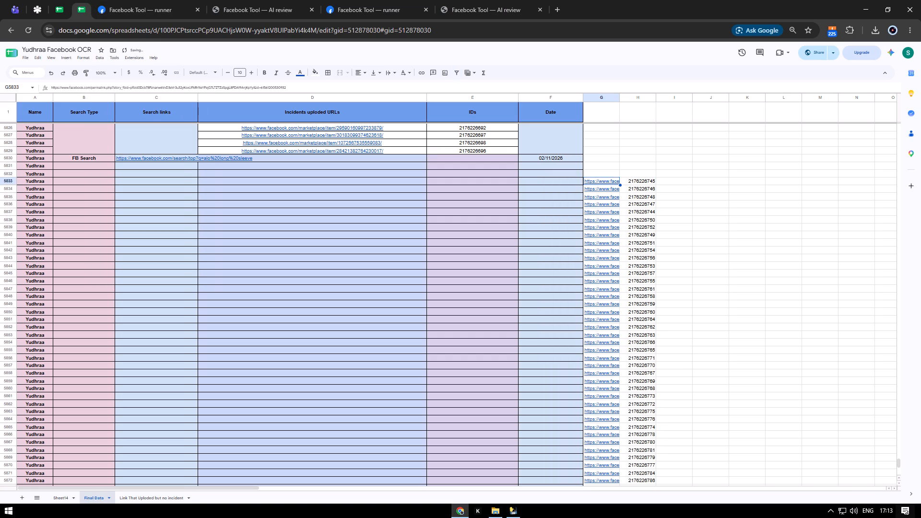
key(ctrl+shift+Right)
key(ctrl+shift+Down)
key(ctrl+x)
key(ctrl+Left)
key(ctrl+Right)
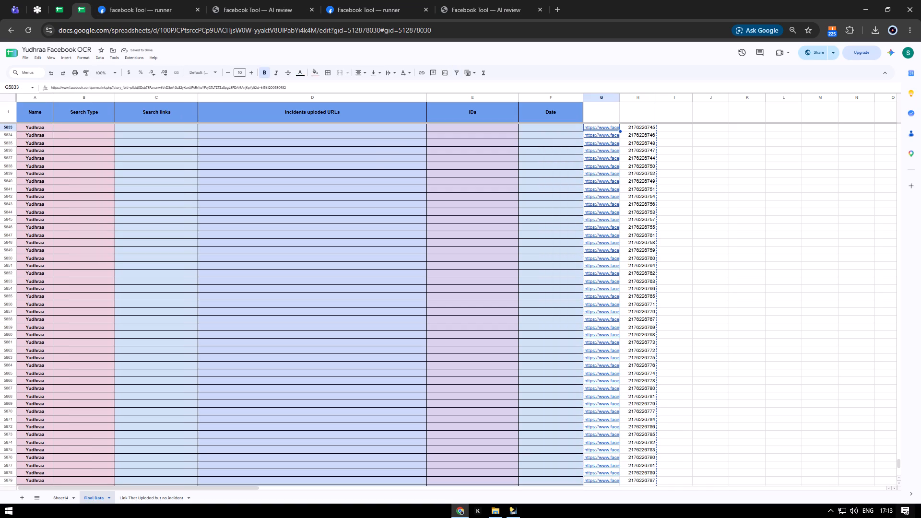
key(ctrl+Left)
key(Right)
key(ctrl+Up)
key(Right)
key(Right)
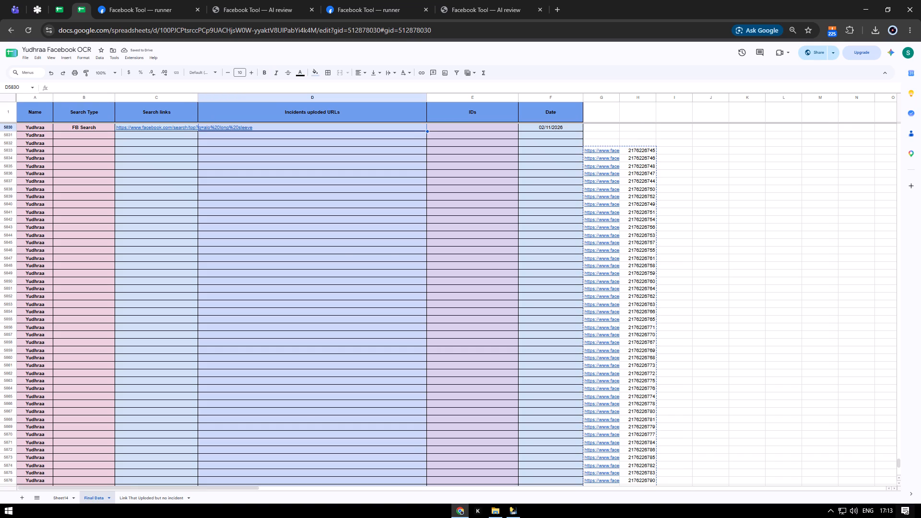
key(ctrl+v)
Copy the moved incident URLs into the Incidents uploaded URLs cell of the US-EAST sheet's alo long sleeve FB Search row.
key(shift+Left)
key(ctrl+c)
key(ctrl+c)
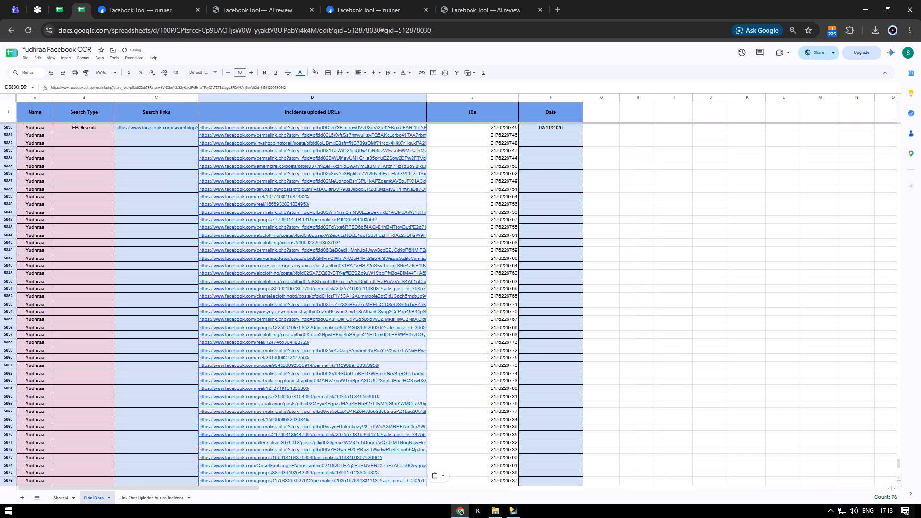
key(ctrl+c)
key(ctrl+c)
key(ctrl+shift+Tab)
key(Return)
key(ctrl+shift+v)
key(Return)
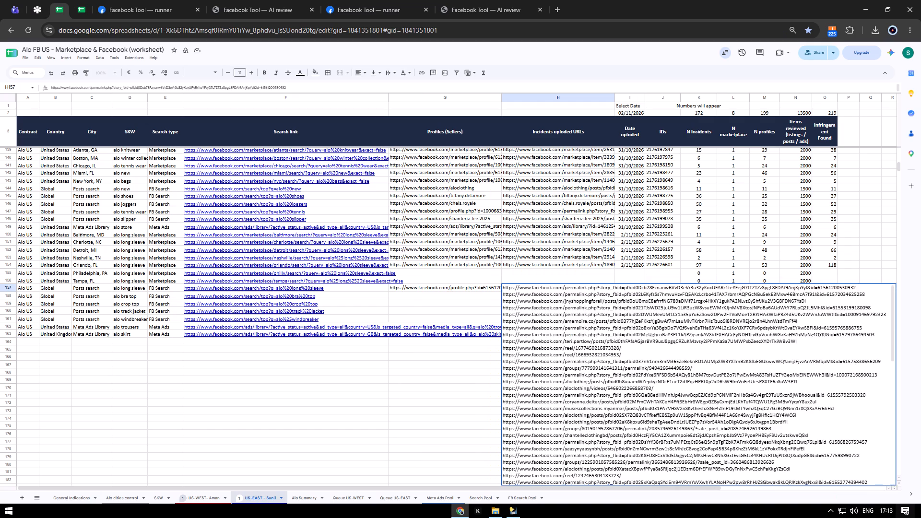
Copy the incident IDs from the Yudhraa sheet, starting at row 5830, into the IDs cell of US-EAST's alo long sleeve FB Search row.
key(Up)
key(Right)
key(Right)
key(ctrl+Tab)
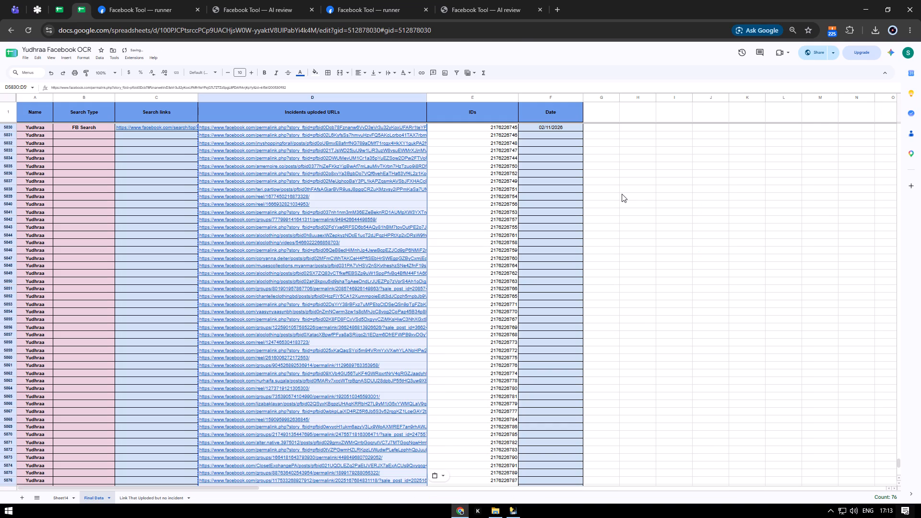
key(Right)
key(ctrl+shift+Down)
key(ctrl+c)
key(ctrl+c)
key(ctrl+c)
key(ctrl+shift+Tab)
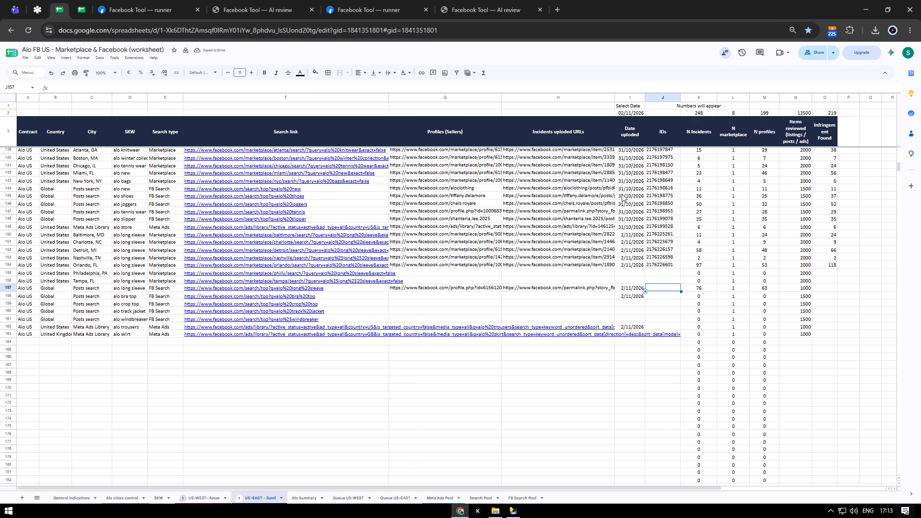
key(Return)
key(ctrl+shift+v)
key(Return)
key(Up)
Enter 78 as Infringement Found for the alo long sleeve FB Search row.
key(Right)
key(Right)
key(Right)
key(Right)
key(Right)
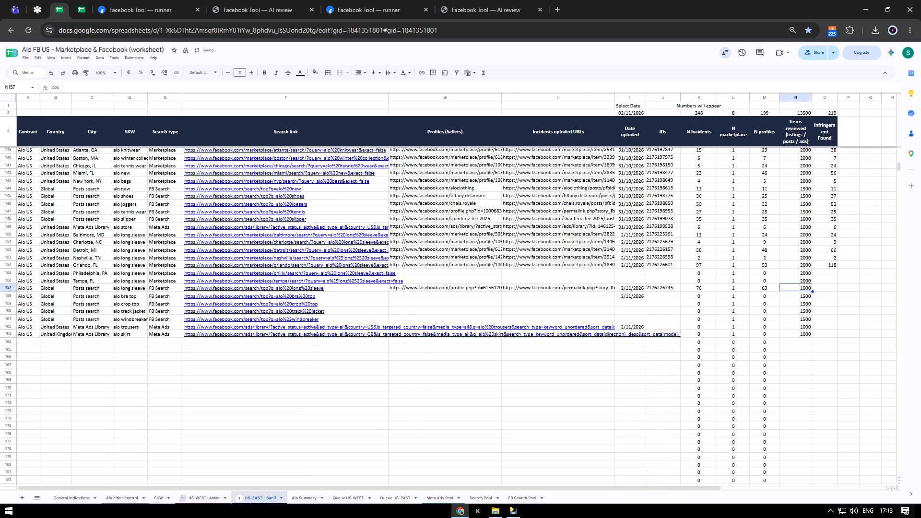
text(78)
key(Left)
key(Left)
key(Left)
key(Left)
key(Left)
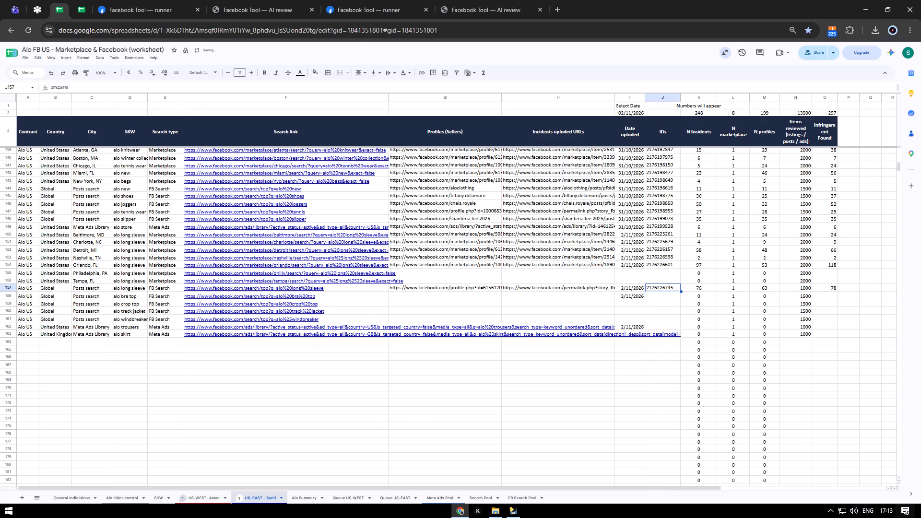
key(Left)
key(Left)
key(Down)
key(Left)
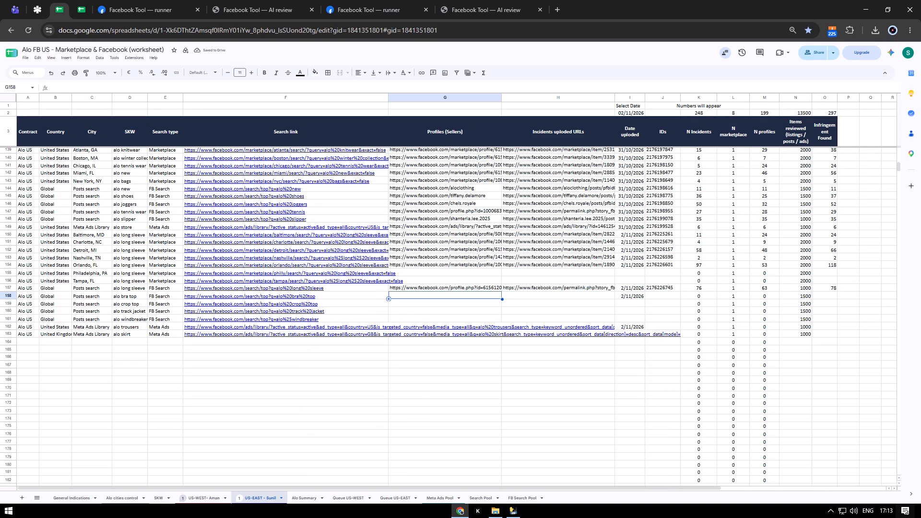
Centre the pasted incident IDs horizontally in the Yudhraa sheet's IDs column.
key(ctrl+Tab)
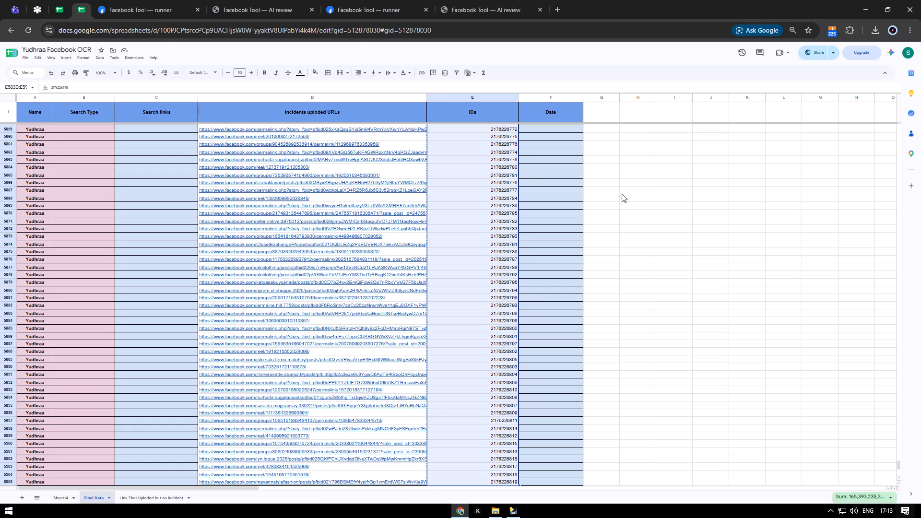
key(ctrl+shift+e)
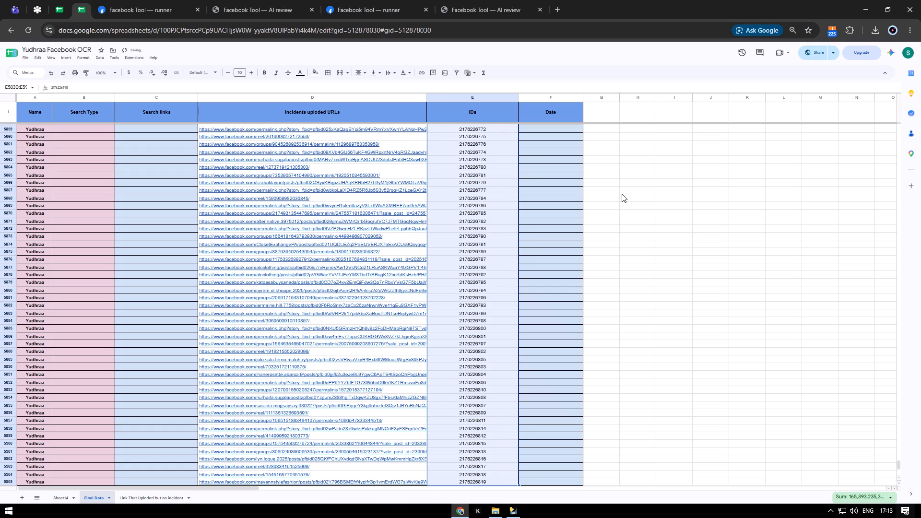
Merge the Date, Search links and Search Type cells into one cell per column across rows 5830 to 5905.
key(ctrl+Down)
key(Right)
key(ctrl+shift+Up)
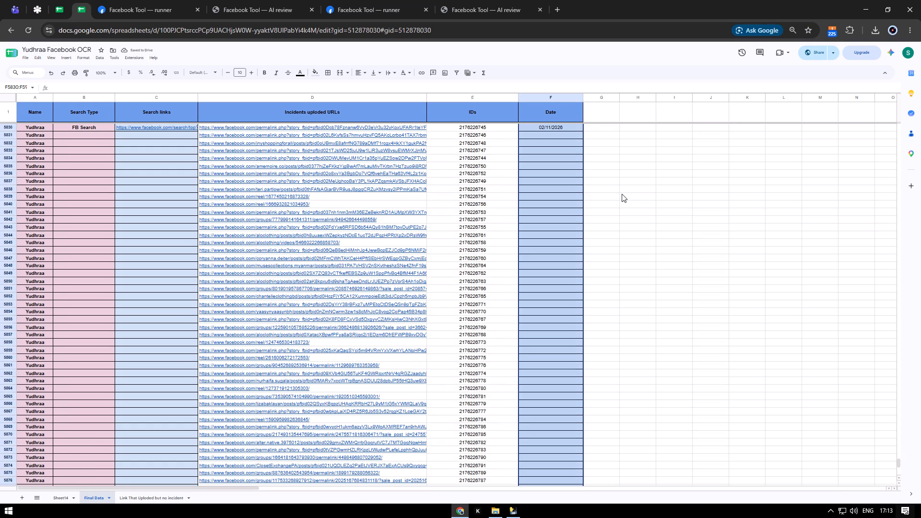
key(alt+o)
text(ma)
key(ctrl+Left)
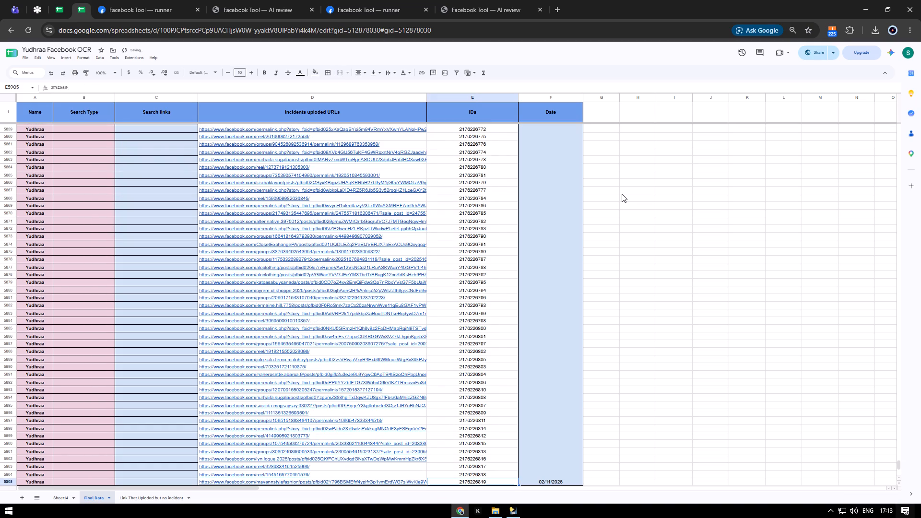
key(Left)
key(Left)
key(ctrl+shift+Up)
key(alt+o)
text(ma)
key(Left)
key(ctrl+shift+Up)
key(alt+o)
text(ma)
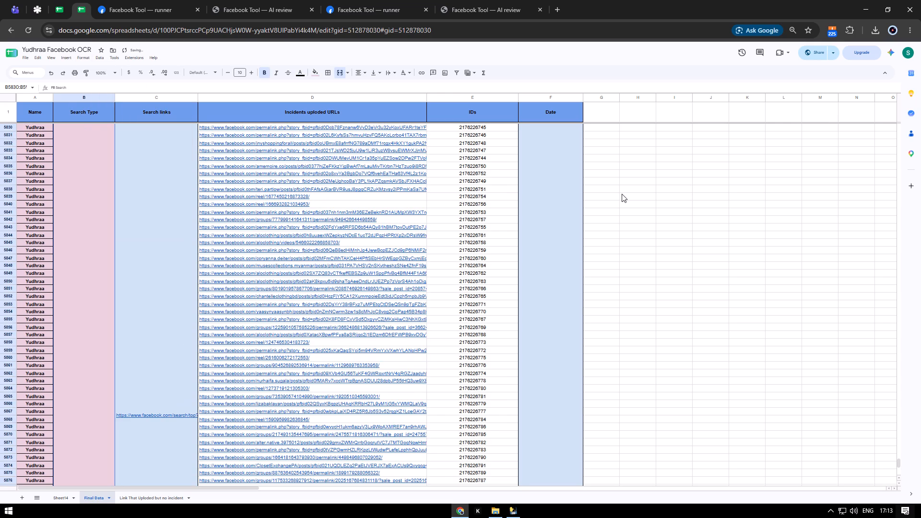
Align the merged Date cell's content vertically to the middle.
ctrl+click(566, 195)
click(378, 71)
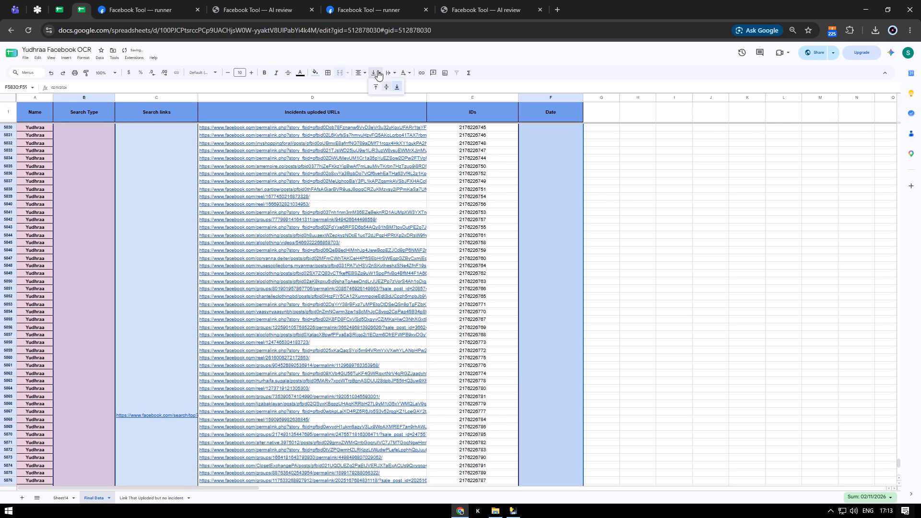
click(388, 87)
Apply all borders to the incident URLs and IDs in rows 5829 to 5905.
scroll(453, 377, up, 6)
scroll(453, 377, down, 4)
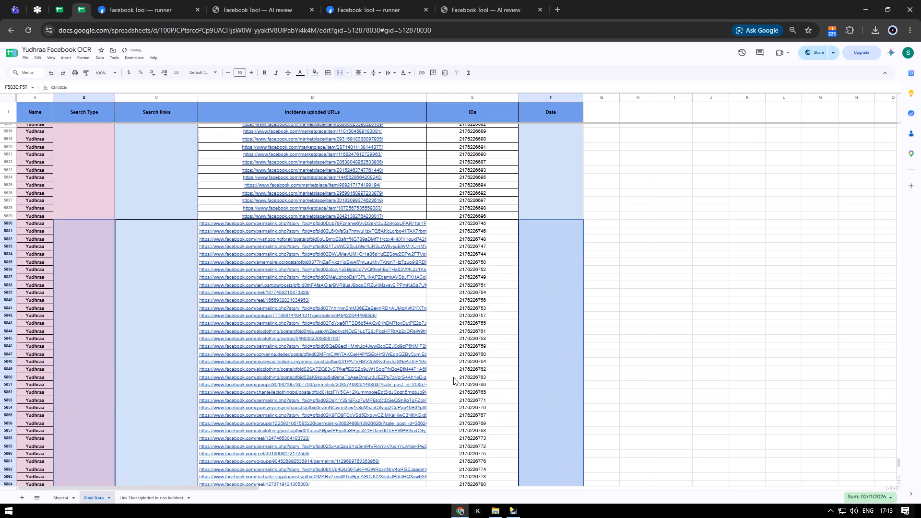
scroll(453, 377, up, 2)
drag(230, 311, 503, 313)
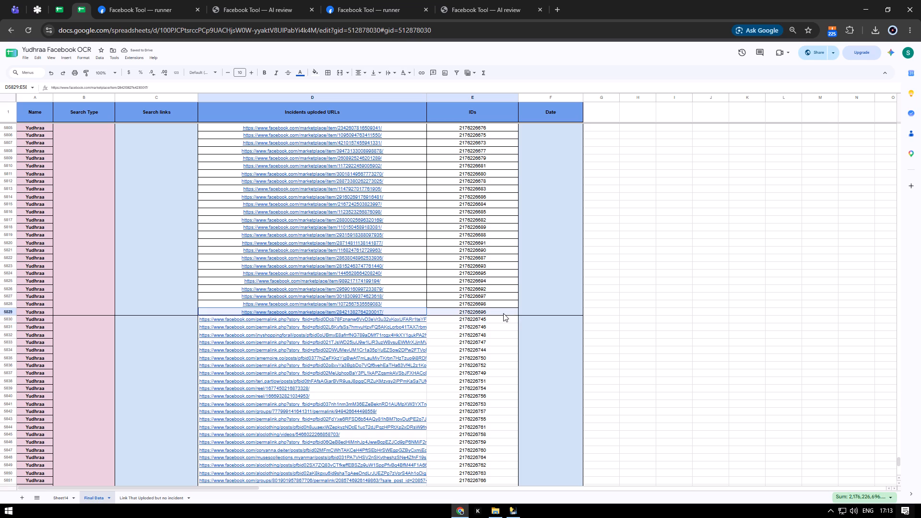
drag(503, 313, 501, 315)
key(ctrl+shift+Down)
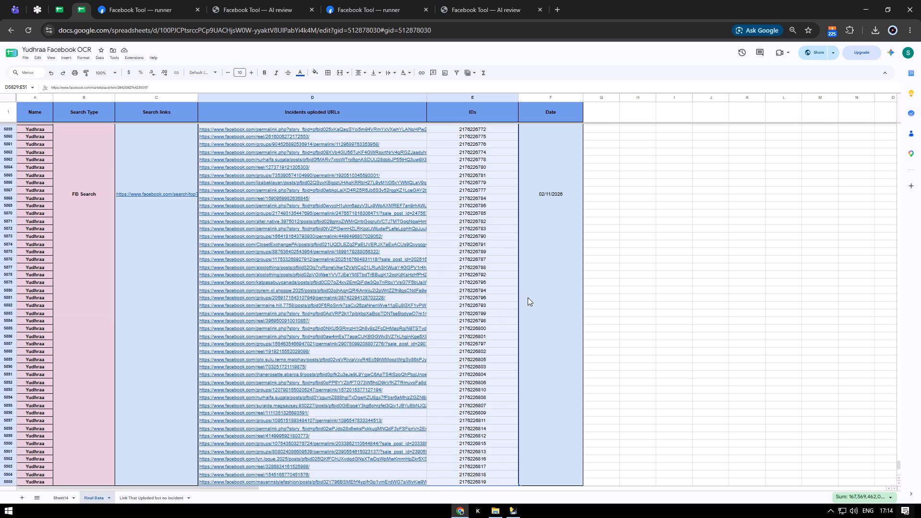
click(331, 71)
click(330, 89)
click(350, 201)
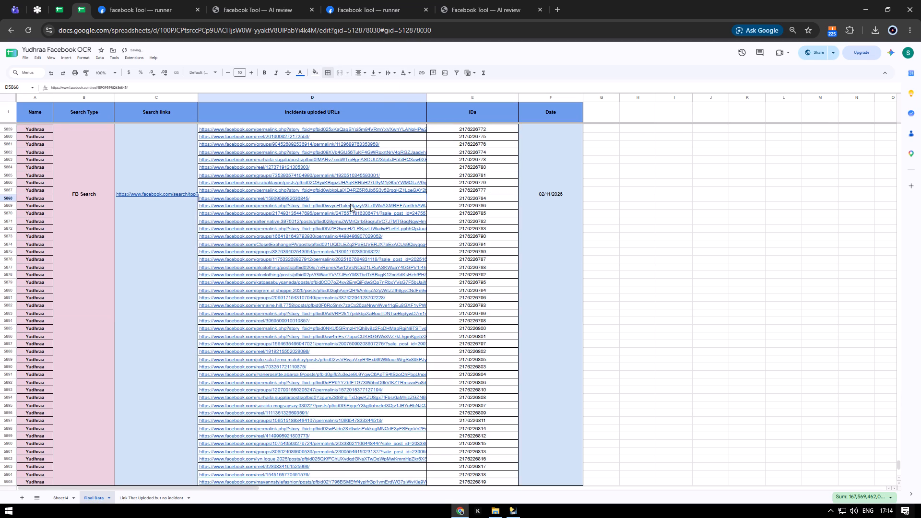
Start the next record in row 5906 with Search Type FB Search and a centred date of 02/11/2026.
scroll(351, 371, down, 6)
click(99, 203)
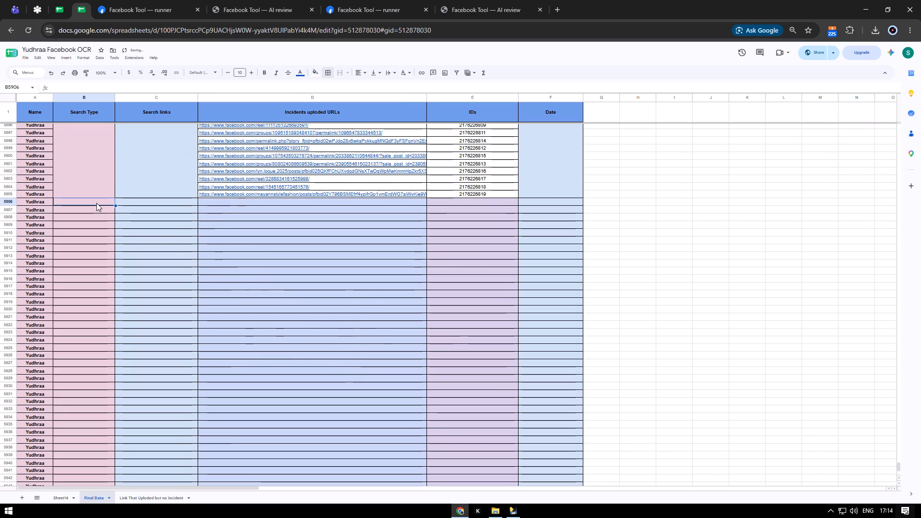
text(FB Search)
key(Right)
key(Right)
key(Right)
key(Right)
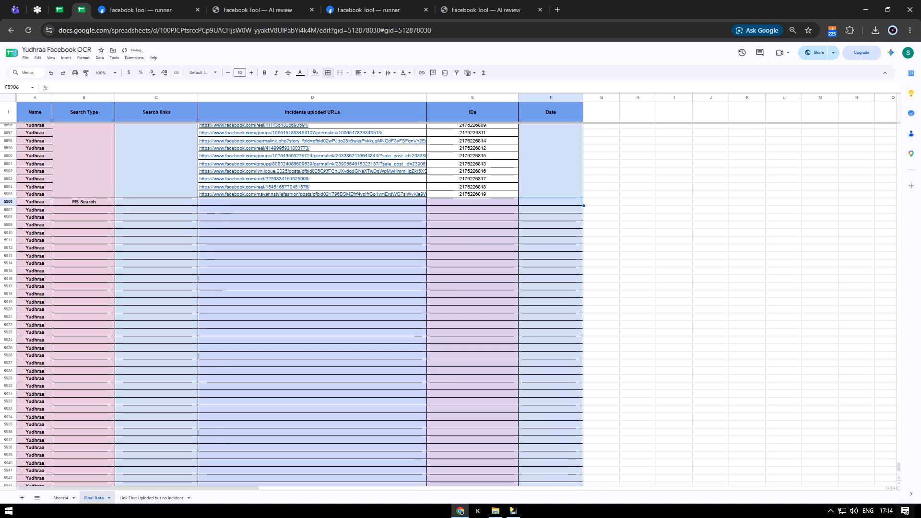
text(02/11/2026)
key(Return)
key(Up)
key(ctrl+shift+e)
Copy the alo bra top search link from US-EAST into row 5906's Search links cell and left-align it.
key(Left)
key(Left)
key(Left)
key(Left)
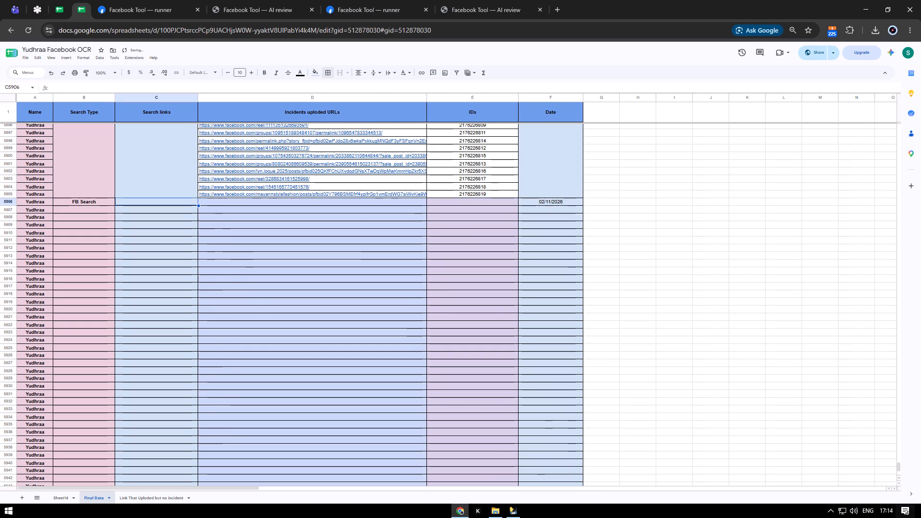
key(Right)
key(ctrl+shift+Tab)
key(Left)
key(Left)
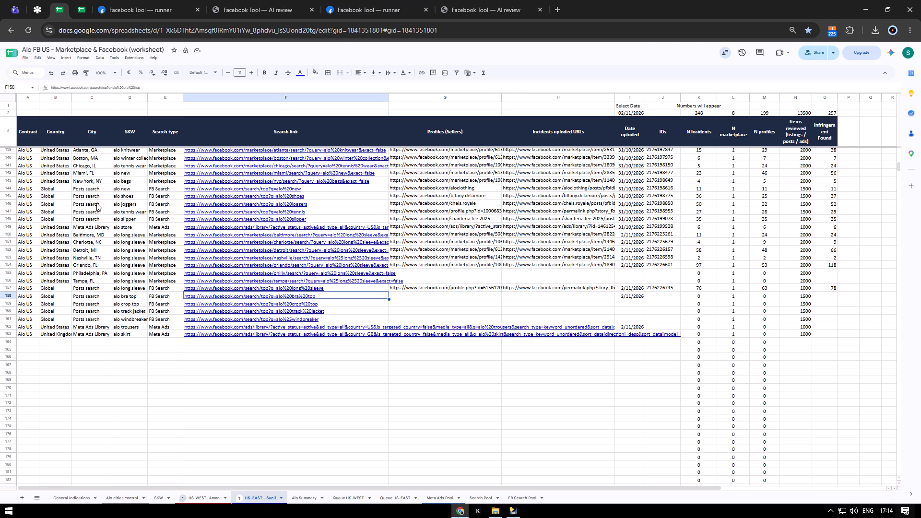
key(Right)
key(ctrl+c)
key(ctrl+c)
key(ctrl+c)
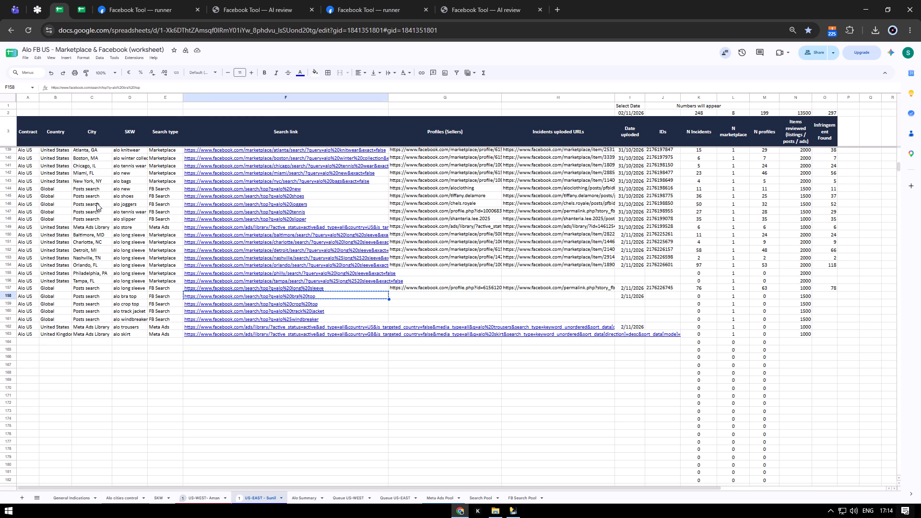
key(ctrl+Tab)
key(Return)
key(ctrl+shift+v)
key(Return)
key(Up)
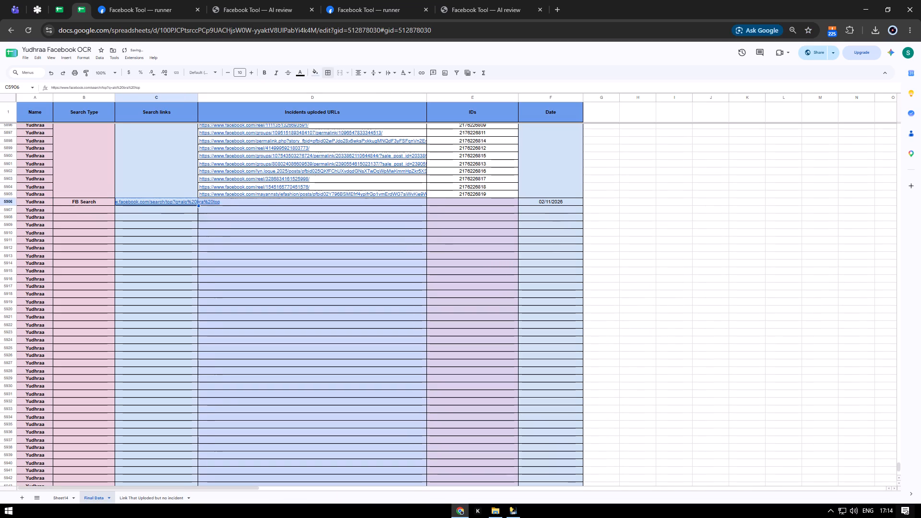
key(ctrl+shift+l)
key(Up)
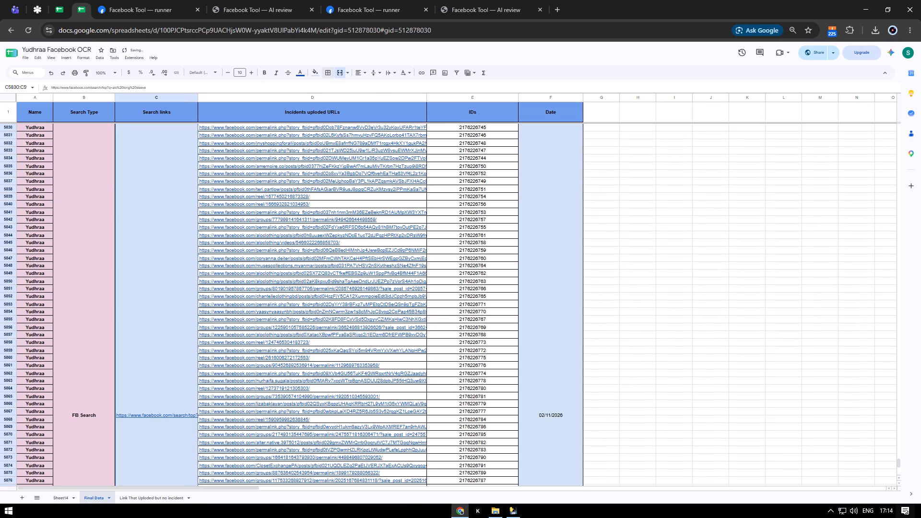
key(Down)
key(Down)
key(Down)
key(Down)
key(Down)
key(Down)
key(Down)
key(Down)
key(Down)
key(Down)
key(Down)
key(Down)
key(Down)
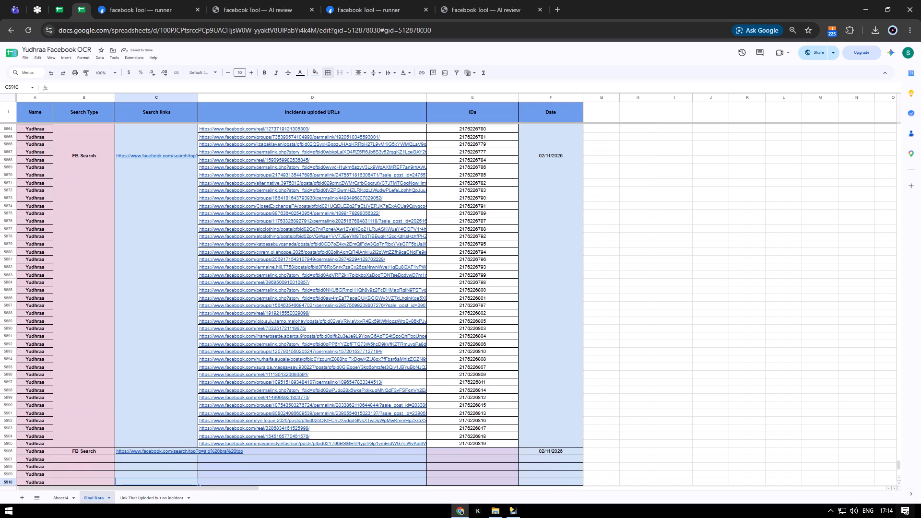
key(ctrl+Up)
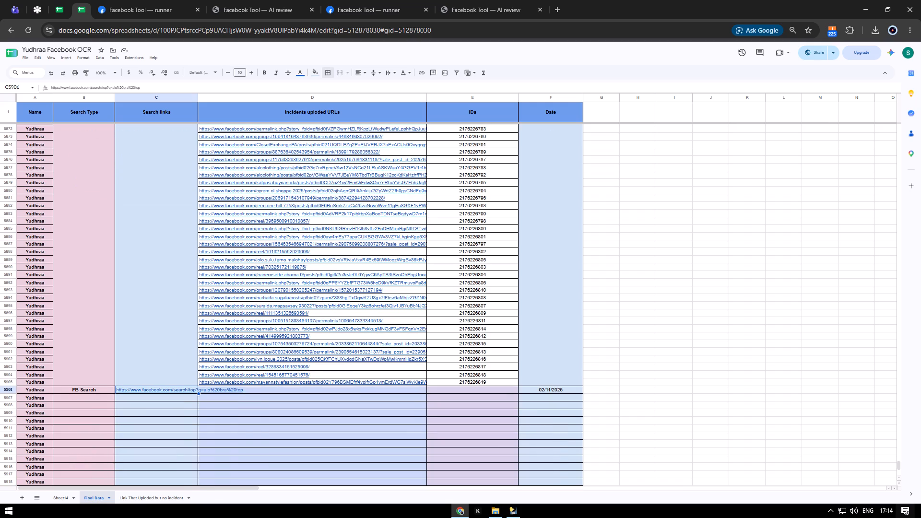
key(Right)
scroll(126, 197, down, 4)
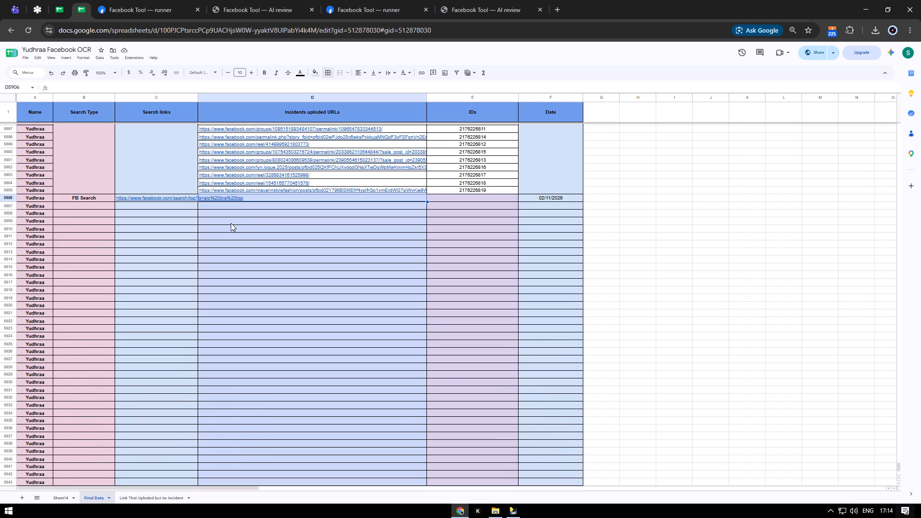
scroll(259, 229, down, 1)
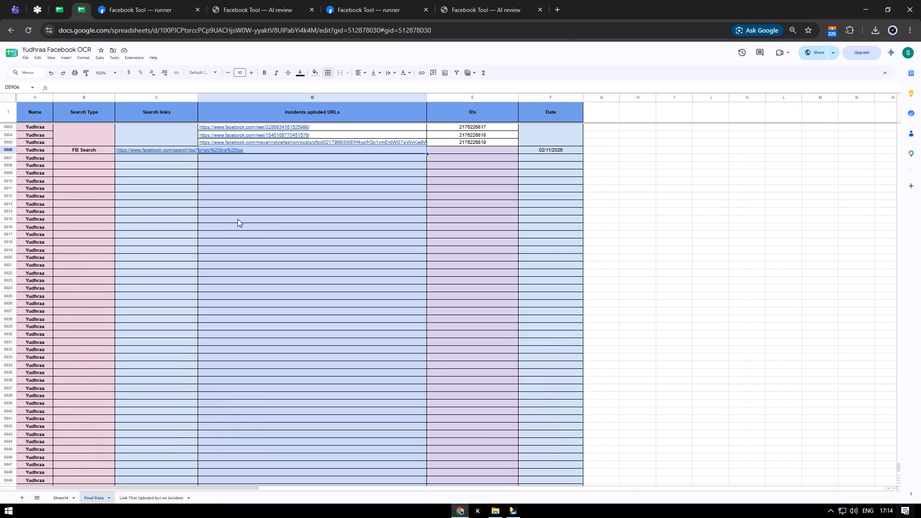
Close the first pair of Facebook Tool runner and AI review tabs.
click(65, 0)
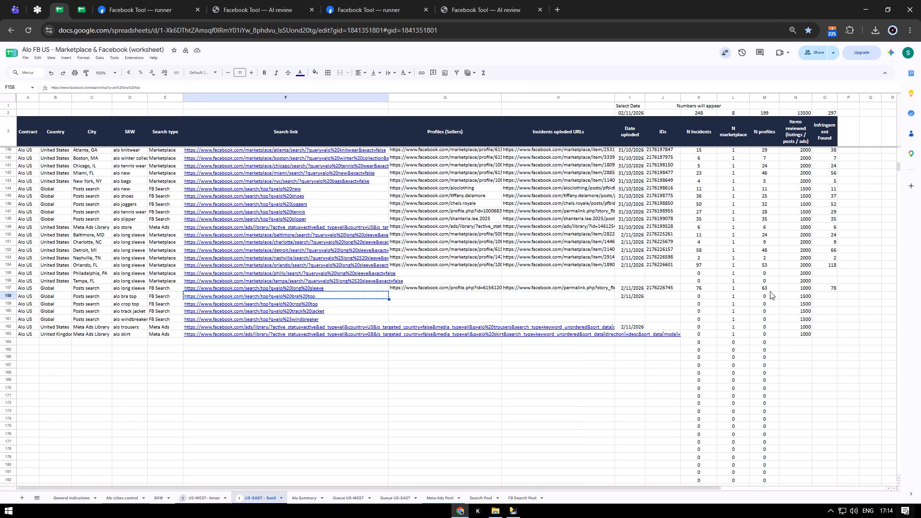
middle_click(183, 0)
middle_click(183, 0)
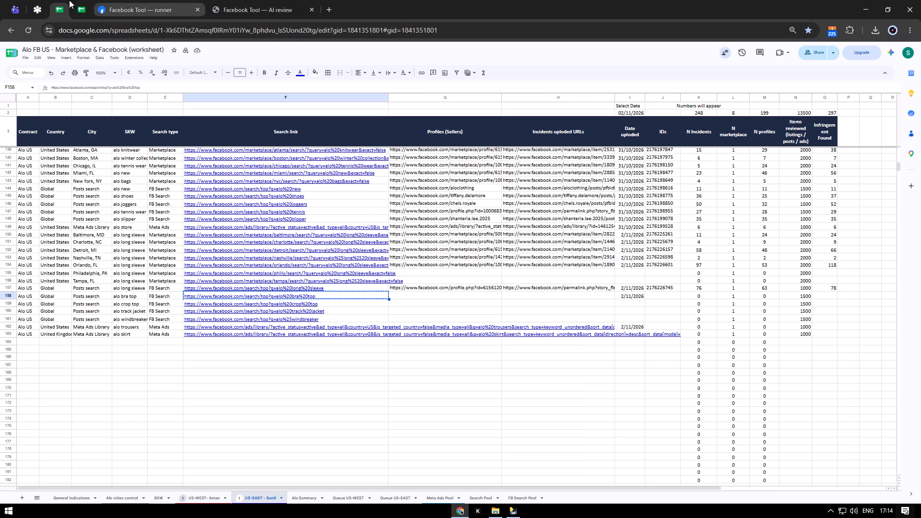
Clear all the old listing data from Sheet14 of the Yudhraa Facebook OCR spreadsheet.
click(81, 6)
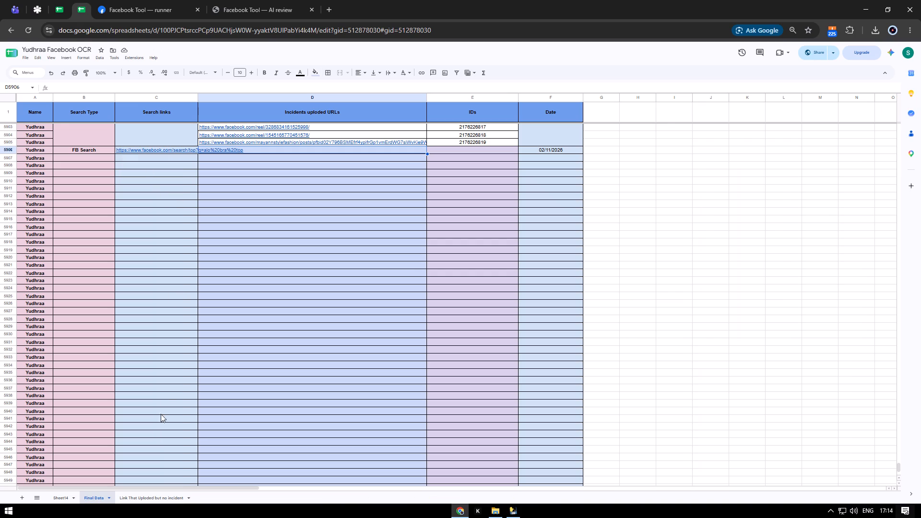
click(68, 495)
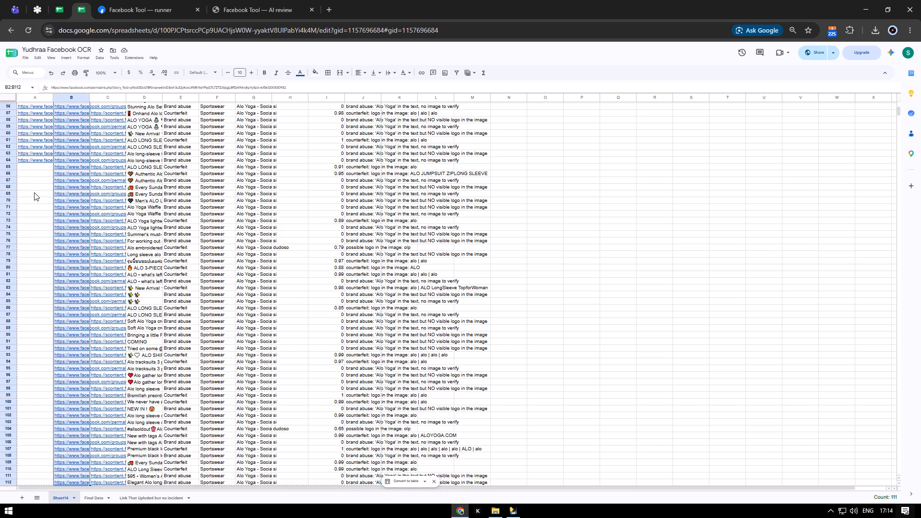
key(Up)
key(Left)
key(ctrl+a)
key(ctrl+a)
key(Delete)
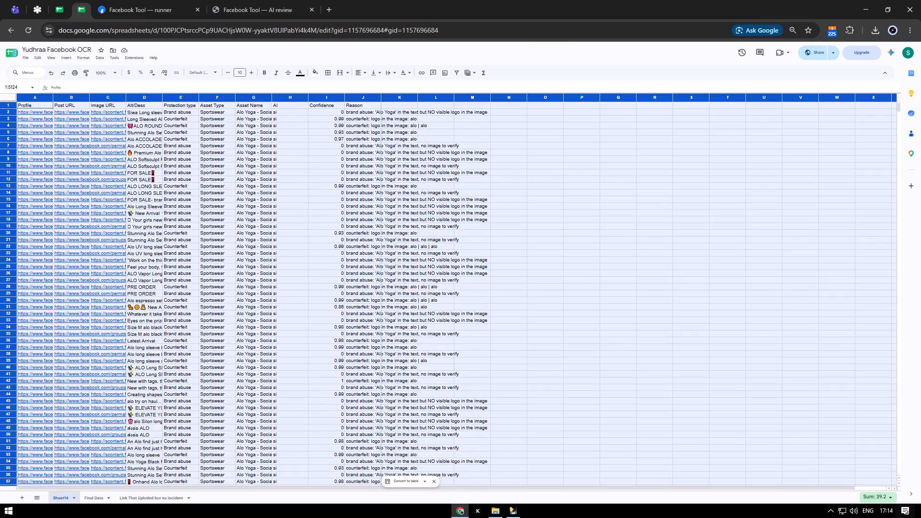
key(Right)
key(Left)
Download the checked alo bra top listings from the AI review page and mark the review done.
click(247, 0)
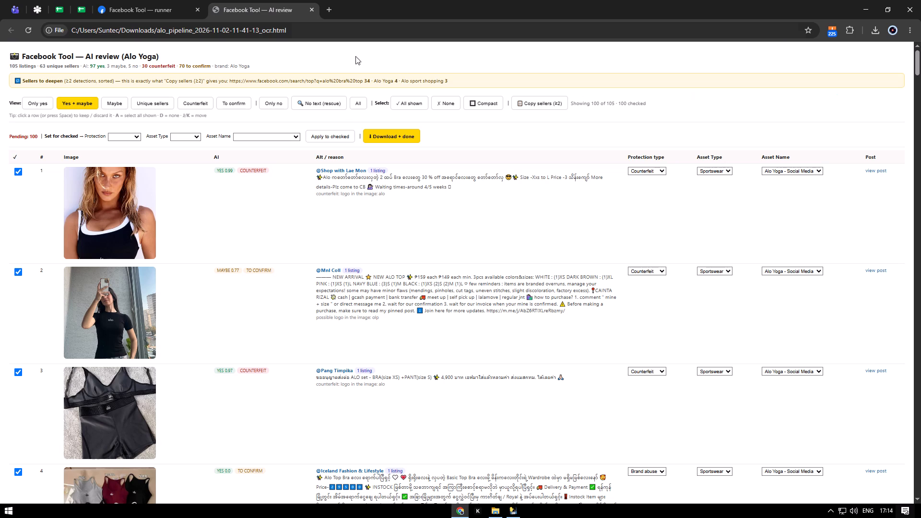
click(412, 138)
Import the downloaded ai_reviewed (6).csv into the emptied Sheet14.
click(74, 5)
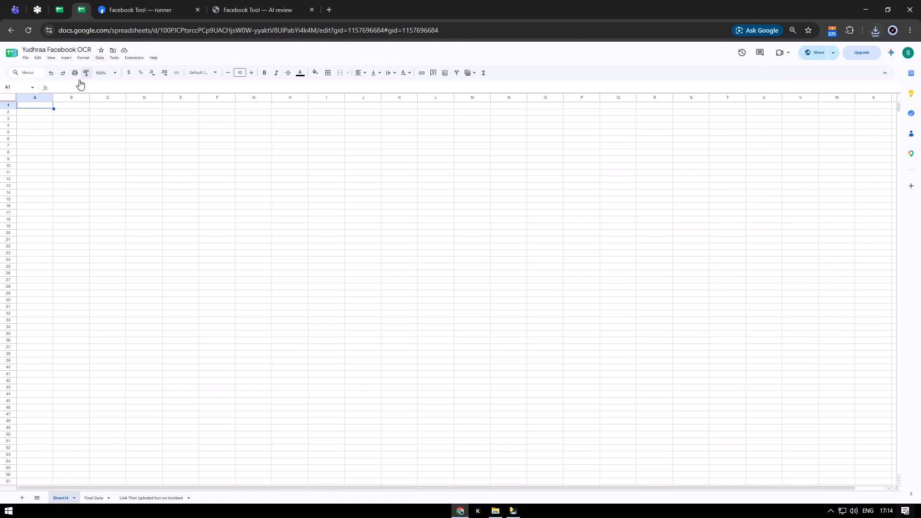
click(28, 62)
click(23, 56)
click(26, 59)
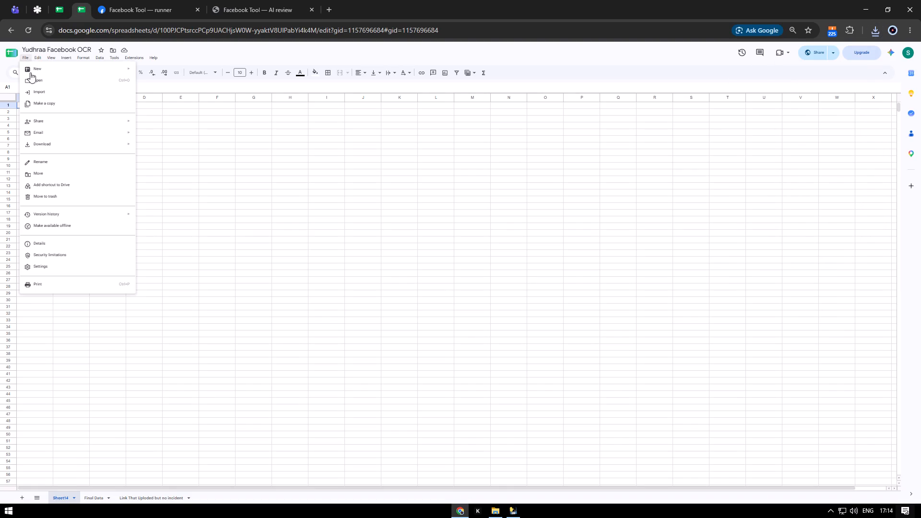
click(43, 92)
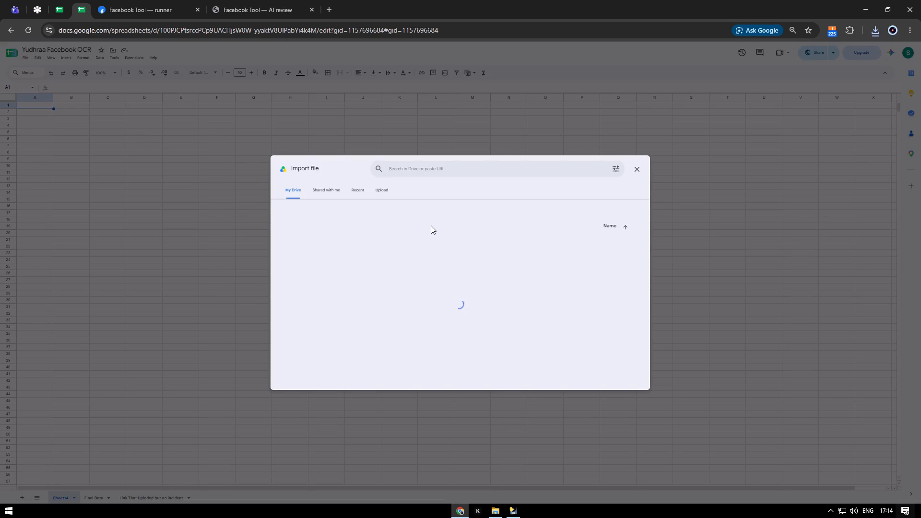
click(389, 191)
click(465, 317)
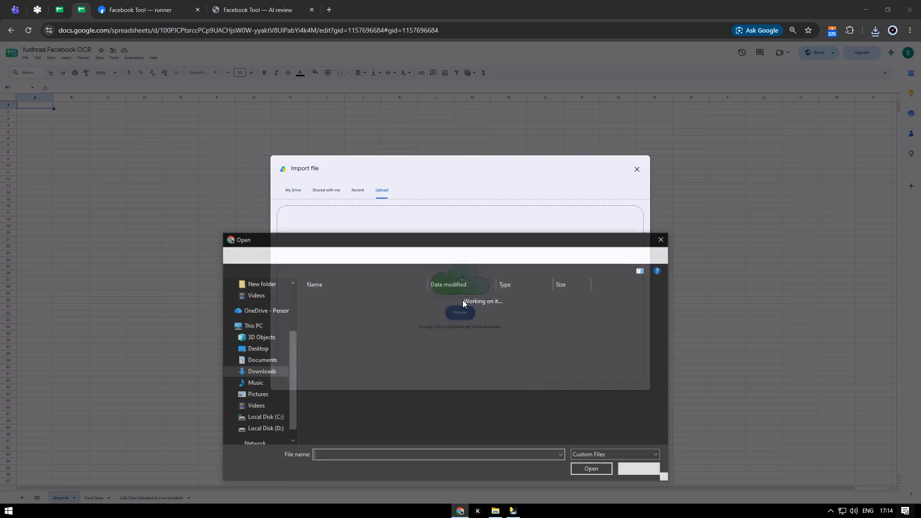
double_click(384, 308)
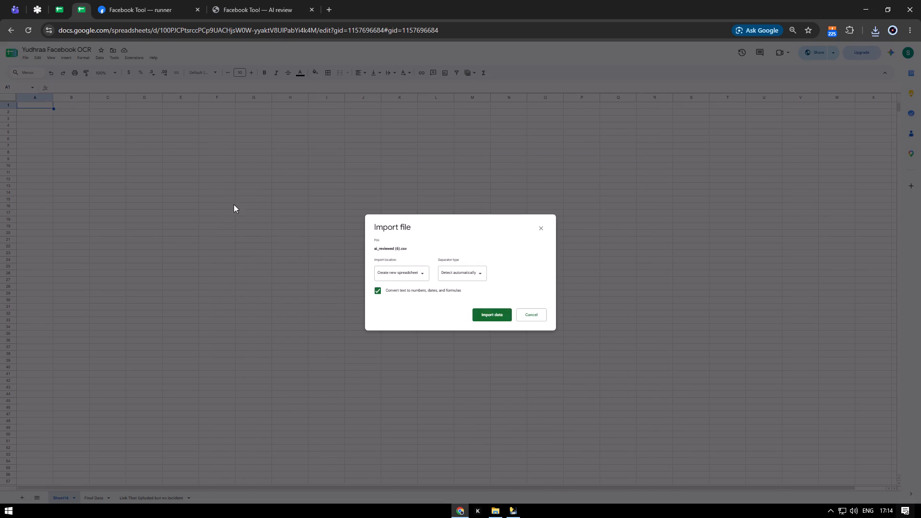
click(406, 273)
click(413, 319)
click(498, 316)
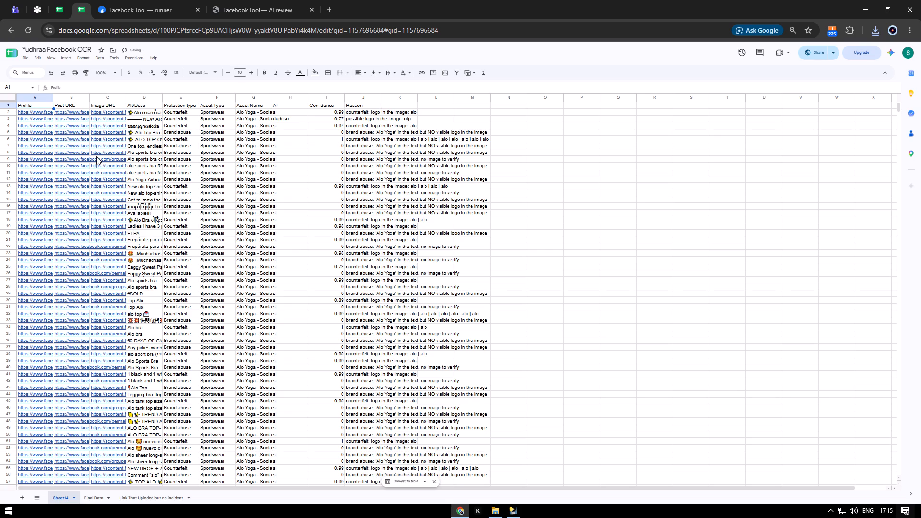
Select all the Profile links below the header, rows 2 to 101, in Sheet14.
key(Down)
key(Right)
key(Left)
key(ctrl+shift+Down)
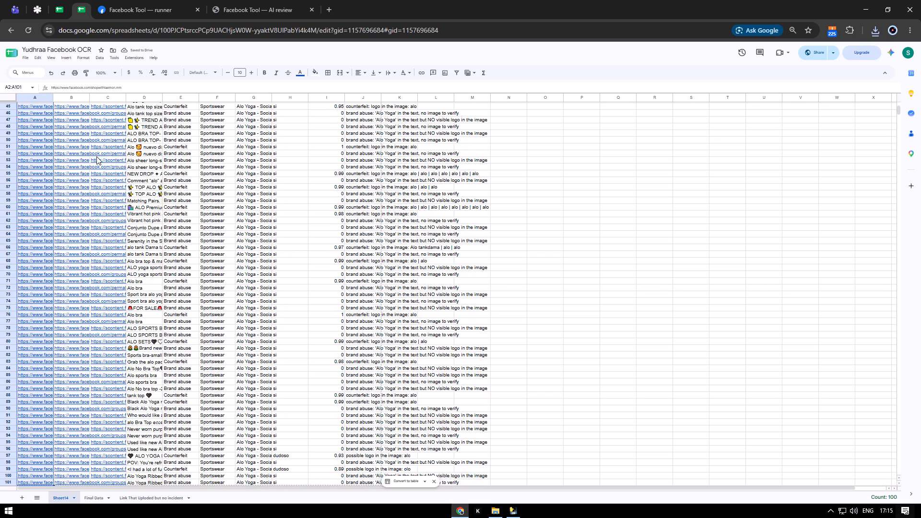
Remove duplicates from the column A profile links in A2:A101 of the imported data, without expanding to other columns.
click(101, 63)
click(101, 59)
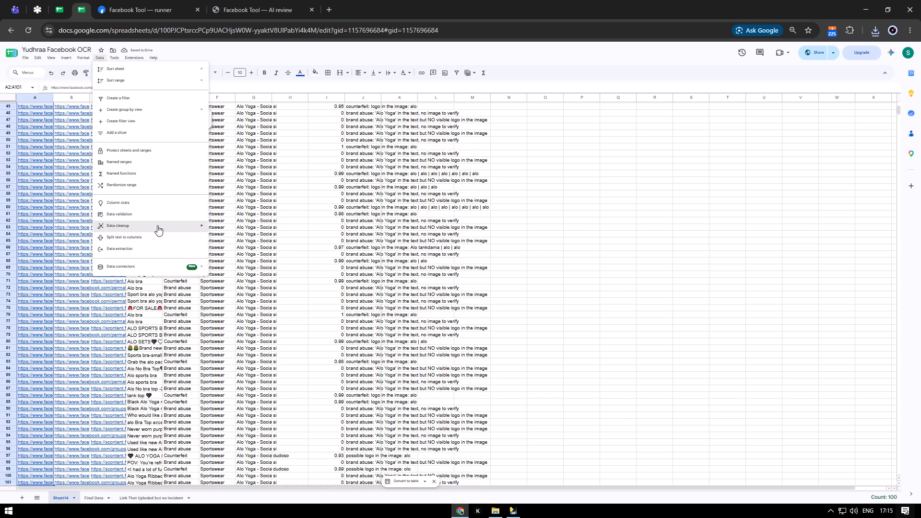
click(157, 225)
click(227, 235)
click(490, 322)
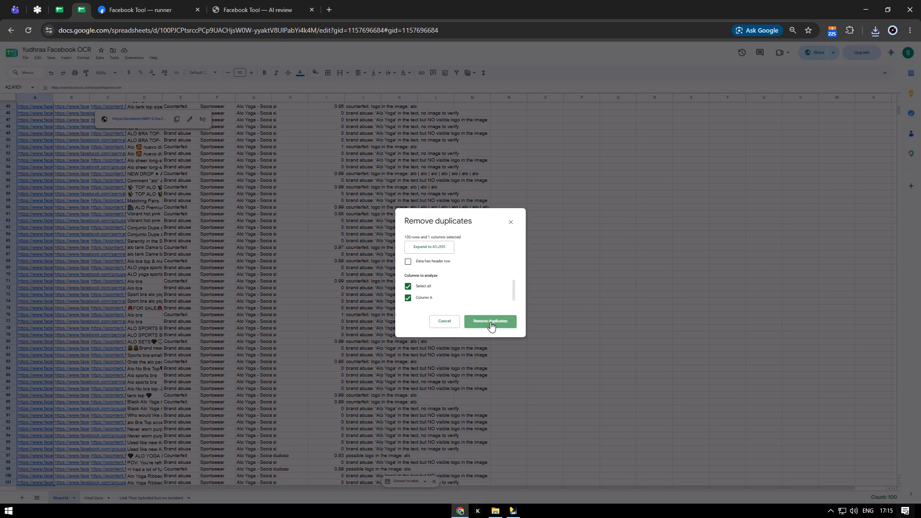
click(541, 289)
Copy the deduplicated column A links for the Profiles (Sellers) cell of the alo bra top row in the Alo FB US worksheet.
key(ctrl+c)
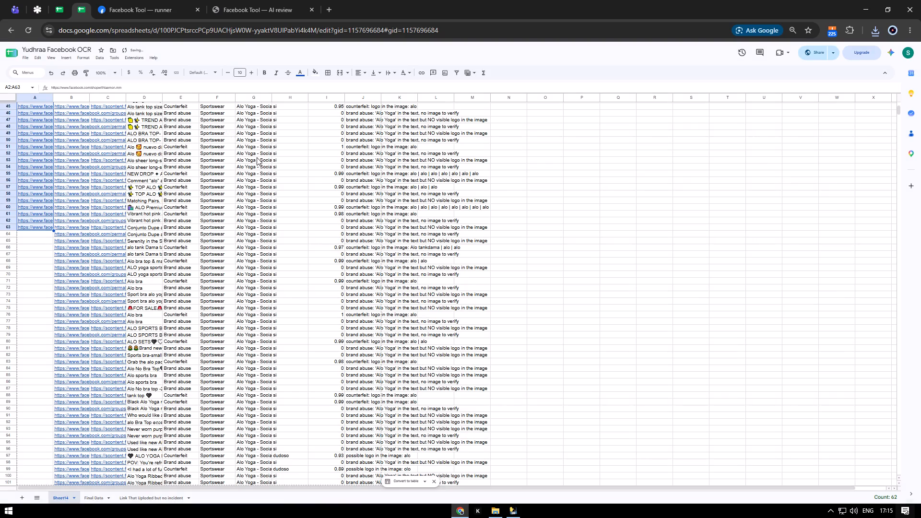
click(69, 0)
key(Right)
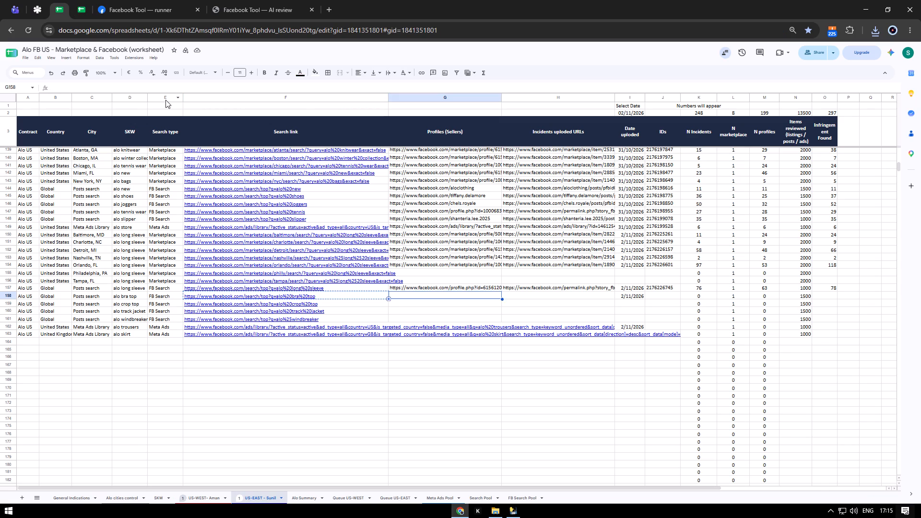
Paste the deduplicated profile links as plain text into the Profiles (Sellers) cell of the alo bra top row.
key(Return)
key(ctrl+shift+v)
key(Return)
key(Up)
key(Right)
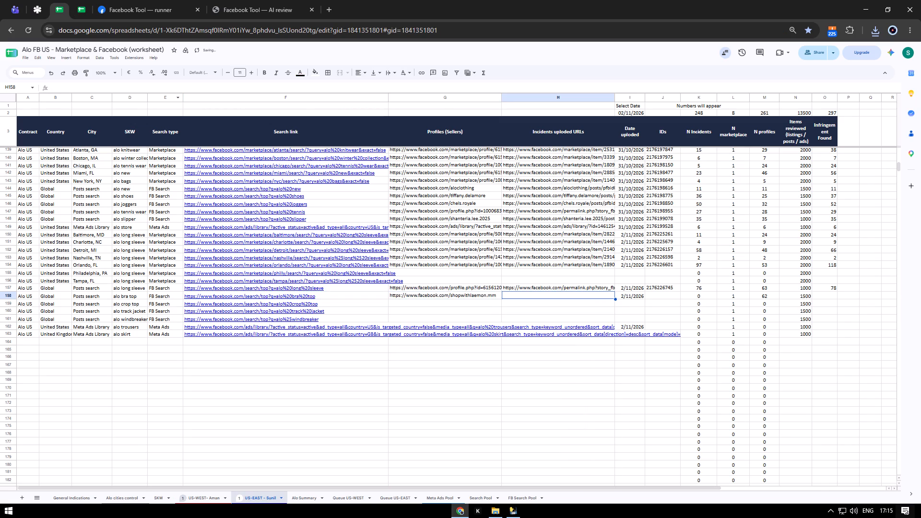
In the Yudhraa Facebook OCR spreadsheet, select all column B post URLs below the header, B2:B101.
key(ctrl+Tab)
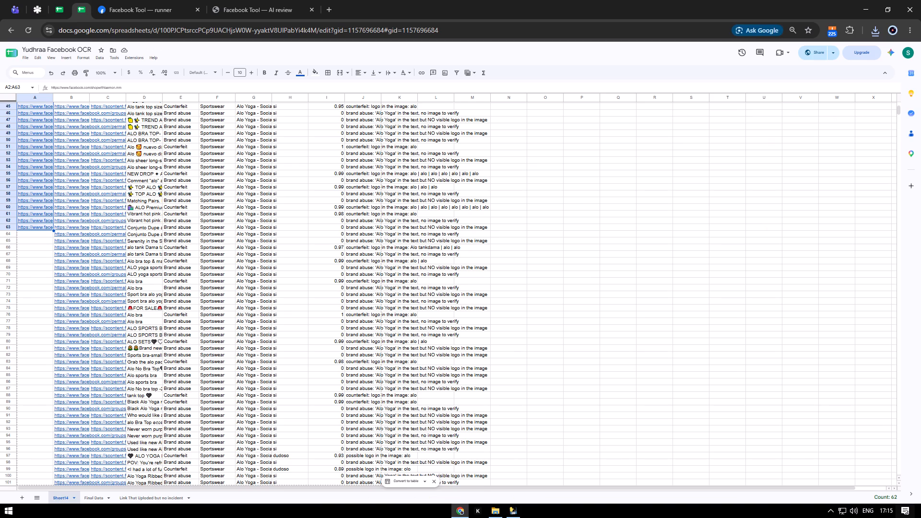
key(Up)
key(Right)
key(Down)
key(ctrl+shift+Down)
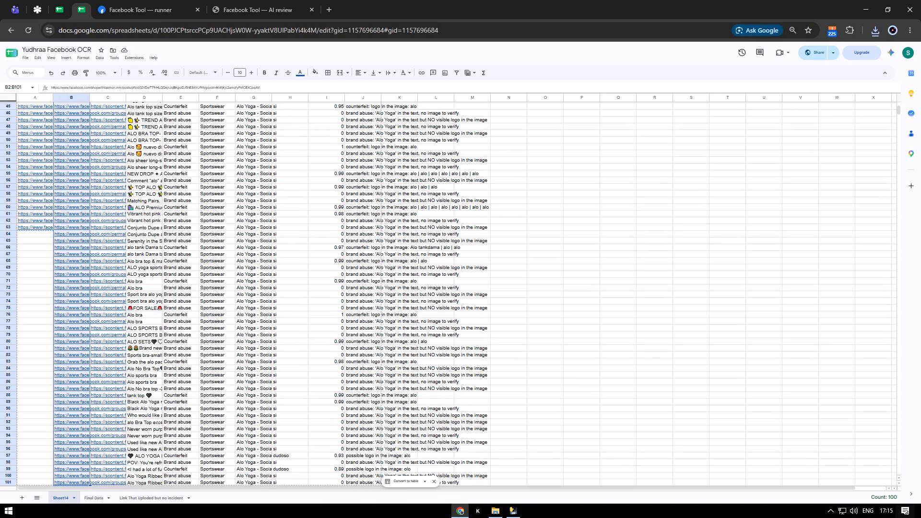
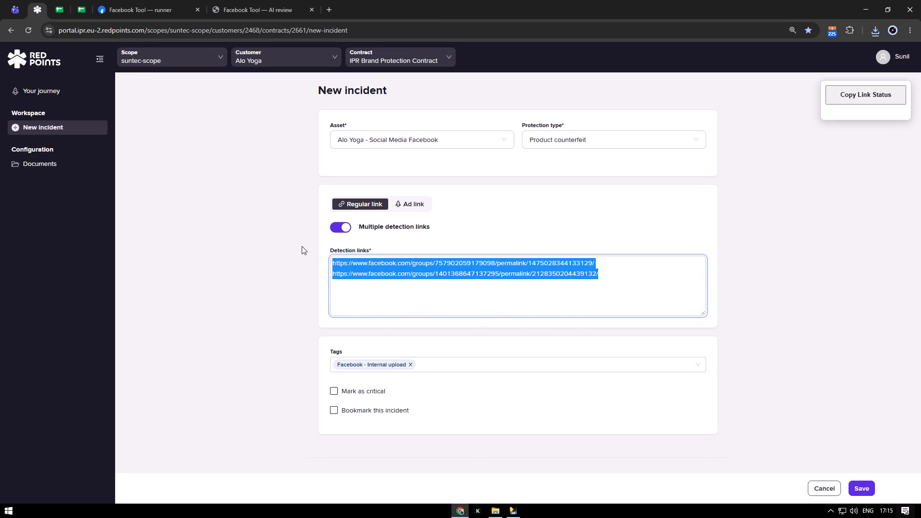
Save the new Alo Yoga product counterfeit incident for all listed detection links and go through each link's creation status.
click(866, 484)
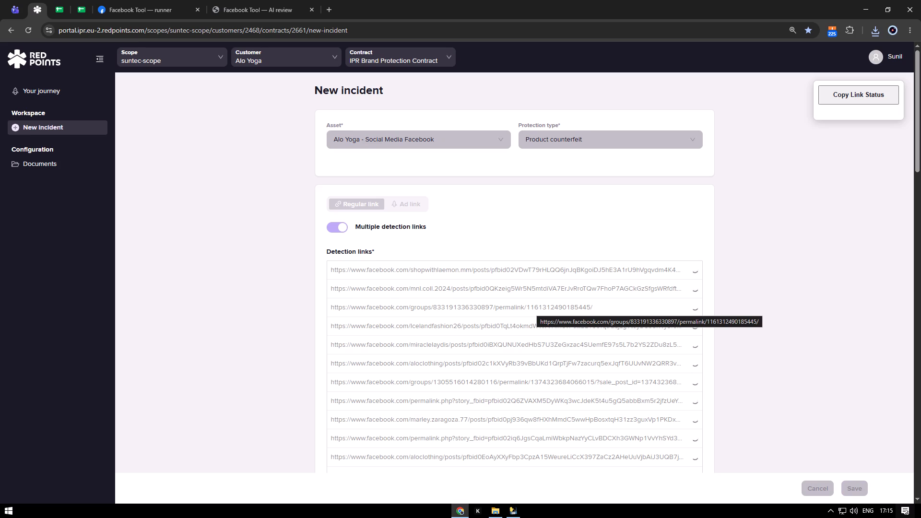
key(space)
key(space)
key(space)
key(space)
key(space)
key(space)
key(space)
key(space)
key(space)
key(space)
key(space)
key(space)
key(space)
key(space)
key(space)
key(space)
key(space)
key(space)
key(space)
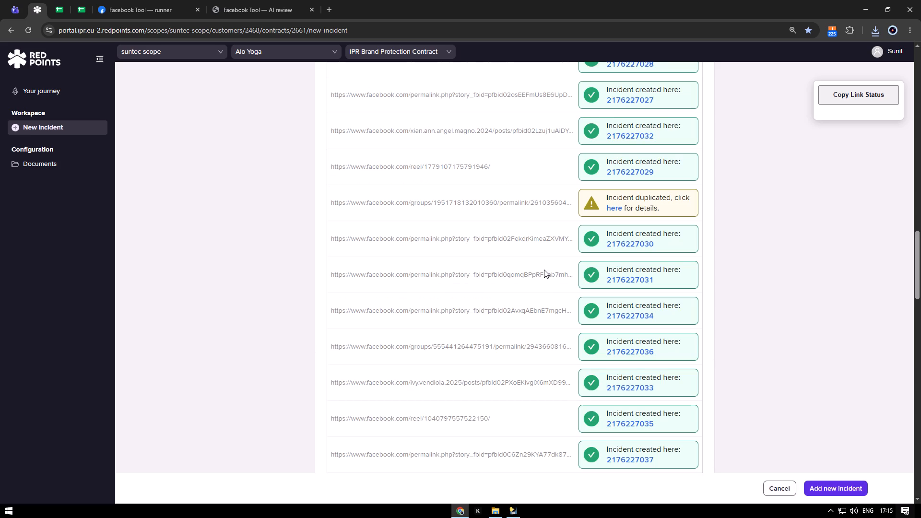
scroll(564, 262, down, 13)
scroll(561, 296, down, 14)
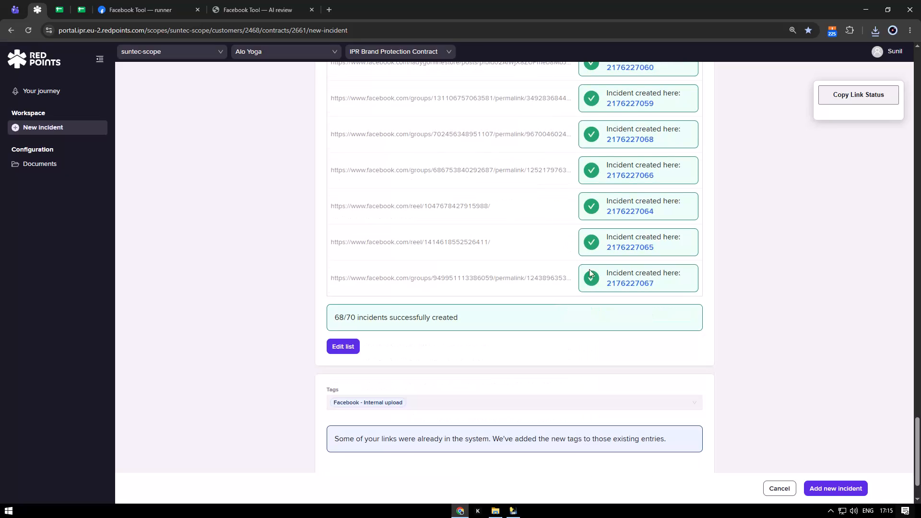
Copy the link statuses and paste them at H5908 in the Final Data sheet of Yudhraa Facebook OCR.
click(845, 93)
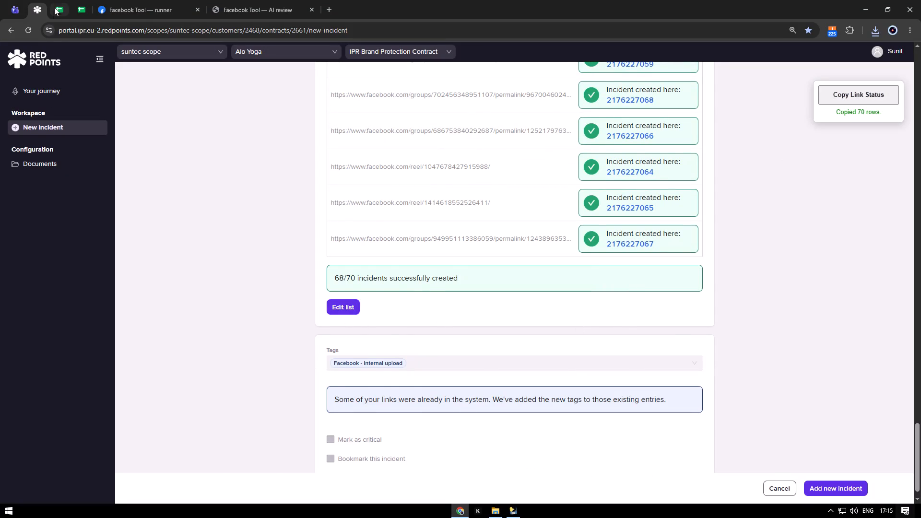
click(80, 0)
key(alt+Down)
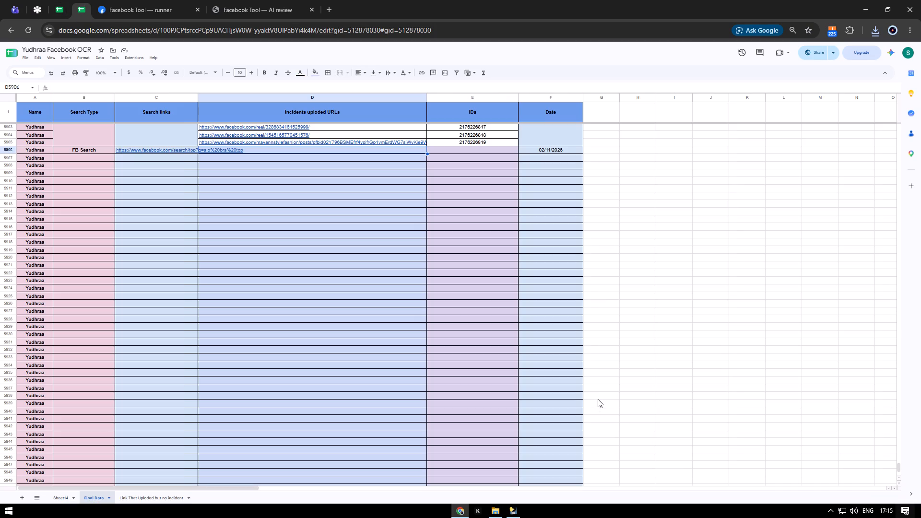
click(646, 164)
key(ctrl+v)
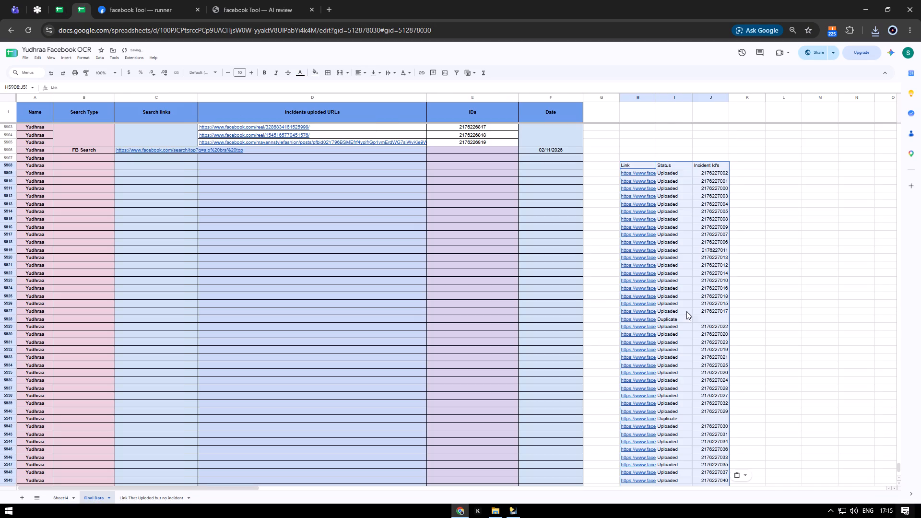
Delete the whole Status column I from the Final Data sheet.
key(Right)
key(ctrl+shift+x)
key(Up)
key(Up)
key(Up)
key(Up)
key(Up)
key(Up)
key(Up)
key(Up)
key(Up)
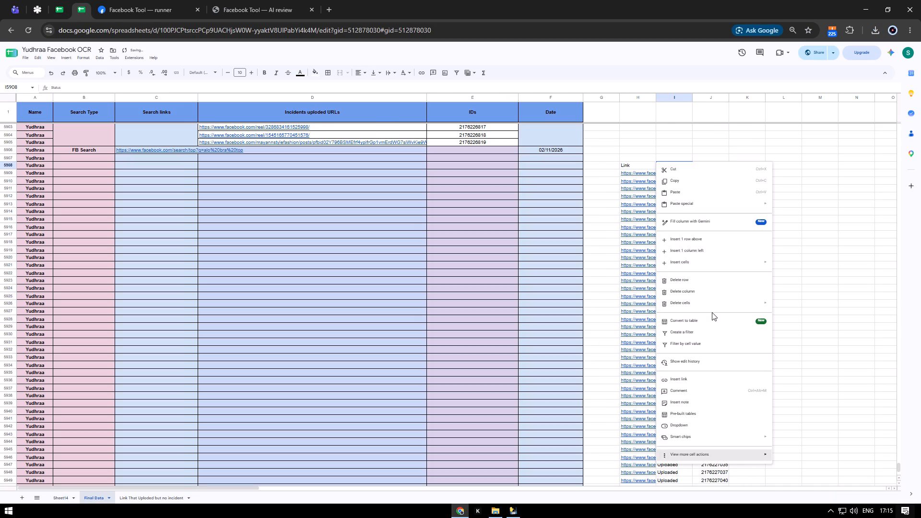
key(Up)
key(Up)
key(Up)
key(Up)
key(Return)
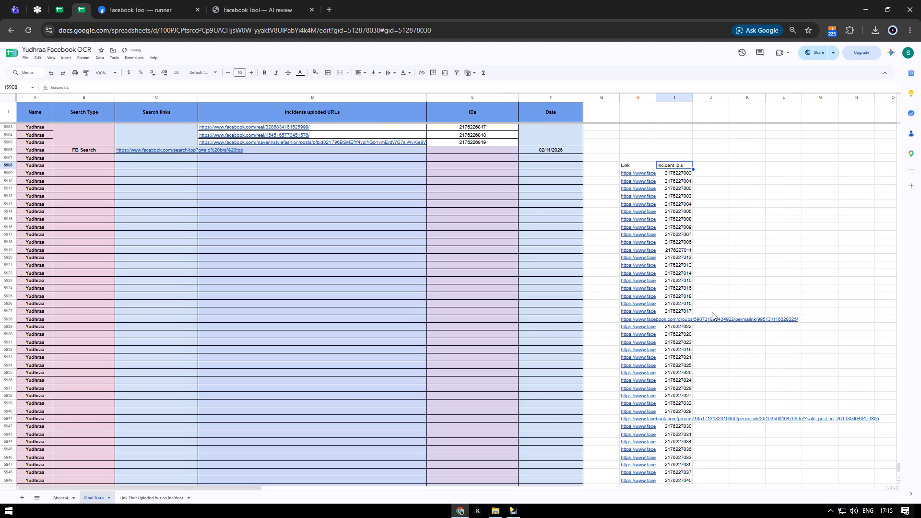
Create a filter on the pasted Link and Incident Id's columns and show only the rows with blank incident IDs.
key(shift+Left)
key(alt+d)
key(alt+f)
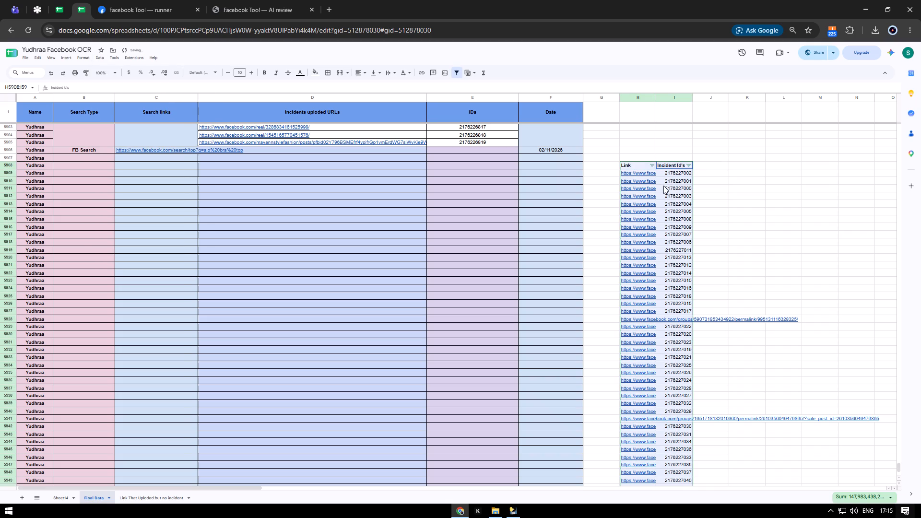
click(691, 167)
click(617, 250)
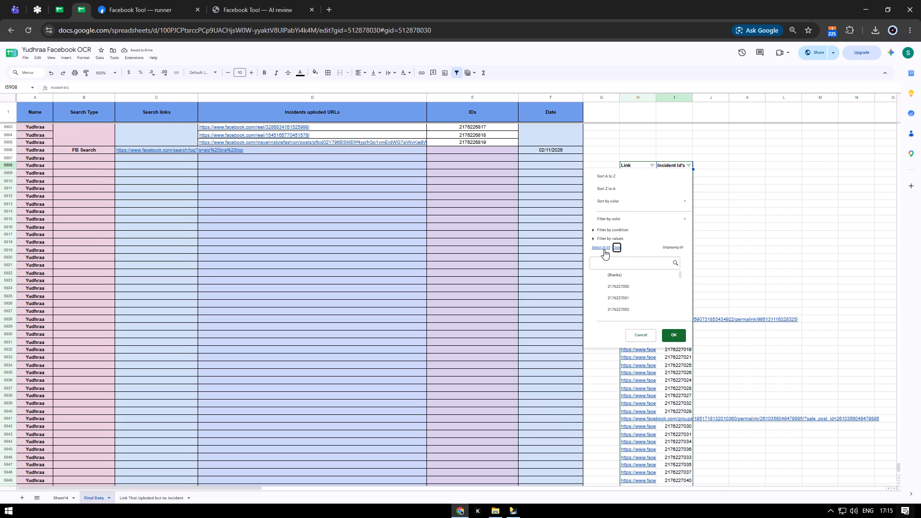
click(604, 249)
click(617, 250)
click(630, 278)
click(675, 335)
Delete the filtered rows whose links have no incident ID.
key(Down)
key(Left)
key(ctrl+shift+Down)
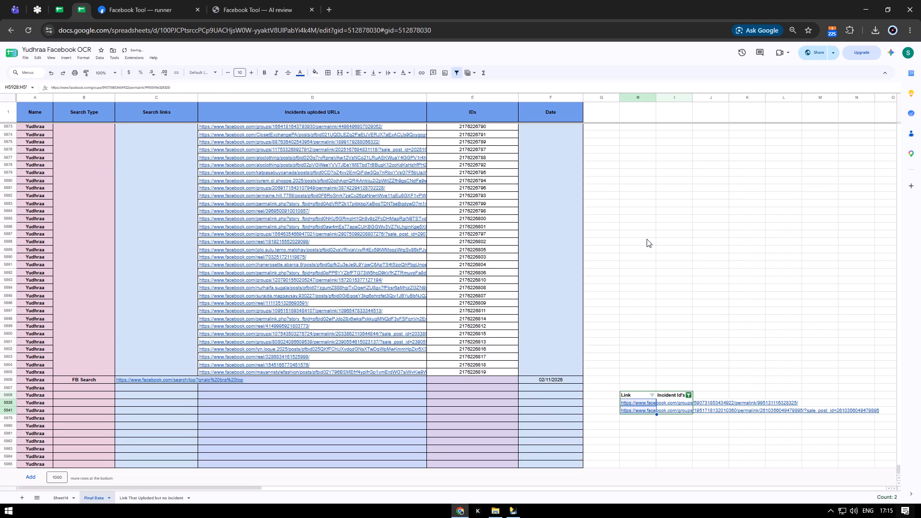
key(ctrl+shift+x)
key(Up)
key(Up)
key(Down)
key(Down)
key(Down)
key(Down)
key(Down)
key(Down)
key(Down)
key(Down)
key(Down)
key(Down)
key(Down)
key(Down)
key(Down)
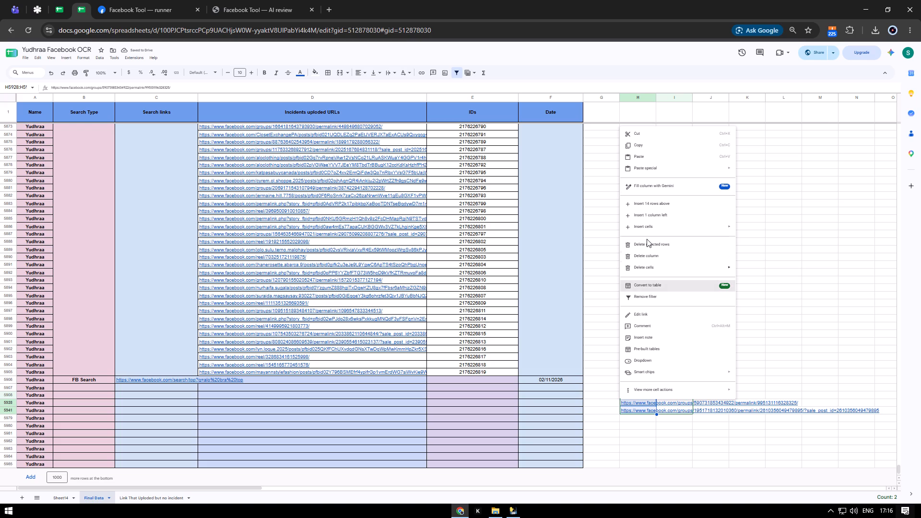
key(Up)
key(Up)
key(Up)
key(Return)
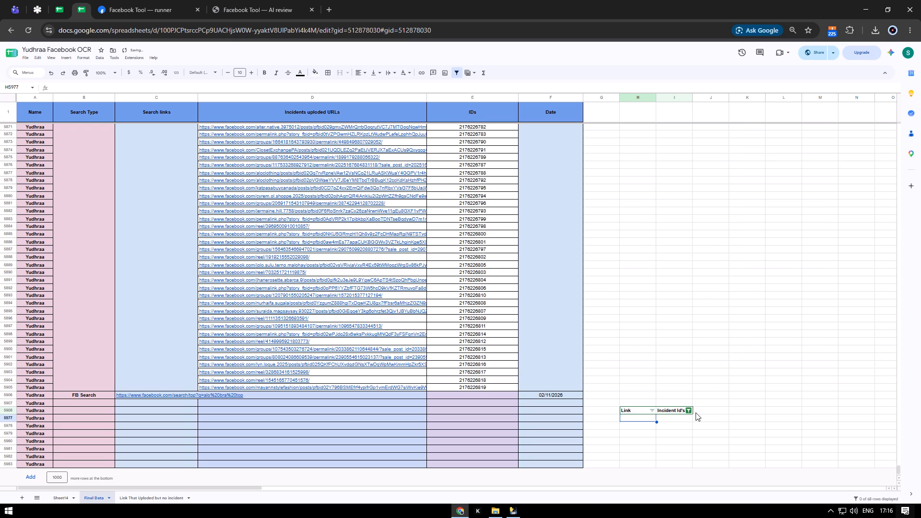
Show all Incident Id's values again, remove the filter, and clear the Link and Incident Id's headers.
click(691, 412)
click(601, 304)
click(673, 393)
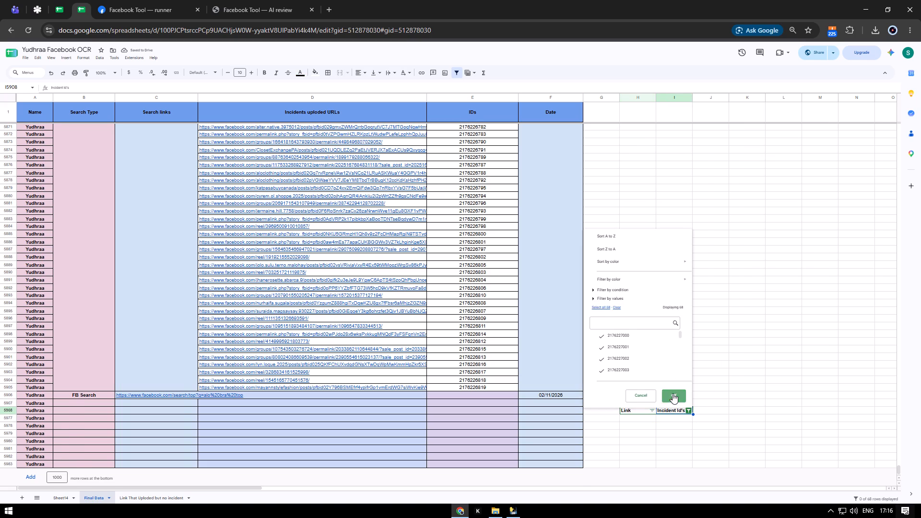
scroll(669, 401, down, 6)
key(shift+Left)
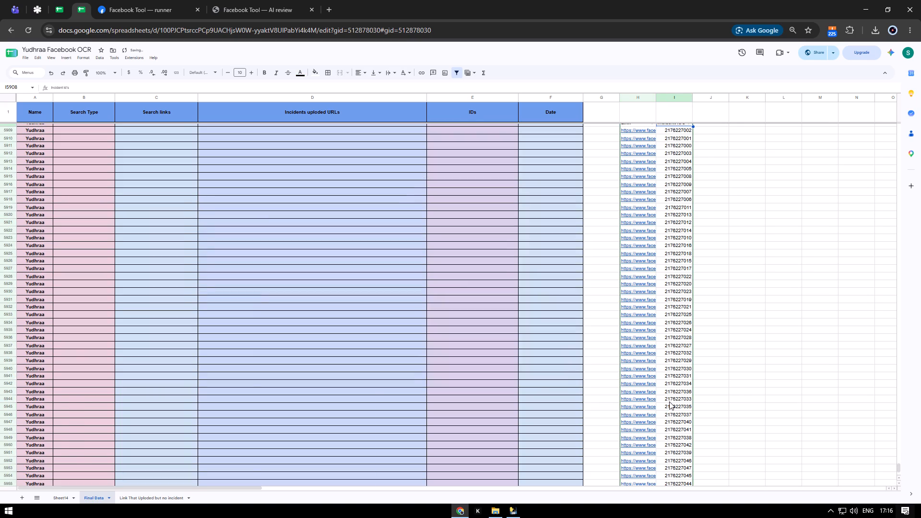
key(alt+d)
key(alt+f)
key(Delete)
Move the pasted links and incident IDs into the Incidents uploded URLs and IDs columns, starting at D5906.
key(Down)
key(Left)
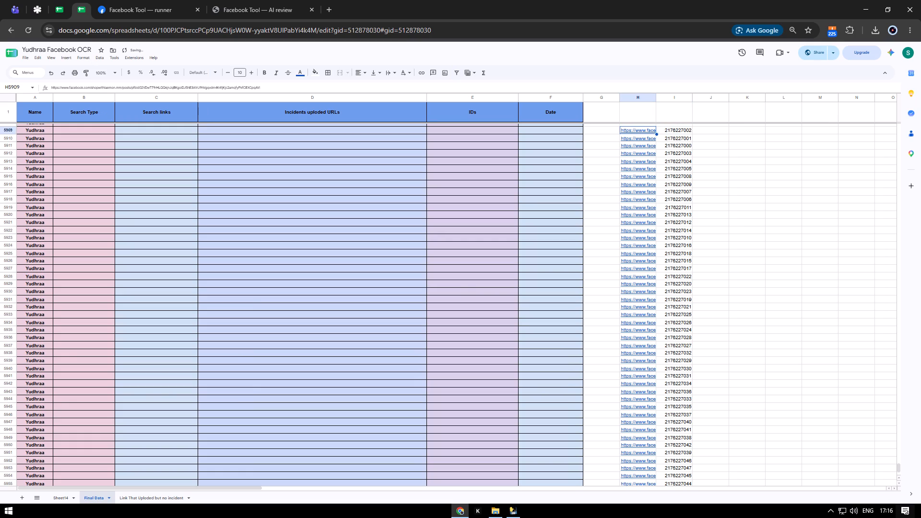
key(ctrl+shift+Down)
key(ctrl+shift+Right)
key(ctrl+x)
key(ctrl+Left)
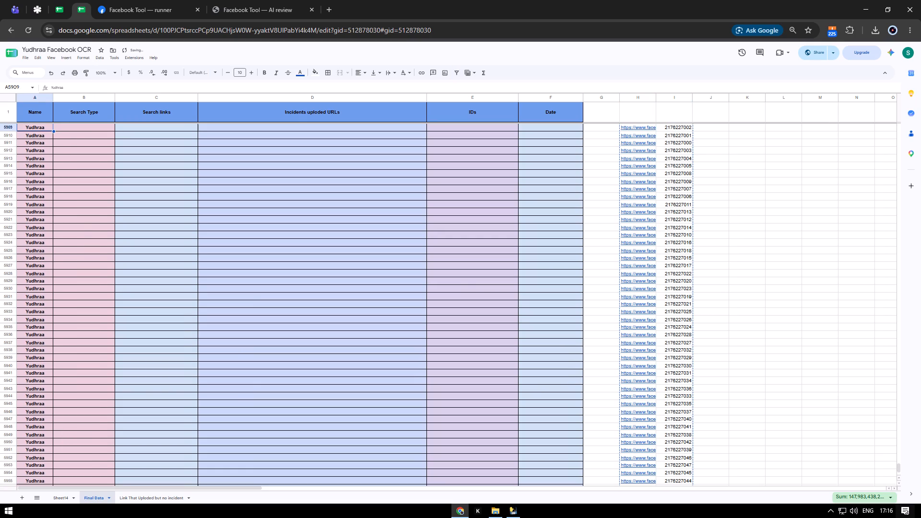
key(Right)
key(Right)
key(ctrl+Up)
key(Right)
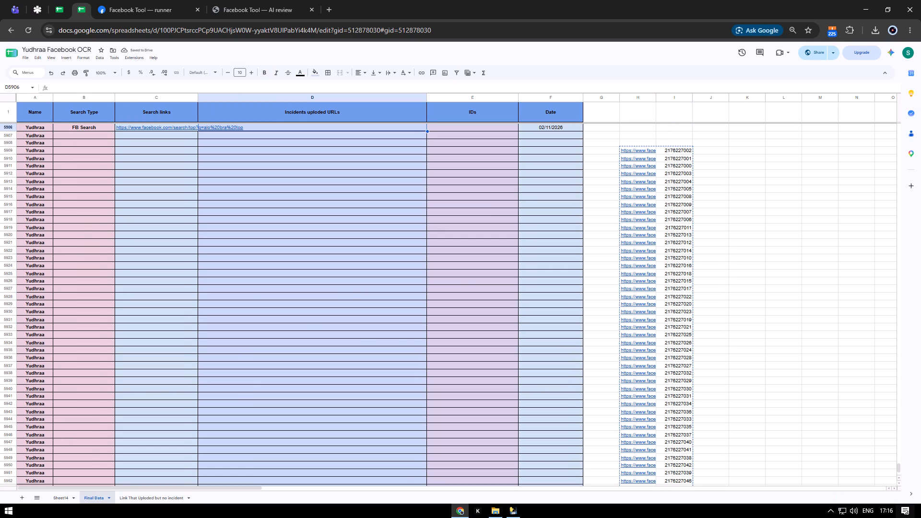
key(ctrl+v)
Copy the new incident URLs as plain text into the alo bra top row's Incidents uploded URLs cell in the US-EAST sheet.
key(shift+Left)
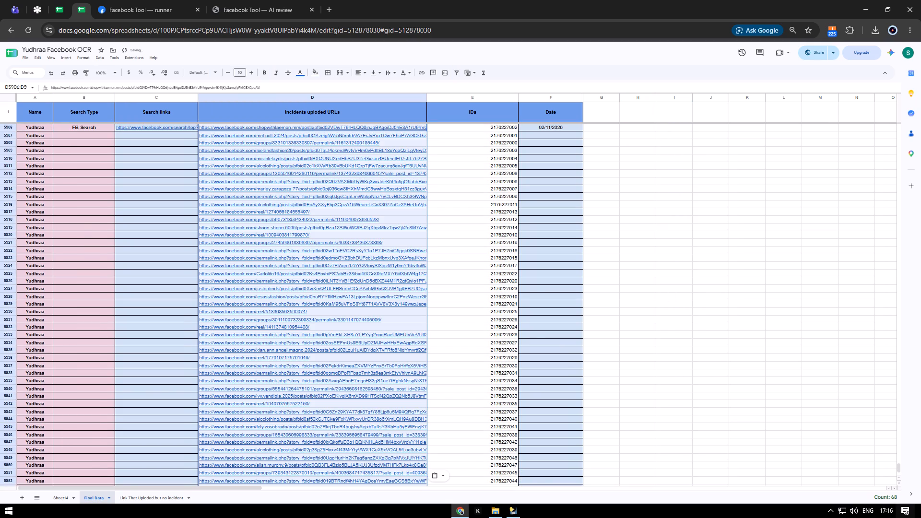
key(ctrl+c)
key(ctrl+c)
key(ctrl+c)
key(ctrl+shift+Tab)
key(Return)
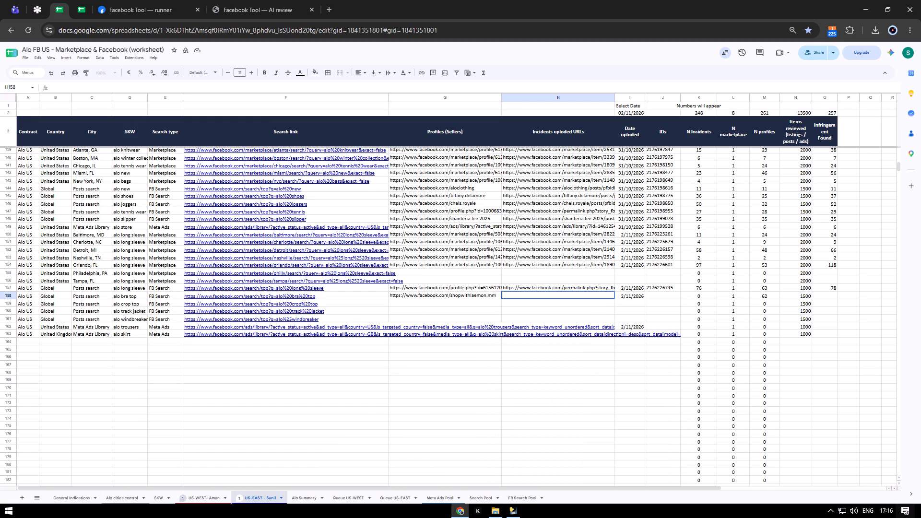
key(ctrl+shift+v)
key(Return)
Copy the new incident IDs from the Yudhraa sheet into the alo bra top row's IDs cell in the US-EAST sheet.
key(Up)
key(Right)
key(Right)
key(ctrl+Tab)
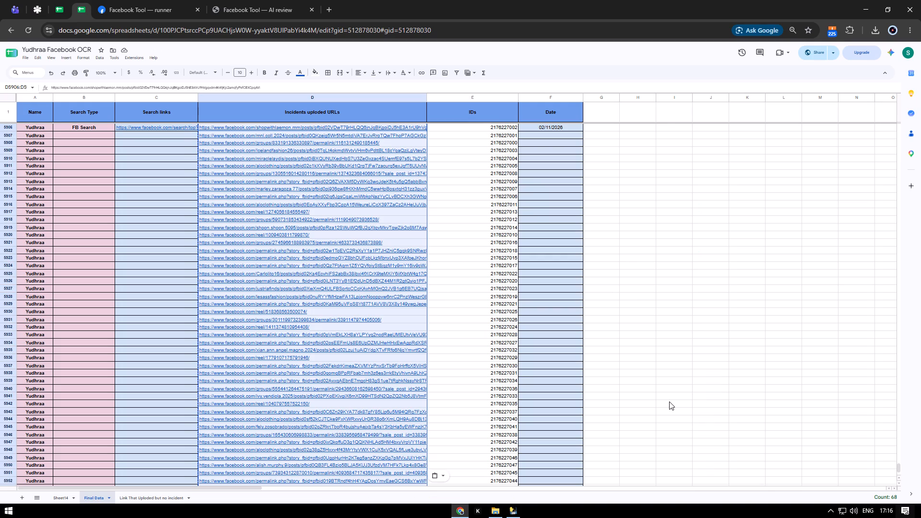
key(Right)
key(ctrl+shift+Down)
key(ctrl+c)
key(ctrl+c)
key(ctrl+c)
key(ctrl+shift+Tab)
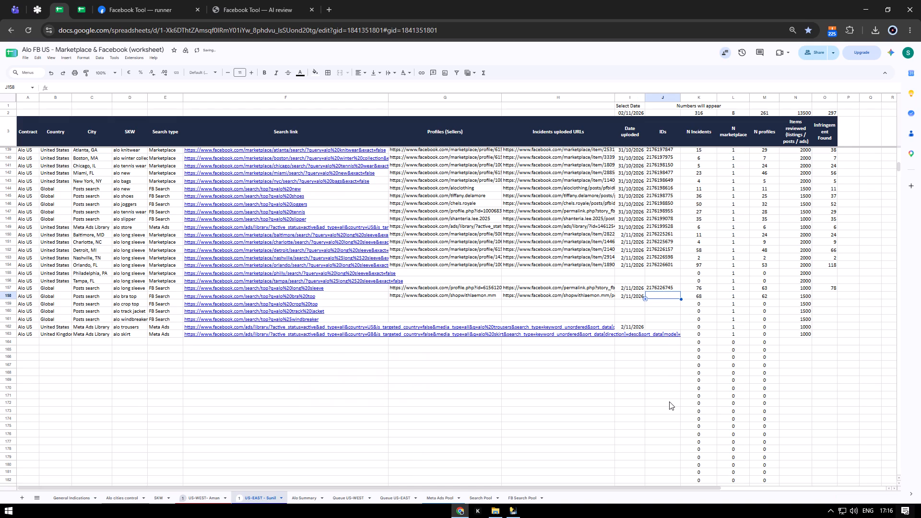
key(Return)
key(ctrl+shift+v)
key(Return)
Enter 70 as Infringement Found for the alo bra top row and select the alo crop top row's Profiles (Sellers) cell.
key(Up)
key(Right)
key(Right)
key(Right)
key(Right)
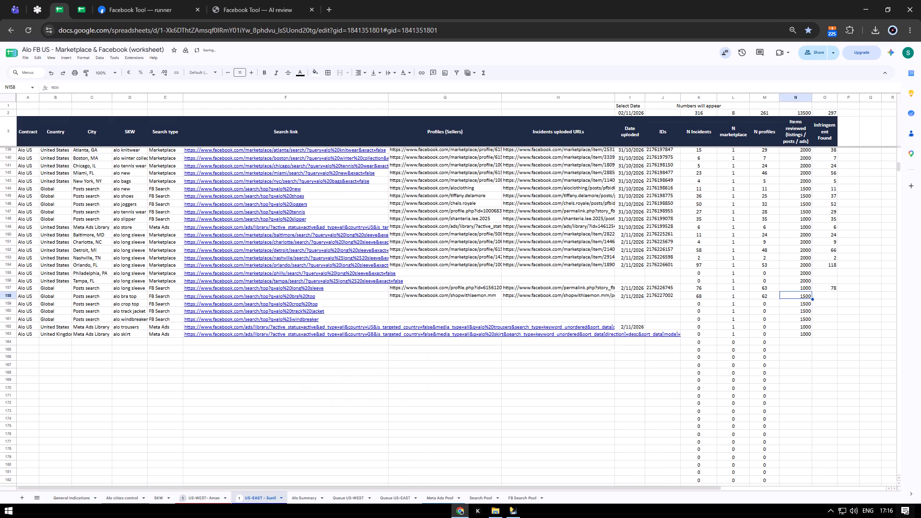
key(Right)
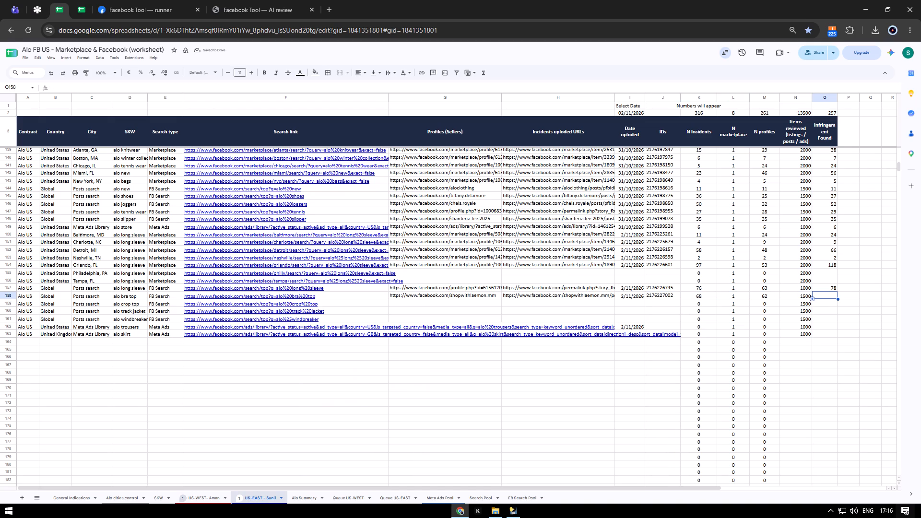
key(ctrl+shift+Tab)
key(ctrl+Tab)
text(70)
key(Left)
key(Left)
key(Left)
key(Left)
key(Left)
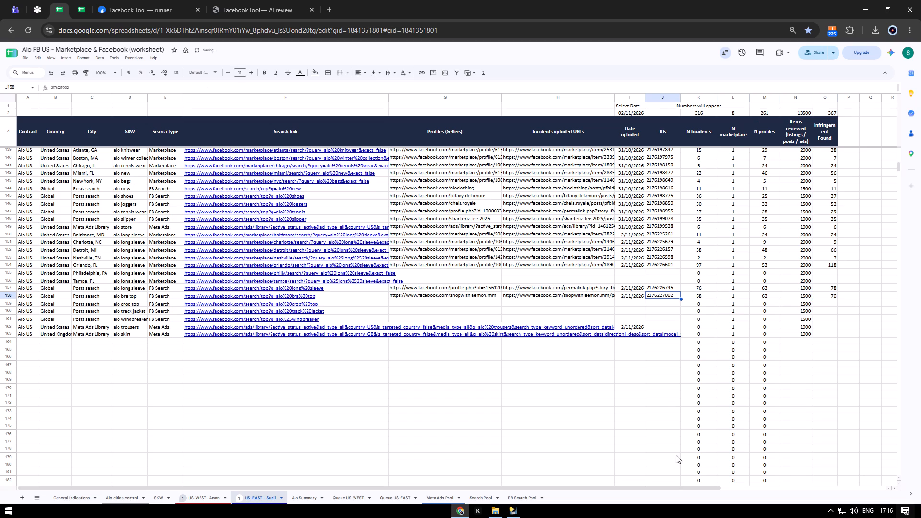
click(408, 303)
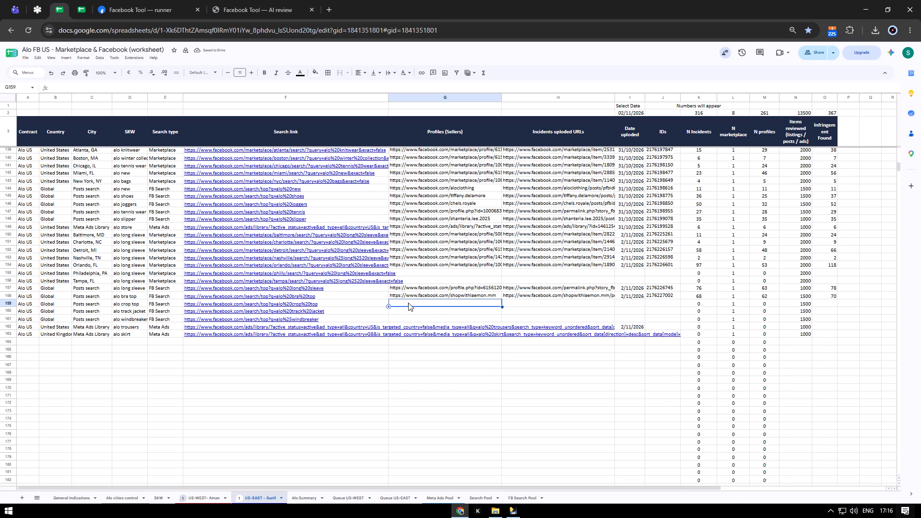
In the Yudhraa Final Data sheet, merge the Date cells F5906:F5973 alongside the new incident rows.
click(85, 0)
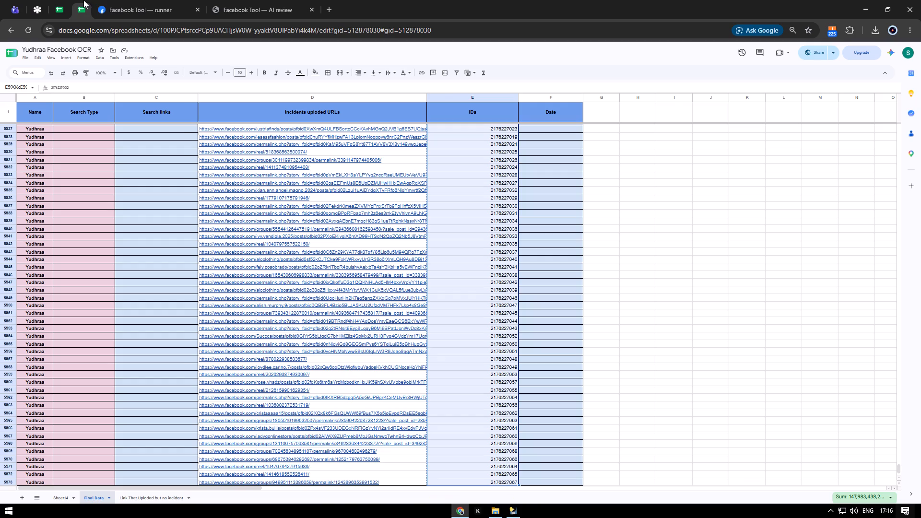
scroll(340, 324, up, 1)
scroll(366, 318, down, 4)
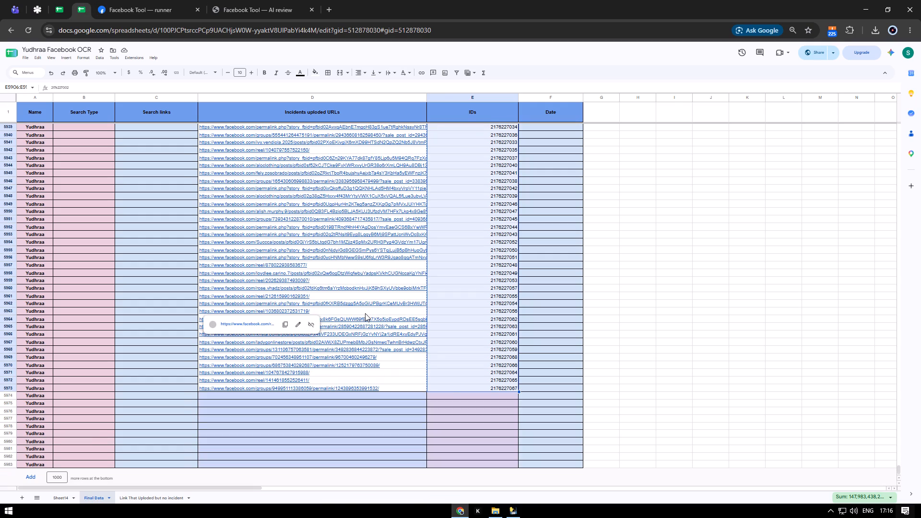
key(ctrl+Down)
key(Right)
key(ctrl+shift+Up)
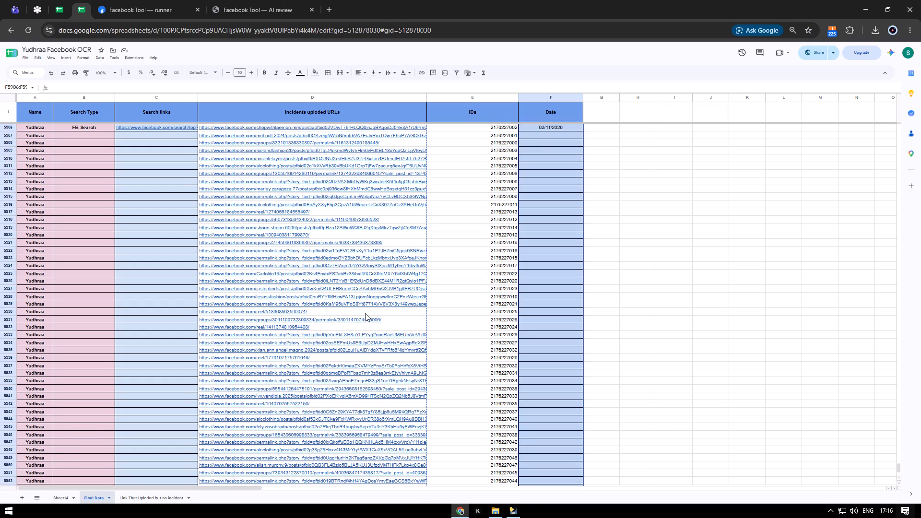
key(alt+o)
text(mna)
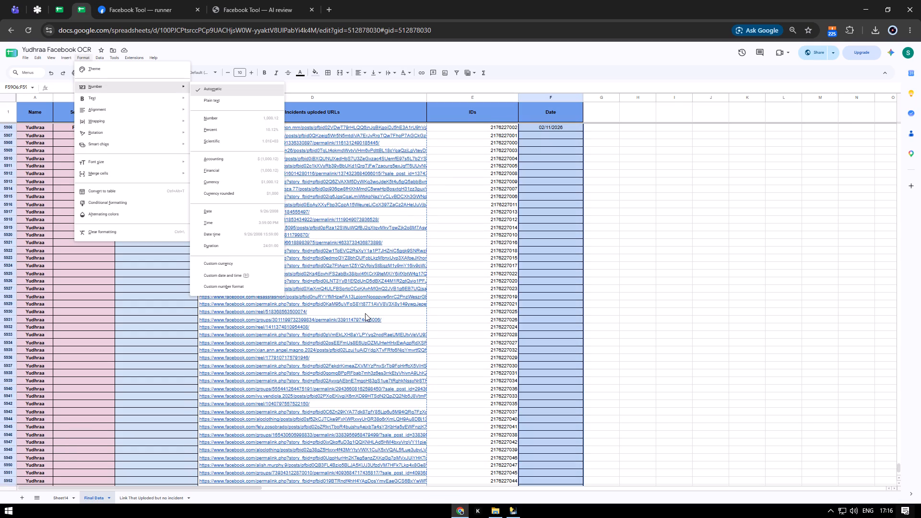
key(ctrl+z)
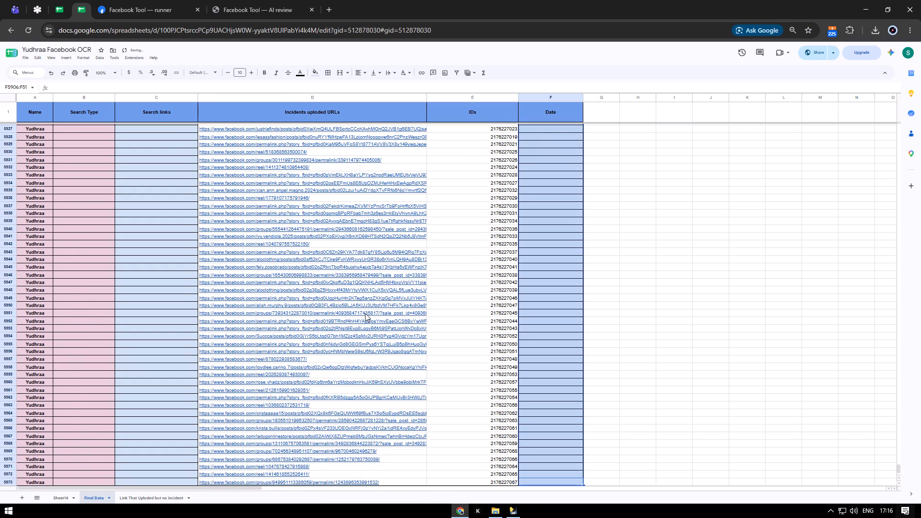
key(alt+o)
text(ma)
Merge the Search links cells C5906:C5973 and the Search Type cells B5906:B5973 for the same incident rows.
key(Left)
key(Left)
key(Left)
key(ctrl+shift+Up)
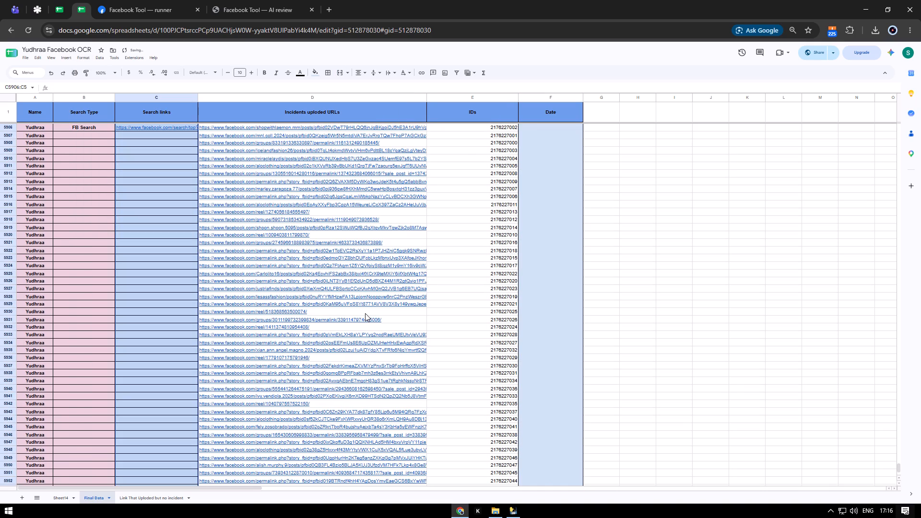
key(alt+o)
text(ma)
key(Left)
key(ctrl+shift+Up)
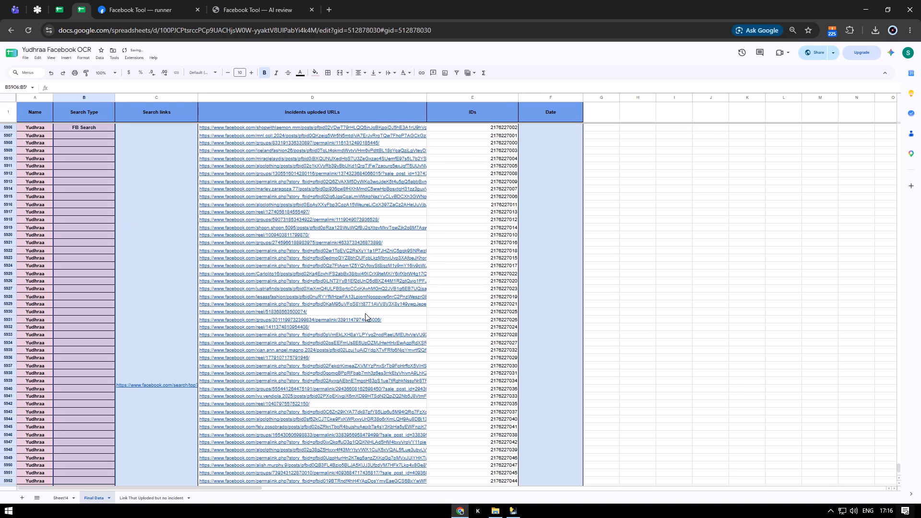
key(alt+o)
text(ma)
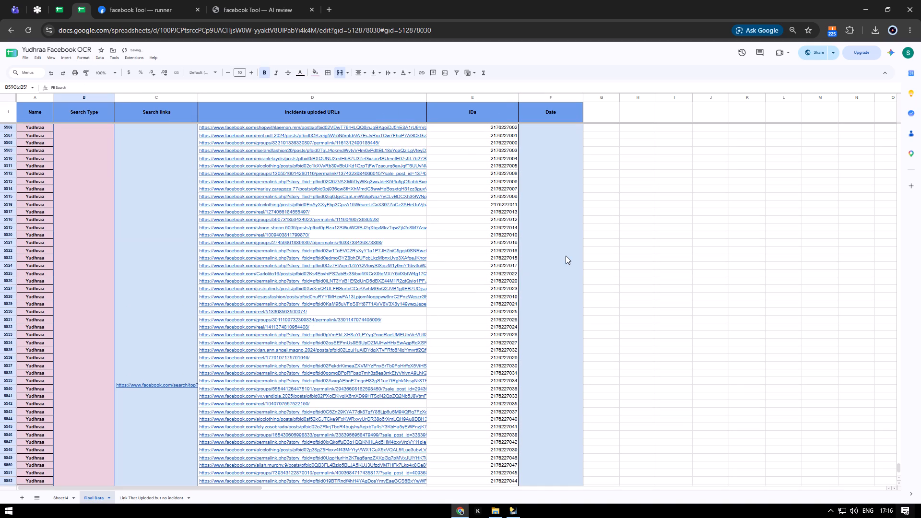
Middle-align the merged Search Type and Date cells of the new incident rows vertically.
ctrl+click(566, 256)
click(372, 73)
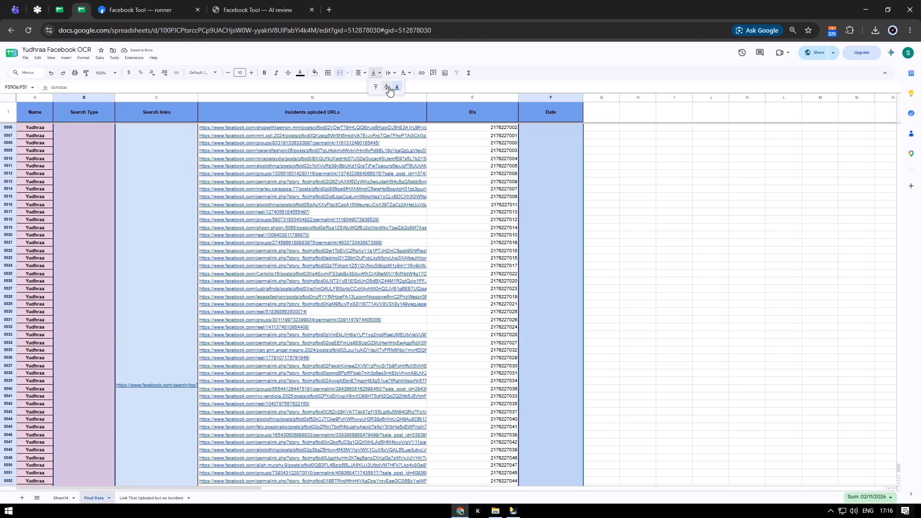
click(389, 86)
Apply all borders to the Incidents uploaded URLs and IDs cells from row 5875 through row 5976.
scroll(437, 263, down, 6)
drag(487, 410, 434, 317)
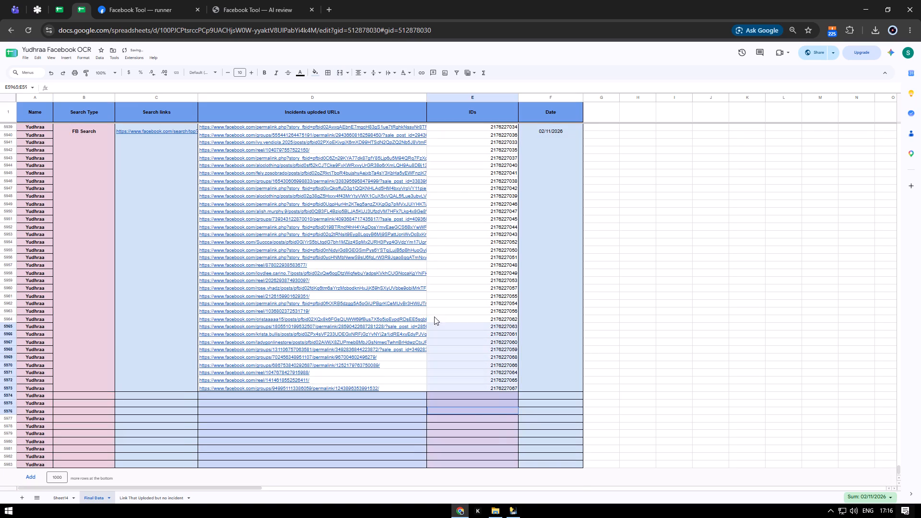
drag(434, 317, 235, 164)
scroll(313, 311, up, 11)
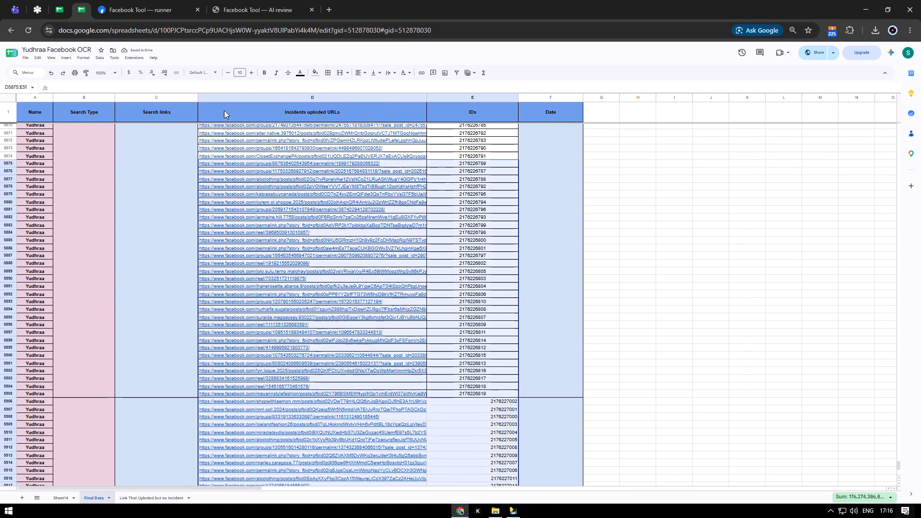
click(333, 74)
click(334, 85)
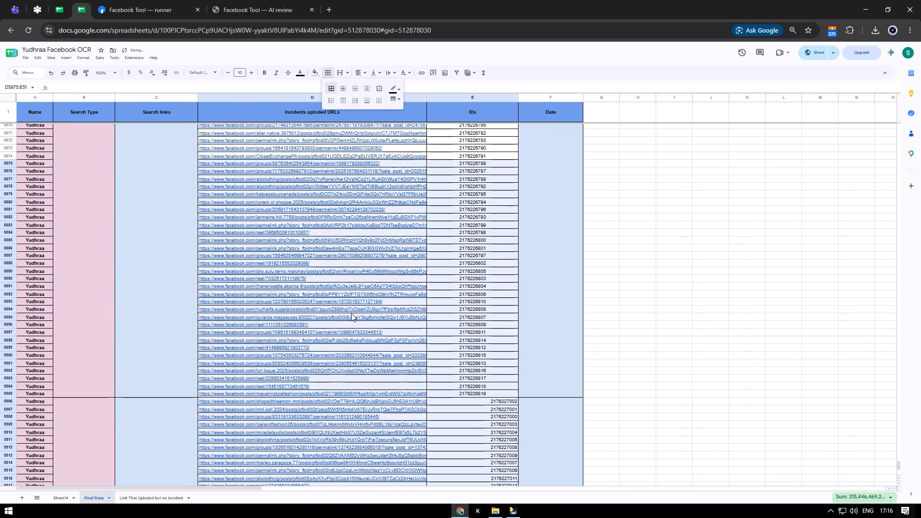
Add 1000 more rows at the bottom of the Final Data sheet.
scroll(351, 313, down, 6)
key(Down)
key(ctrl+Down)
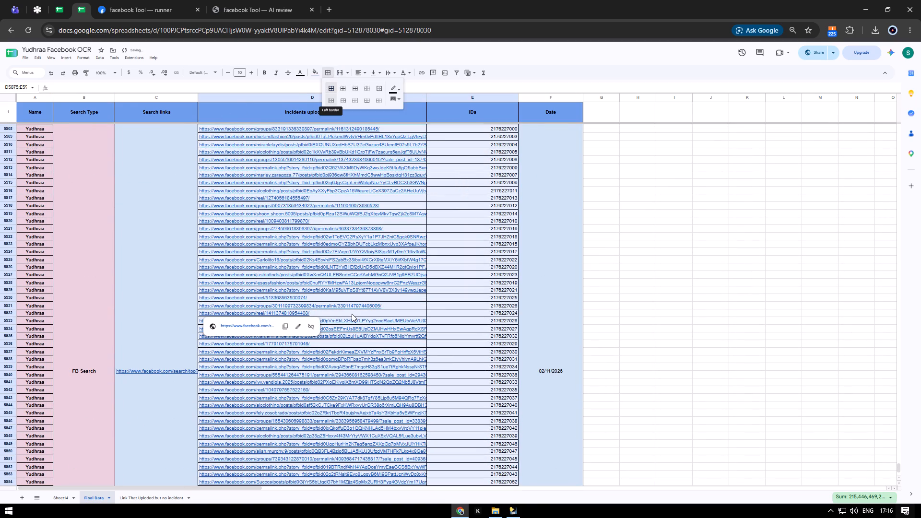
click(412, 378)
key(ctrl+Down)
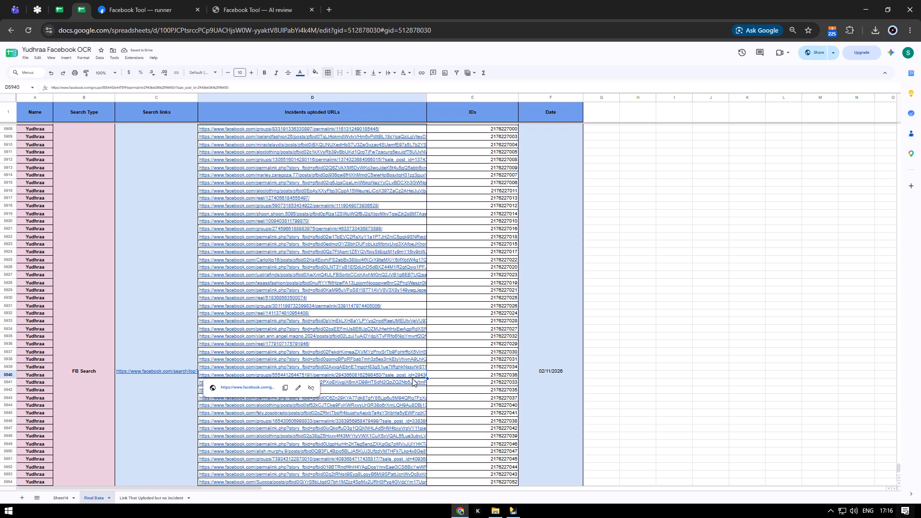
scroll(412, 376, down, 7)
click(28, 479)
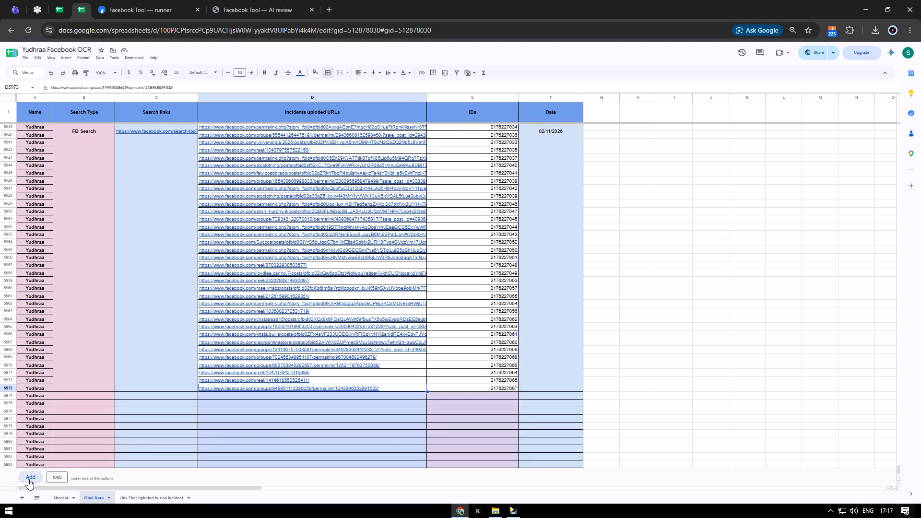
Apply all borders to columns A through F from row 5906 down to the last added row, 6983.
click(564, 466)
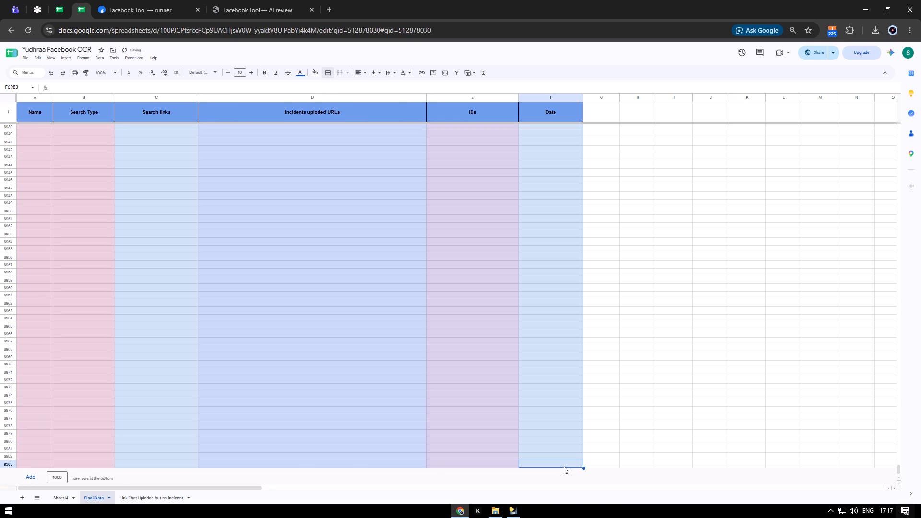
key(shift+Up)
key(shift+Left)
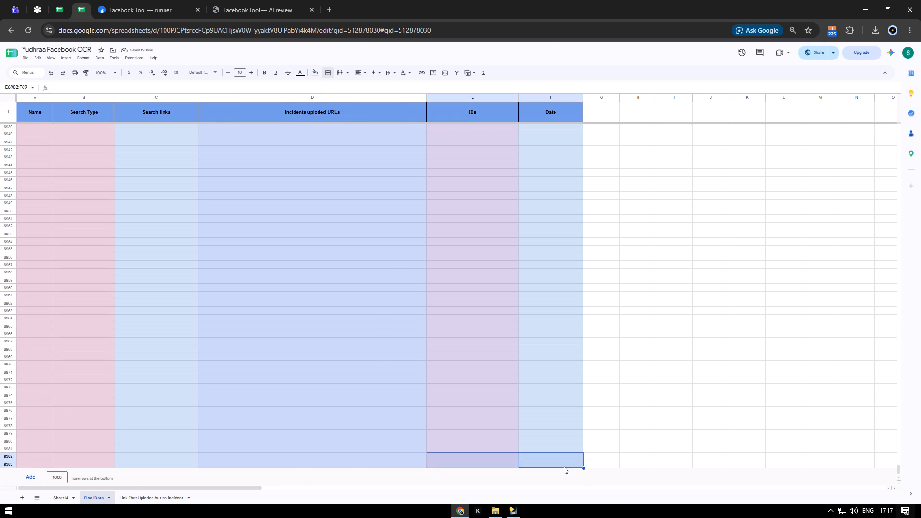
key(ctrl+shift+Up)
key(ctrl+shift+Left)
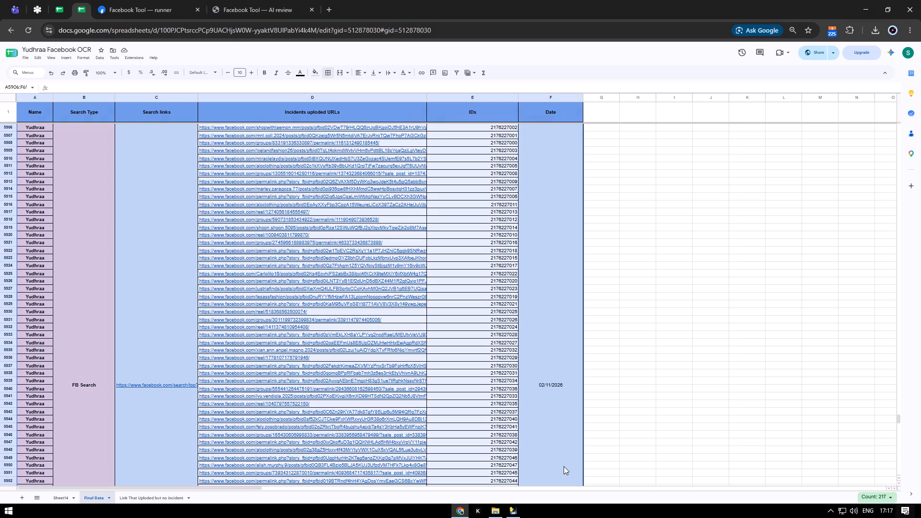
click(331, 73)
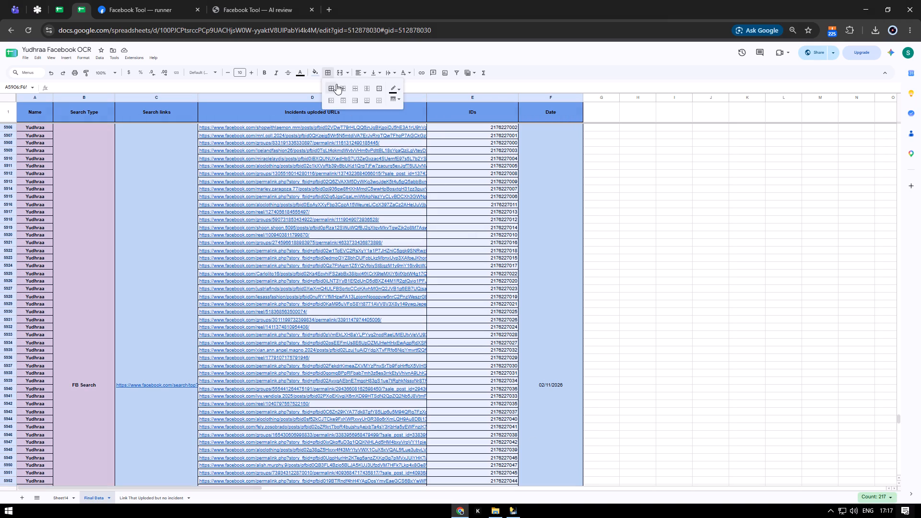
click(333, 85)
Fill the Name column with Yudhraa from A5976 down to A6983 by copying the existing entry.
key(Down)
key(Down)
click(320, 137)
key(ctrl+Down)
key(Left)
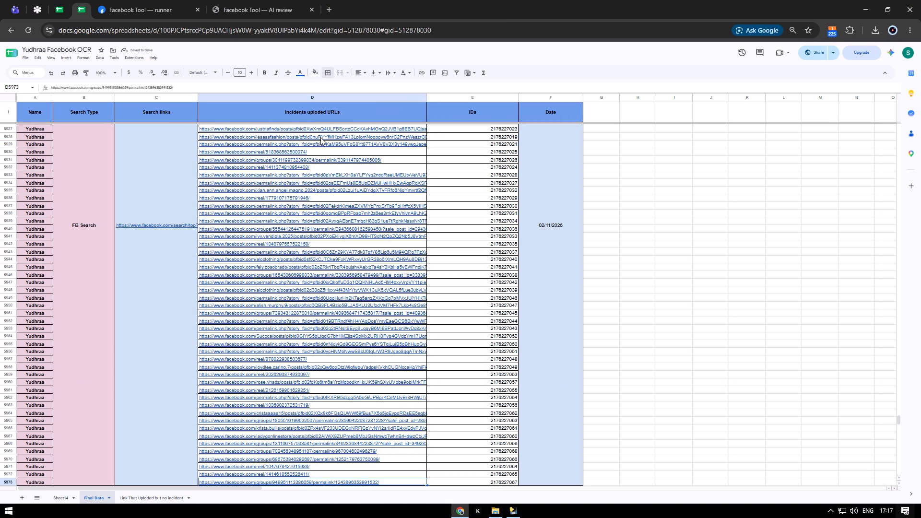
key(Left)
key(Left)
key(Down)
key(Down)
key(Down)
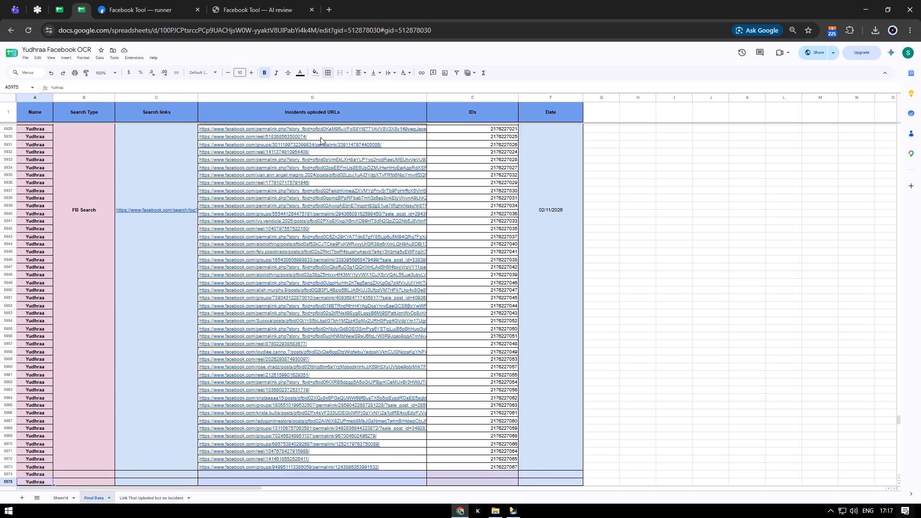
key(Down)
key(Up)
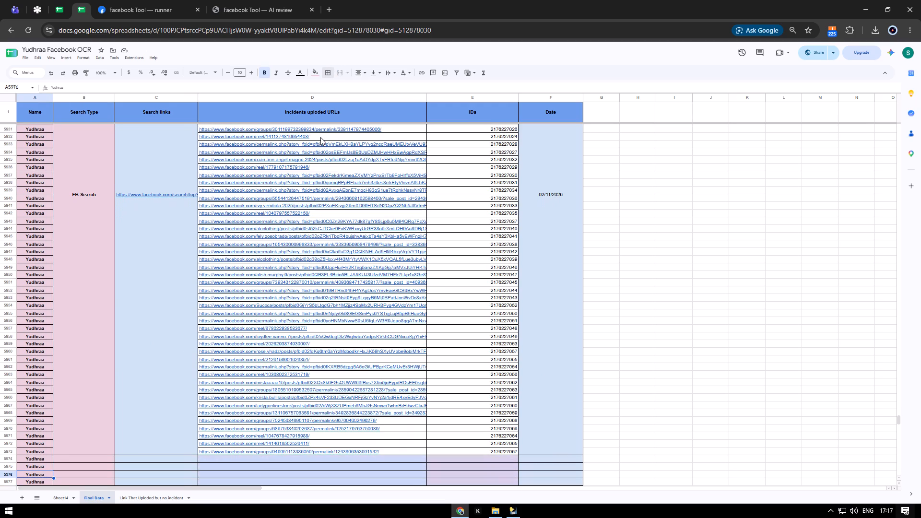
key(ctrl+c)
key(ctrl+c)
key(ctrl+shift+Down)
key(ctrl+shift+Down)
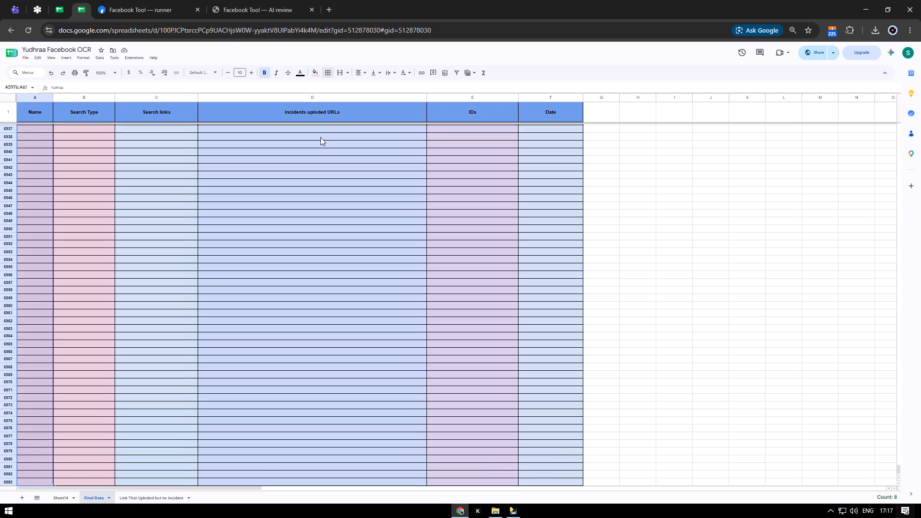
key(ctrl+v)
Return to the first free row below the incidents and select its Search Type cell, B5974.
key(Up)
key(Up)
key(Up)
key(Up)
key(Up)
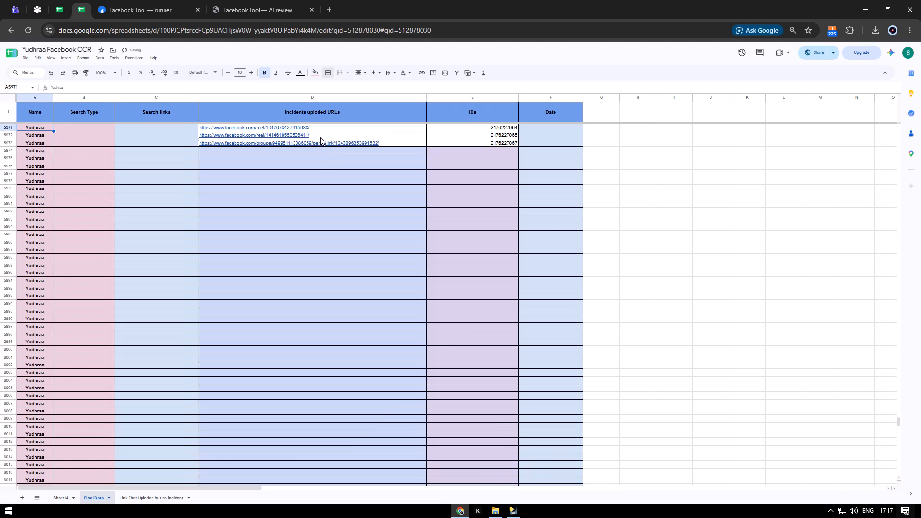
key(Up)
key(Down)
key(Down)
key(Down)
key(Down)
key(Down)
key(Right)
key(Up)
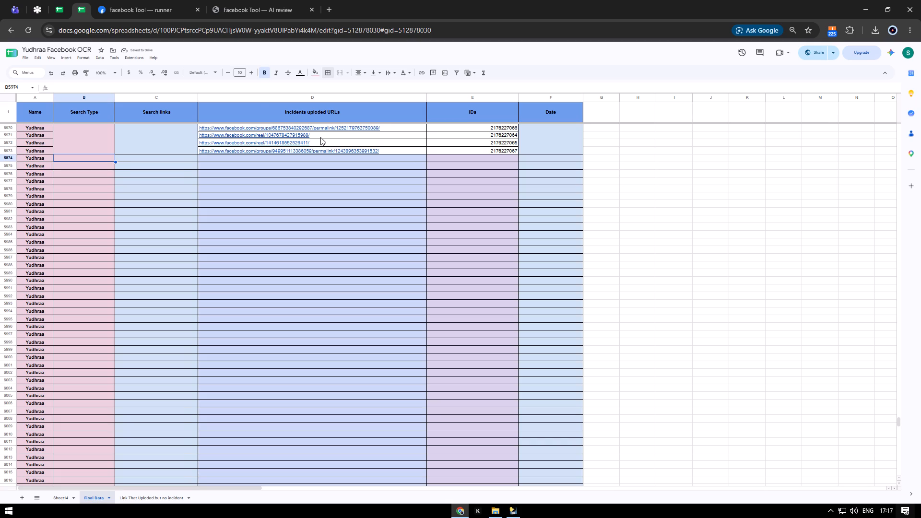
Close the old Facebook Tool runner and AI review tabs.
click(64, 0)
middle_click(139, 0)
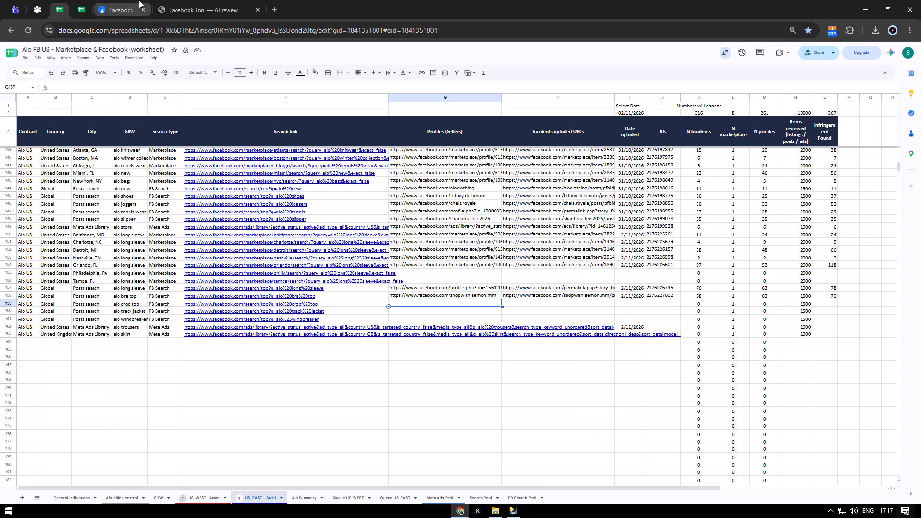
middle_click(139, 0)
Clear all contents of Sheet14 in the Yudhraa Facebook OCR spreadsheet and return to cell A1.
click(86, 0)
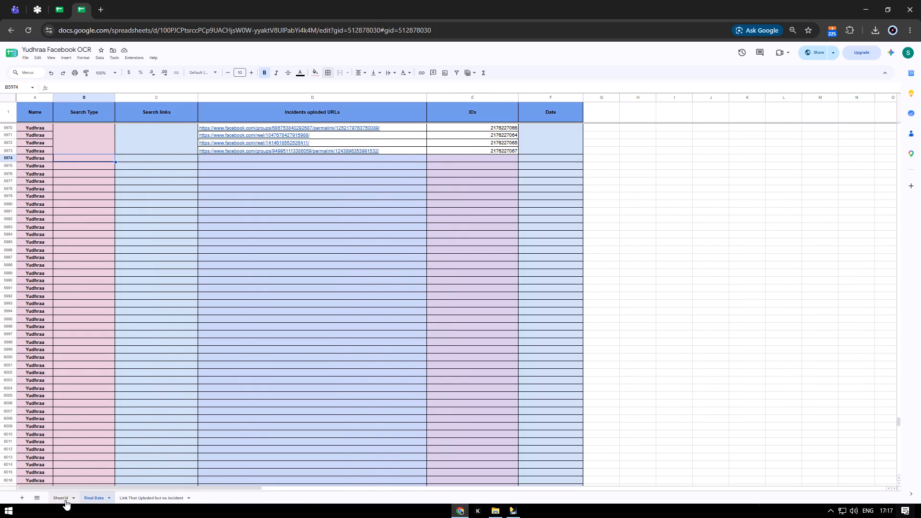
click(65, 500)
click(6, 98)
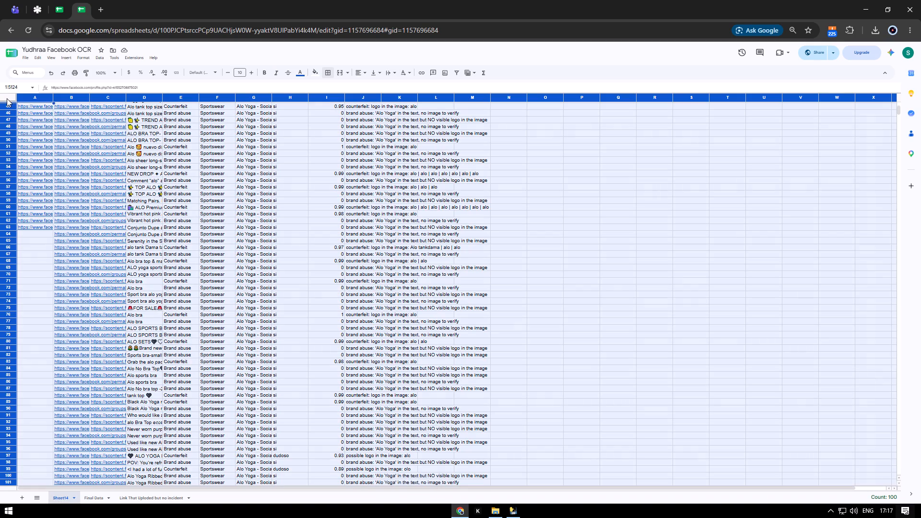
key(Delete)
scroll(104, 264, up, 11)
key(ctrl+Up)
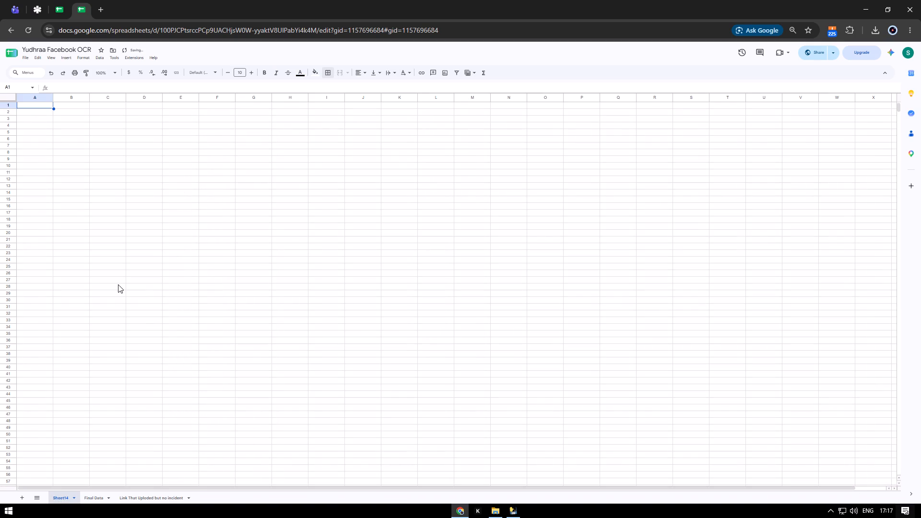
Copy the alo crop top row's search link from the US-EAST sheet and open the Facebook Tool runner.
click(61, 0)
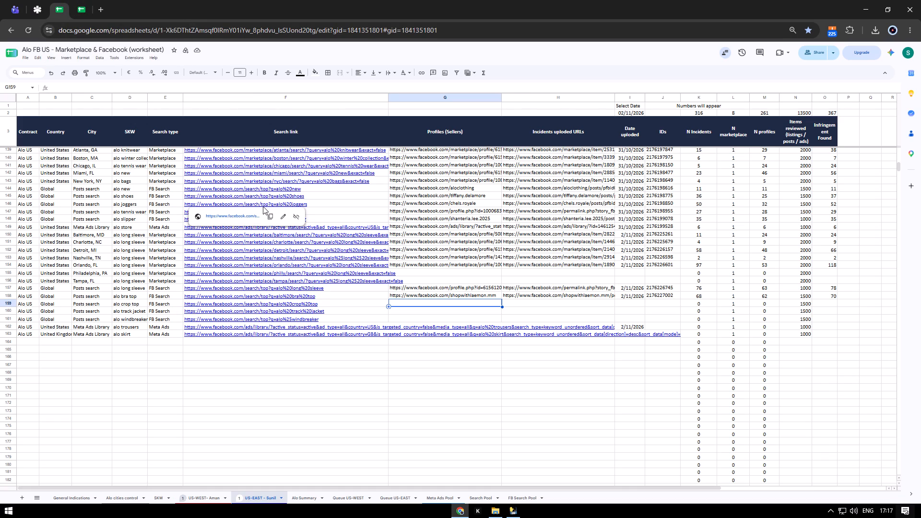
key(Left)
key(ctrl+c)
key(ctrl+c)
key(ctrl+c)
key(ctrl+c)
key(ctrl+d)
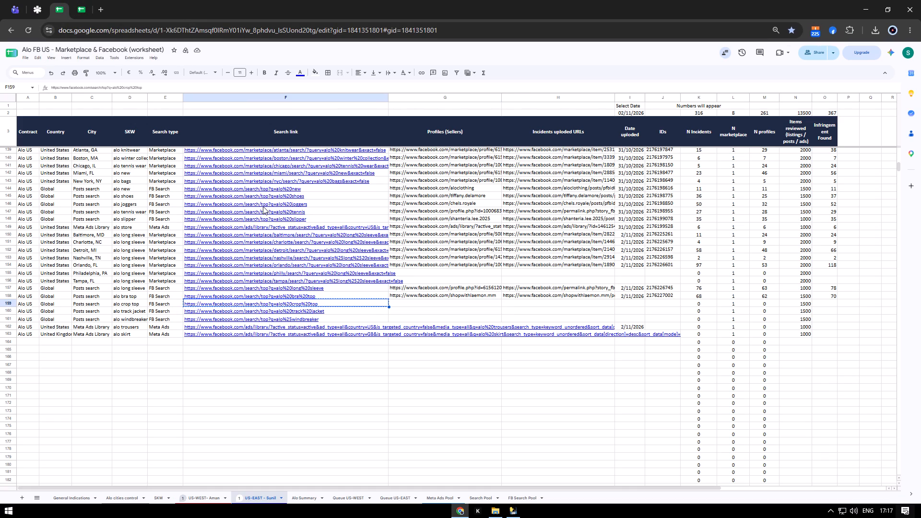
key(shift+Tab)
key(Return)
Replace the runner's URL list with the alo crop top link, set max posts per profile to 200, and start scraping.
key(Tab)
key(Tab)
key(Tab)
key(Tab)
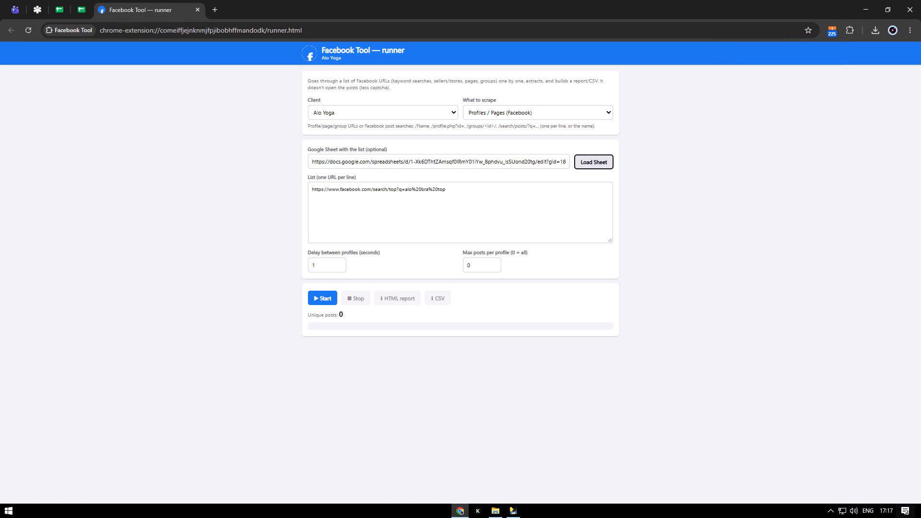
key(Tab)
key(ctrl+a)
key(ctrl+v)
key(Tab)
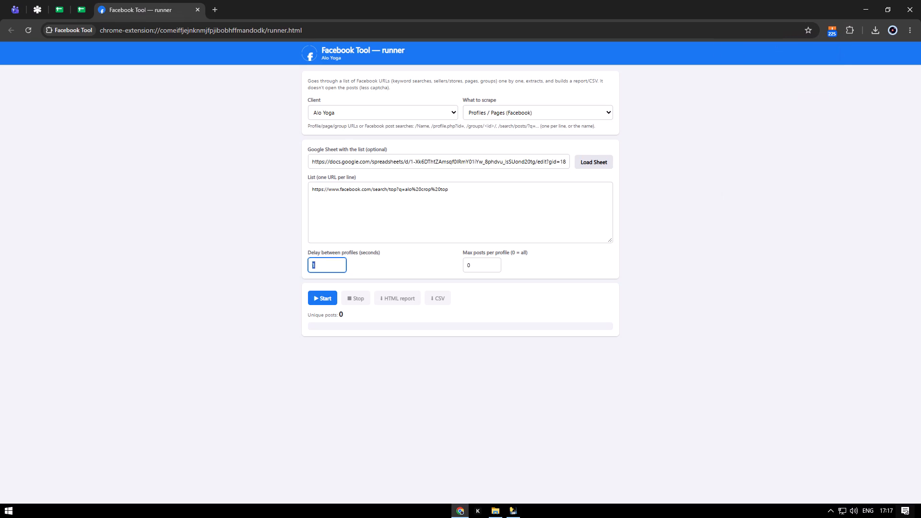
key(Tab)
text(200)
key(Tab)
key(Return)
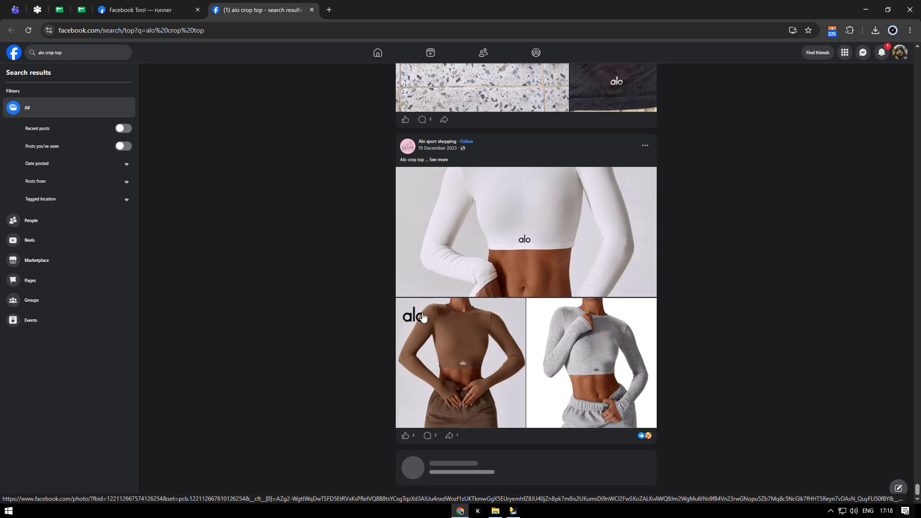
Dismiss the fb-ocr window and return to the alo crop top search in Chrome.
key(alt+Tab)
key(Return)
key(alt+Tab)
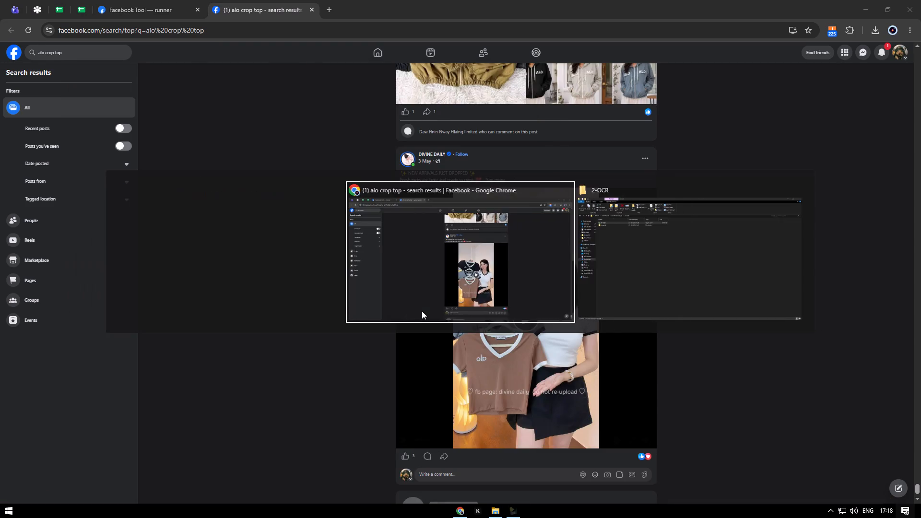
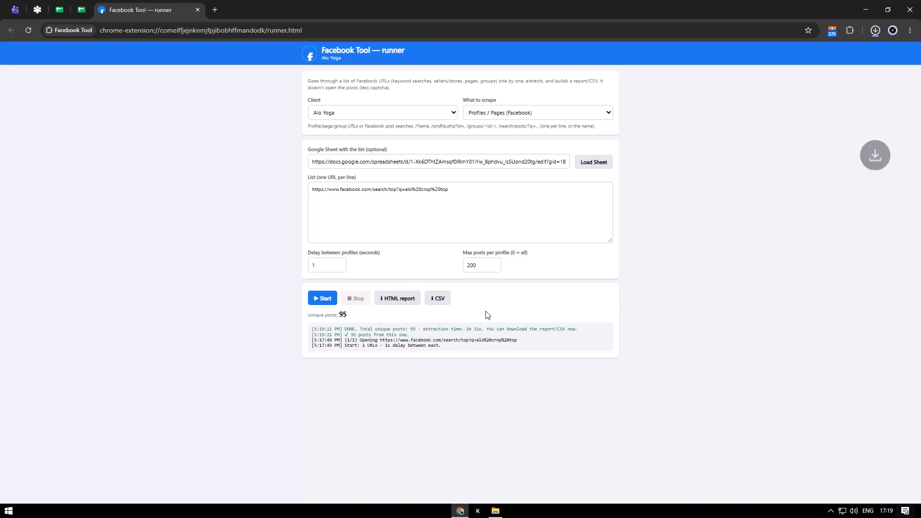
Launch FB-OCR from the 2-OCR folder to process the latest Alo Yoga pipeline CSV for alo crop top.
key(alt+Tab)
key(Return)
key(alt+Tab)
key(alt+Tab)
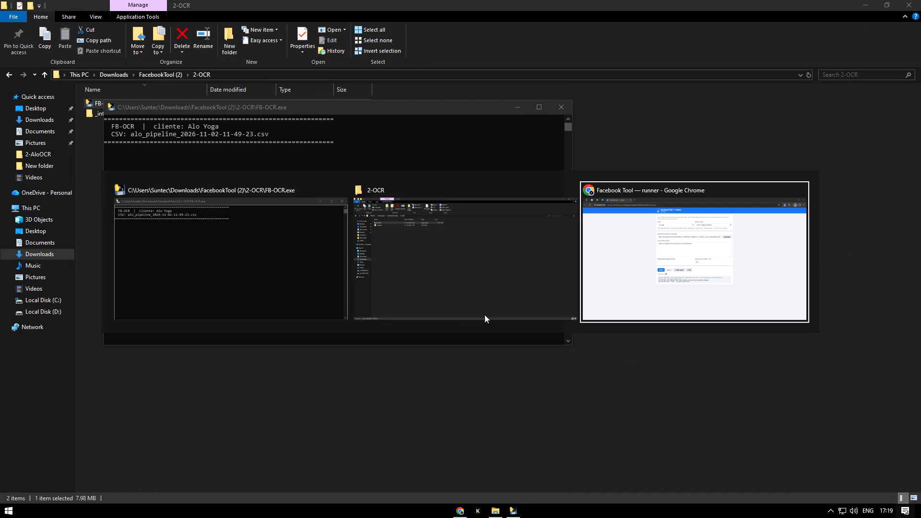
key(alt+Tab)
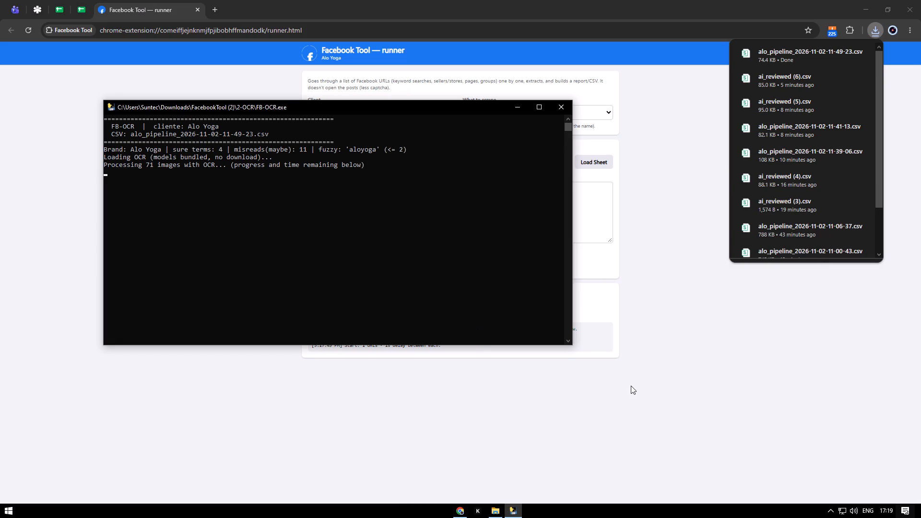
Copy the alo track jacket search link from the US-EAST sheet of the Alo FB US worksheet.
click(631, 381)
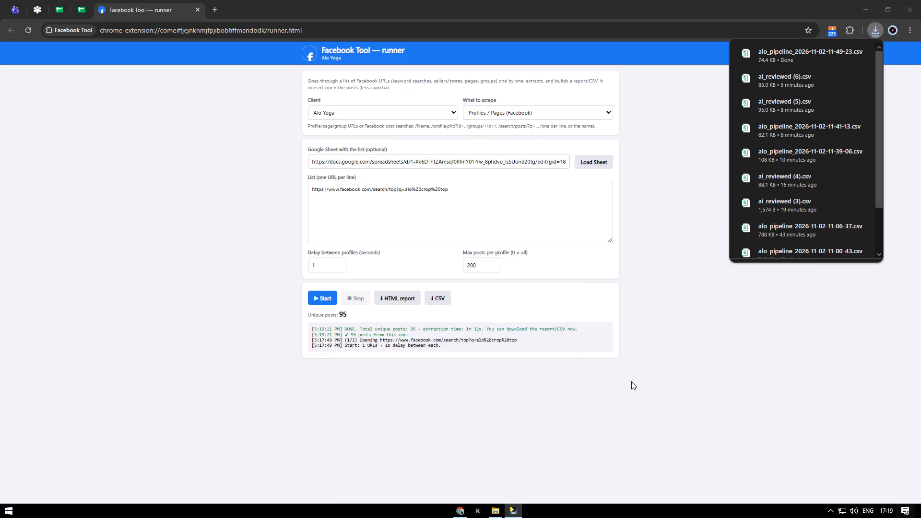
click(71, 1)
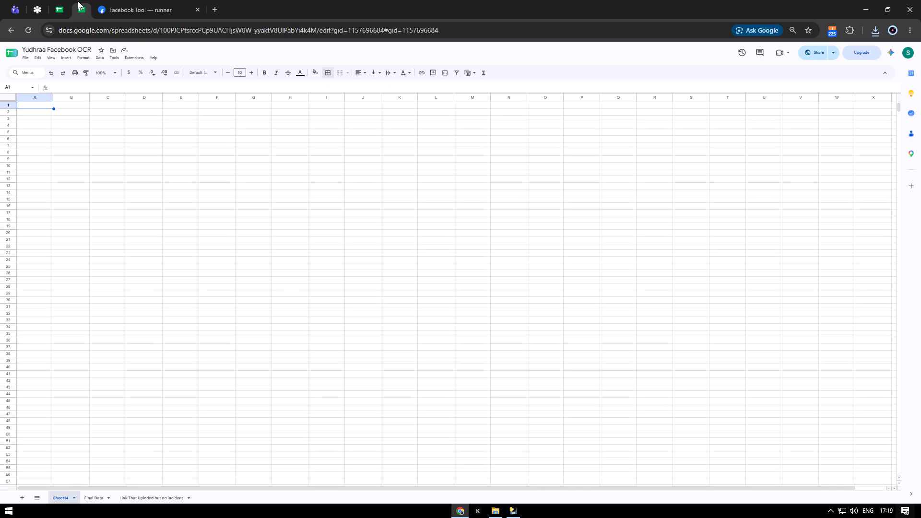
key(ctrl+shift+Tab)
key(Down)
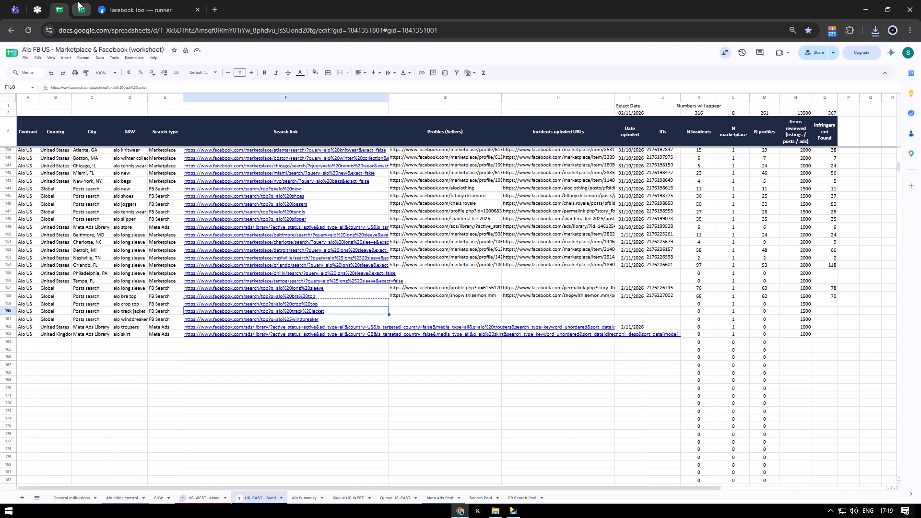
key(ctrl+c)
key(ctrl+c)
key(ctrl+c)
key(ctrl+c)
key(ctrl+c)
Open a second Facebook Tool runner and replace its URL list with the copied alo track jacket search link.
key(ctrl+d)
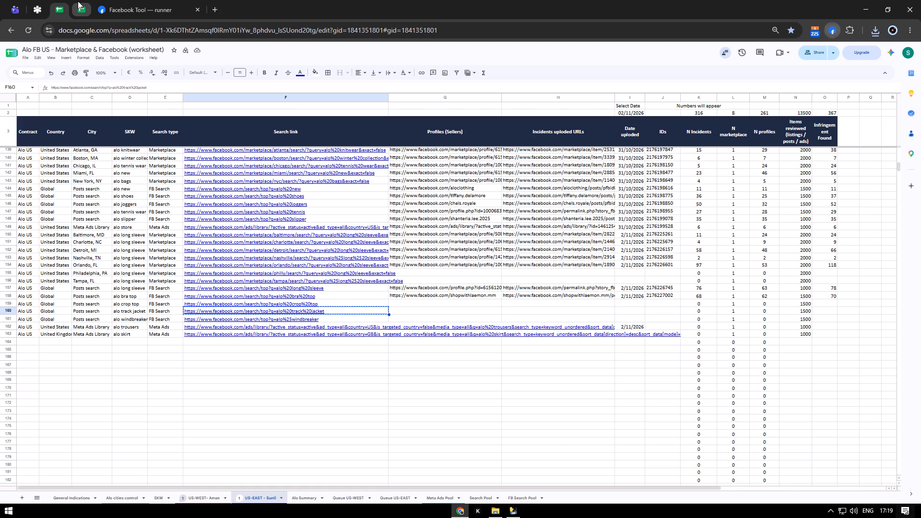
key(shift+Tab)
key(shift+Tab)
key(Return)
key(Tab)
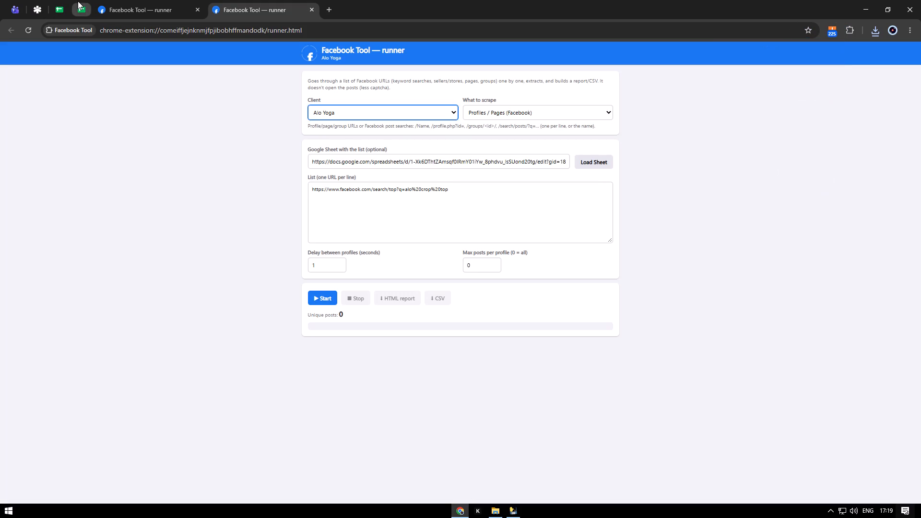
key(Tab)
key(Tab)
key(Tab)
key(Tab)
key(ctrl+a)
key(ctrl+b)
key(ctrl+v)
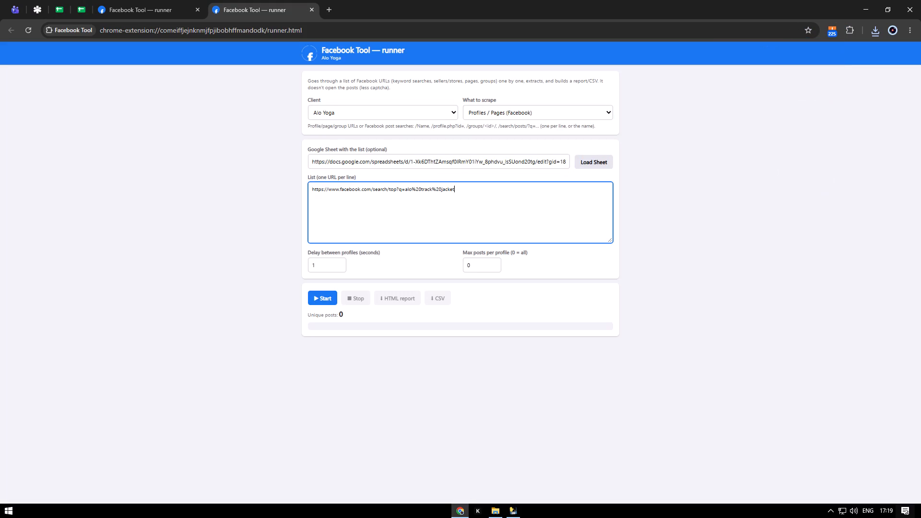
key(ctrl+a)
key(ctrl+v)
Set the maximum posts per profile to 200 and start the alo track jacket scrape.
key(Tab)
key(Tab)
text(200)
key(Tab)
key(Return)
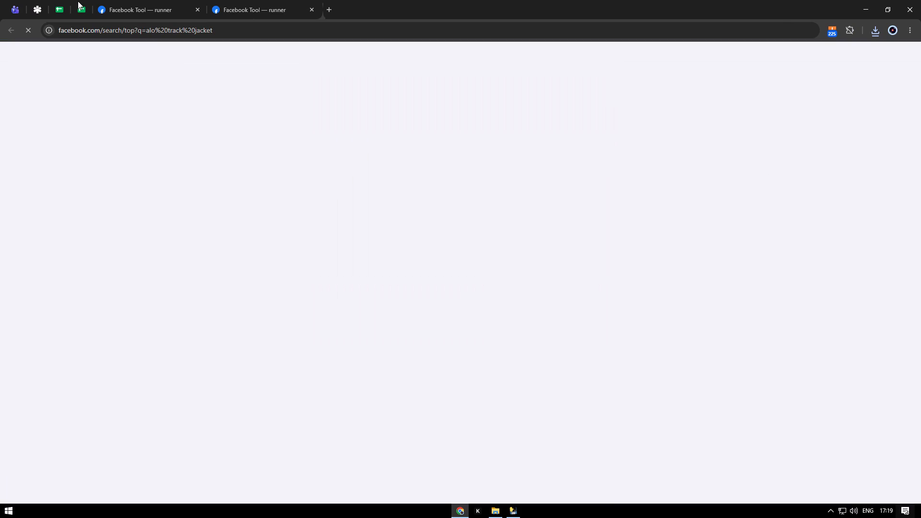
Monitor the FB-OCR image processing while going down through the alo track jacket search results on Facebook.
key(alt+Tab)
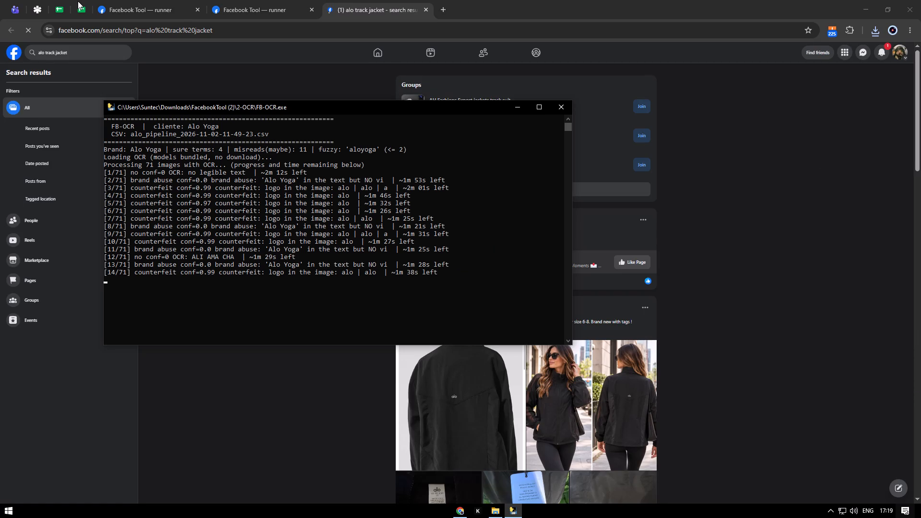
click(151, 0)
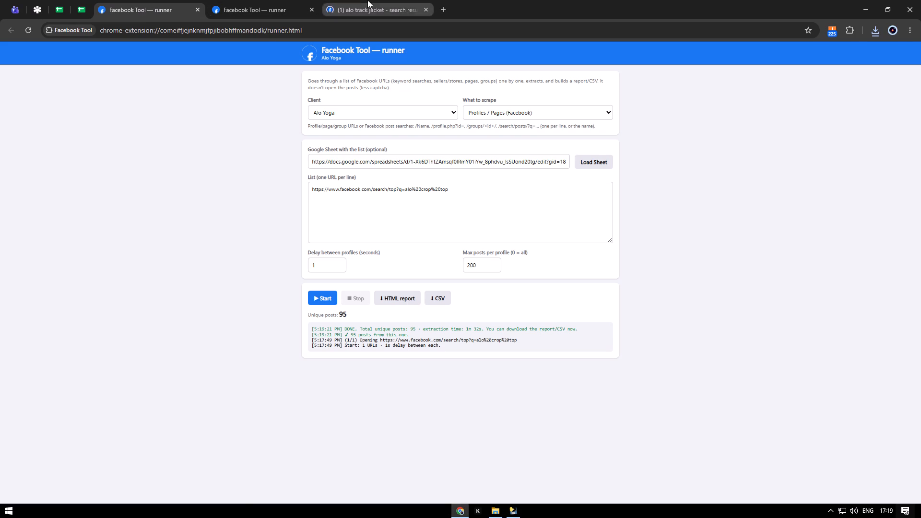
click(375, 0)
key(alt+Tab)
scroll(845, 429, down, 1)
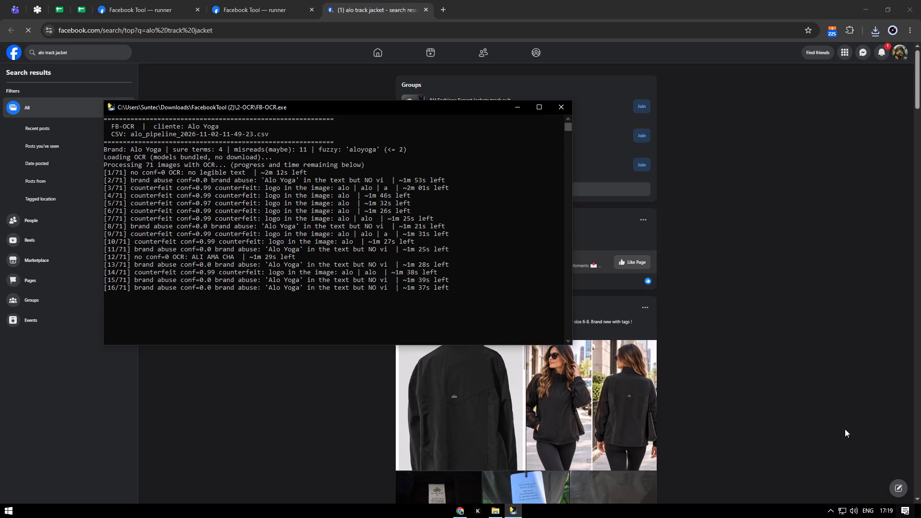
scroll(845, 429, down, 1)
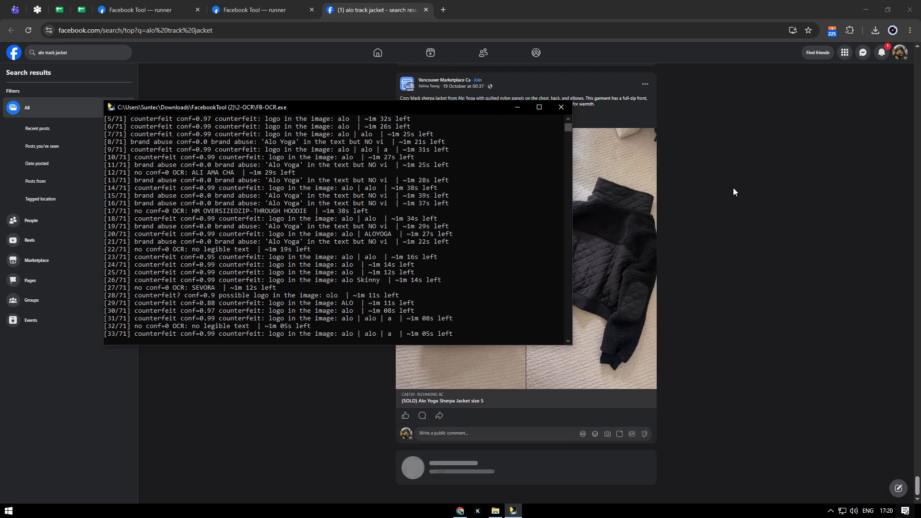
scroll(386, 311, down, 1)
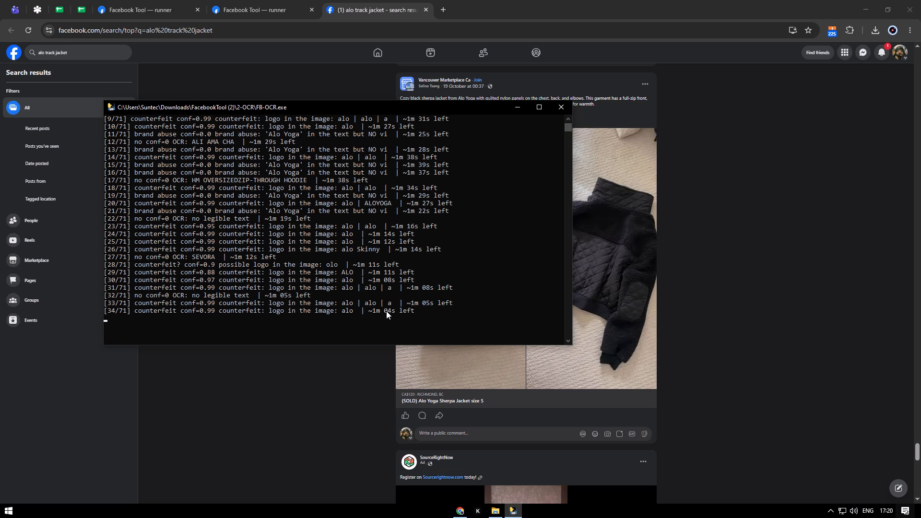
scroll(738, 309, down, 15)
scroll(743, 309, down, 7)
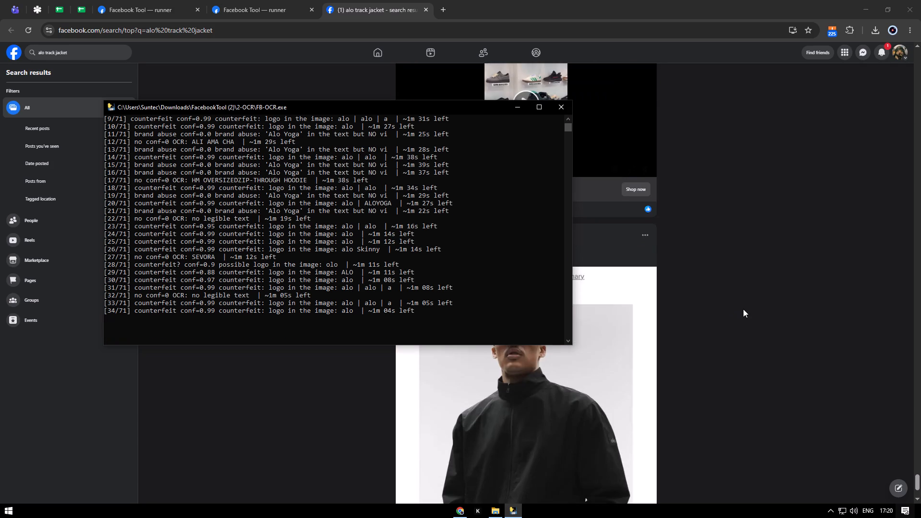
scroll(743, 309, down, 16)
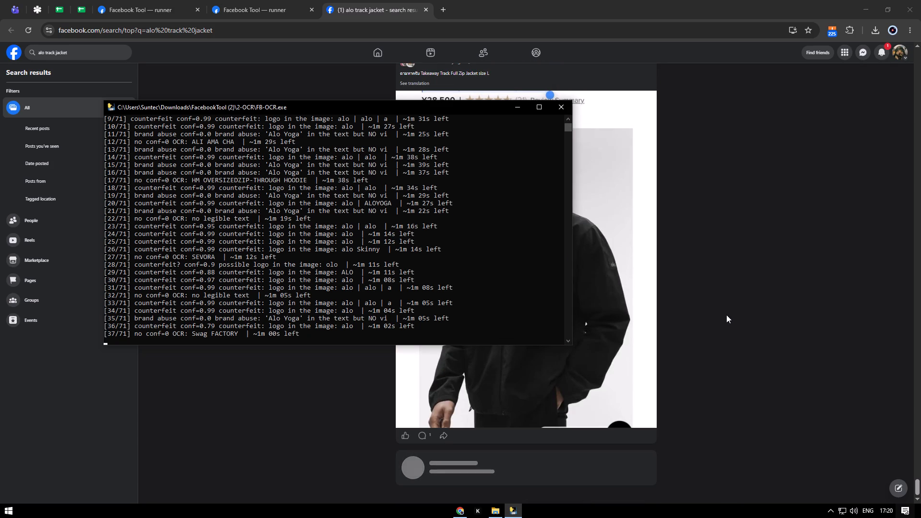
scroll(719, 331, down, 8)
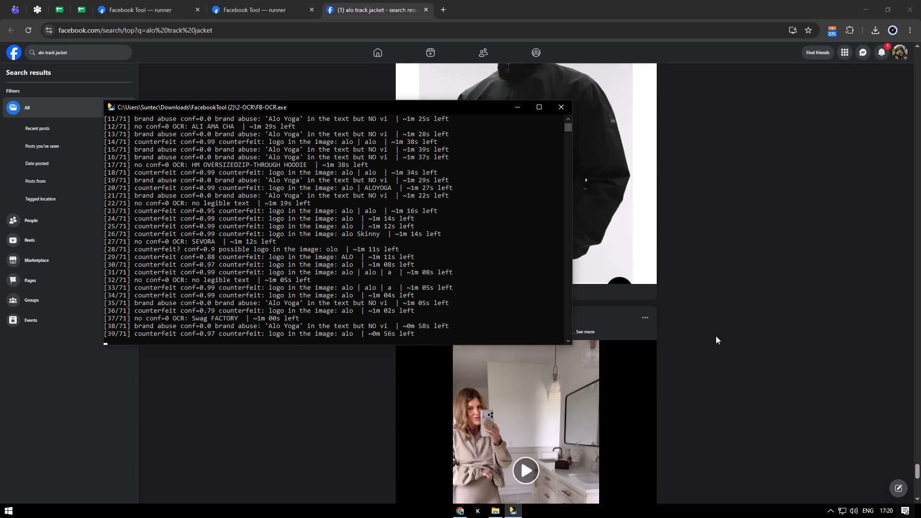
scroll(716, 336, down, 16)
scroll(716, 336, down, 8)
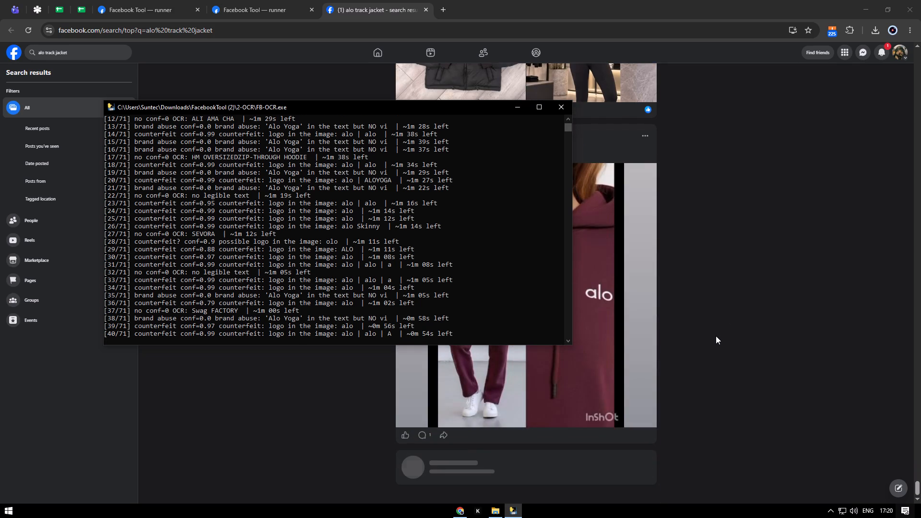
scroll(716, 336, down, 17)
scroll(715, 336, down, 11)
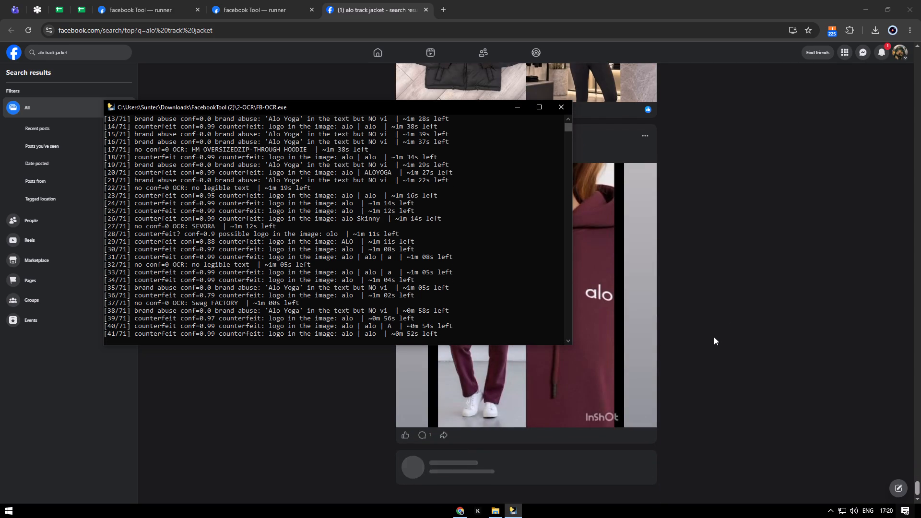
scroll(714, 337, down, 5)
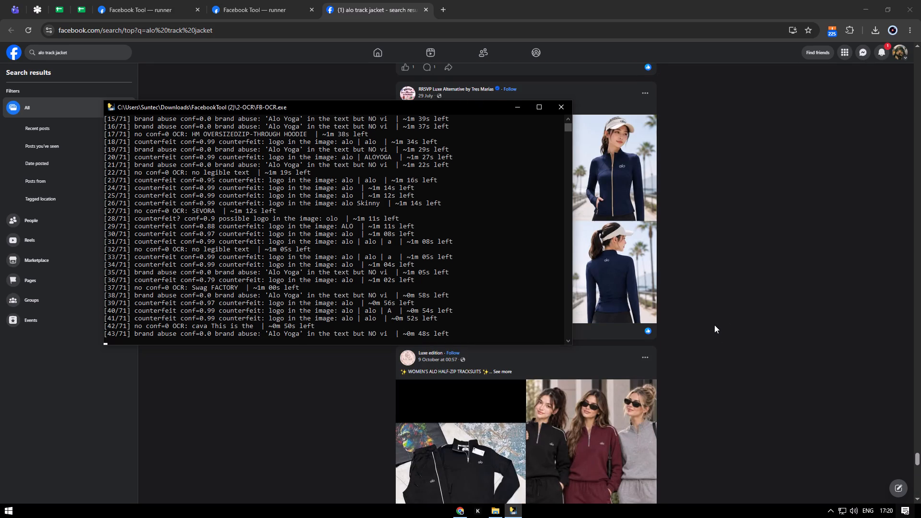
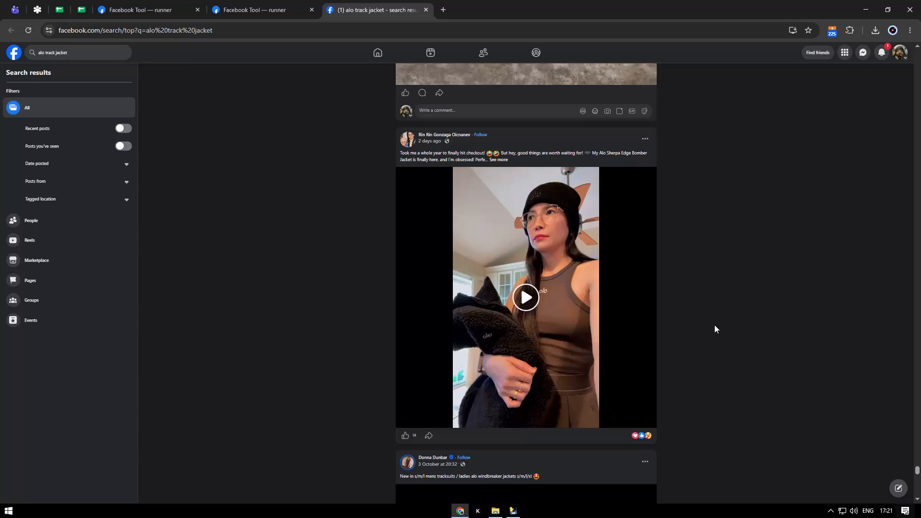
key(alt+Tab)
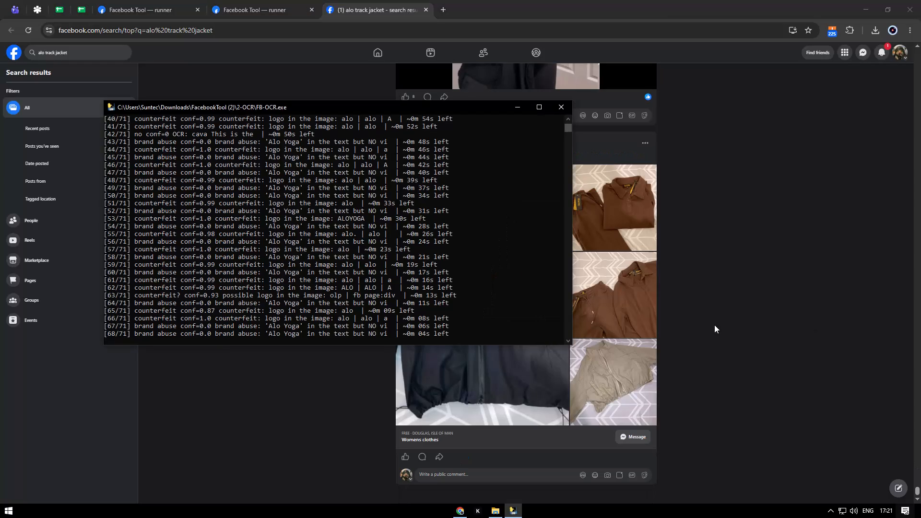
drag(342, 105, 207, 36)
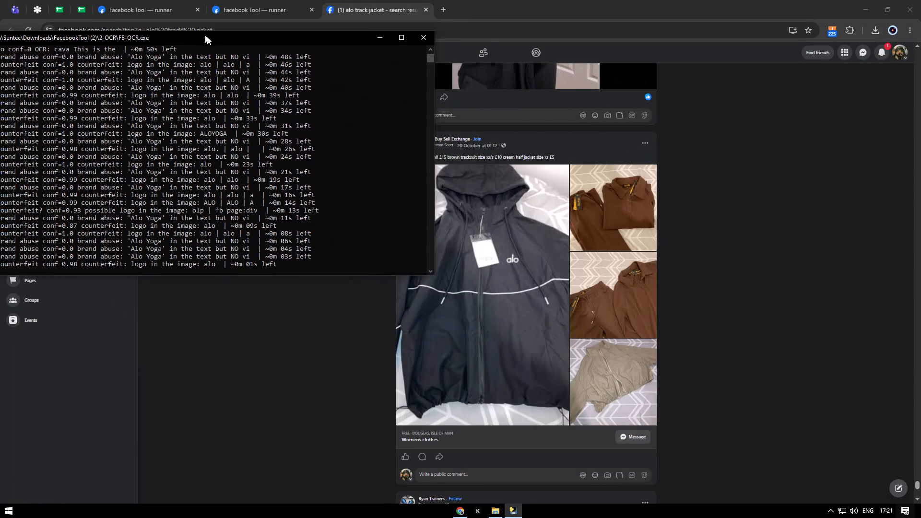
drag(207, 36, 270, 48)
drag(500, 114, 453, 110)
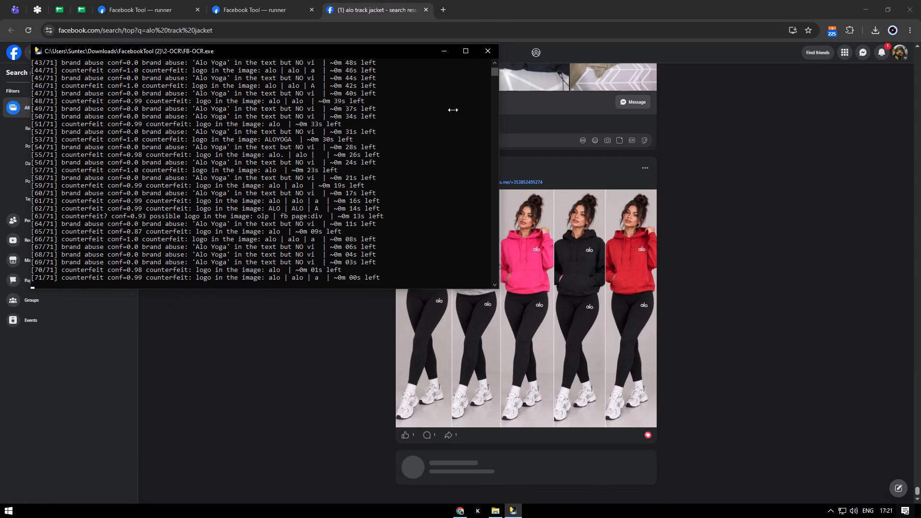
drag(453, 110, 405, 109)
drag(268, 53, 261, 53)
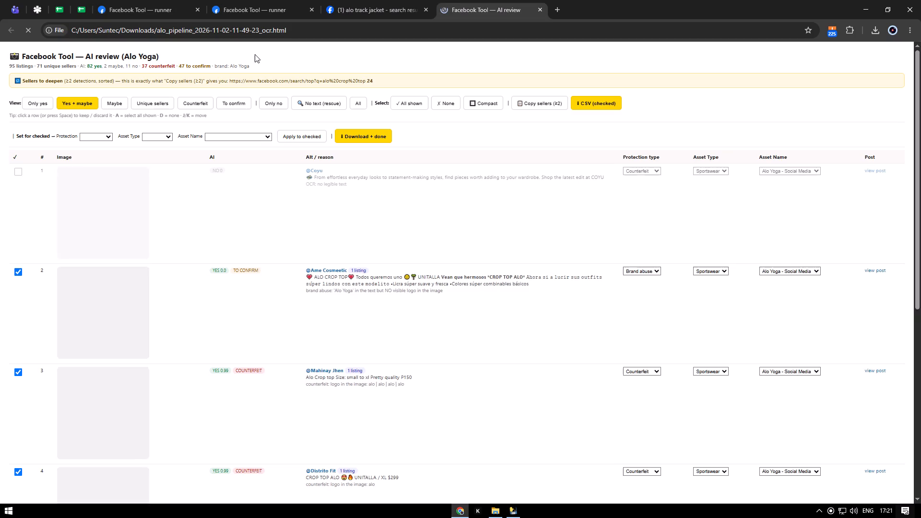
Download all checked crop top listings as a reviewed CSV from the Alo Yoga AI review page.
click(374, 0)
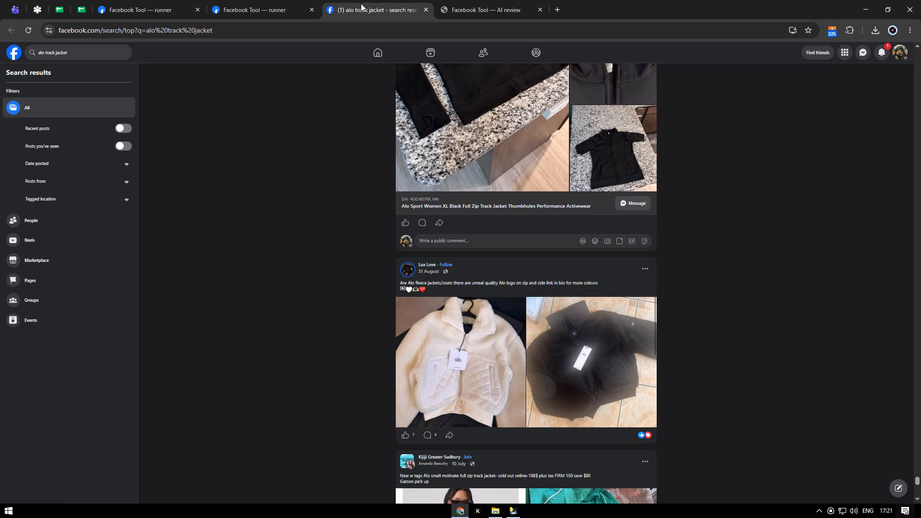
click(471, 0)
click(391, 131)
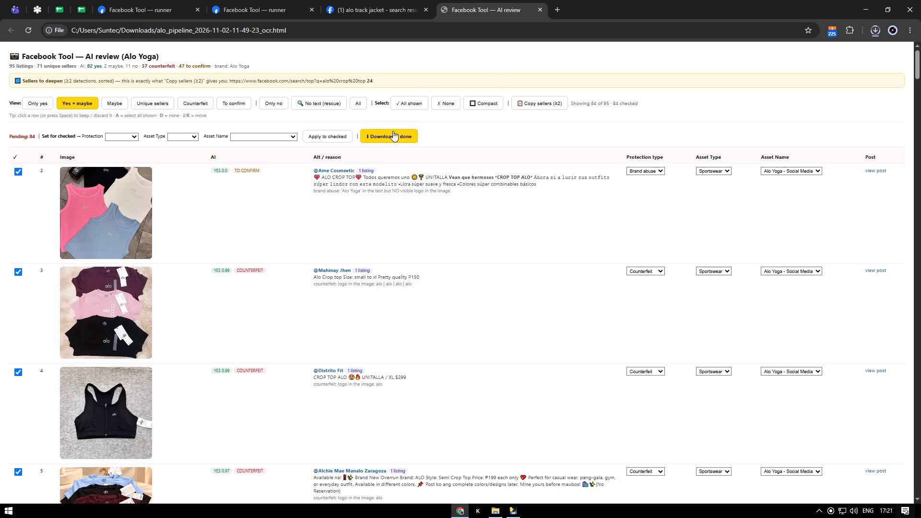
click(374, 0)
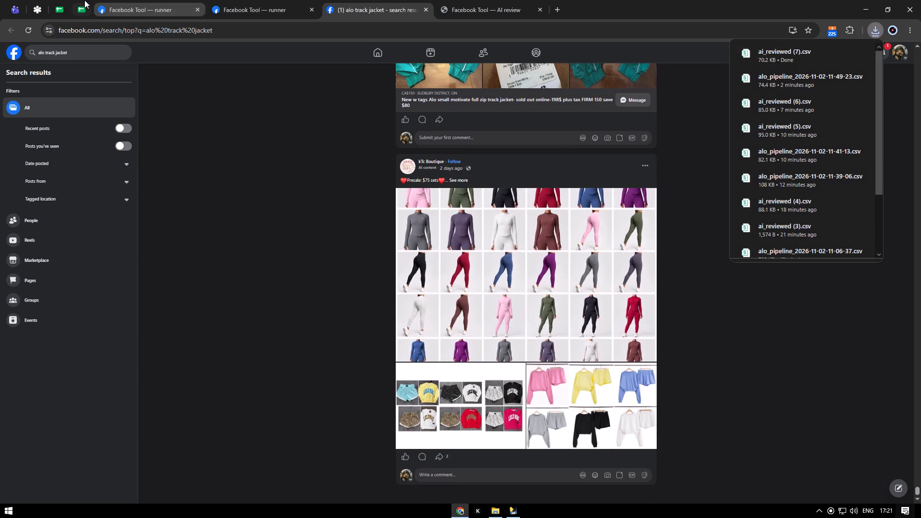
Import the uploaded file ai_reviewed (7) into the empty sheet of the Yudhraa Facebook OCR spreadsheet.
click(84, 0)
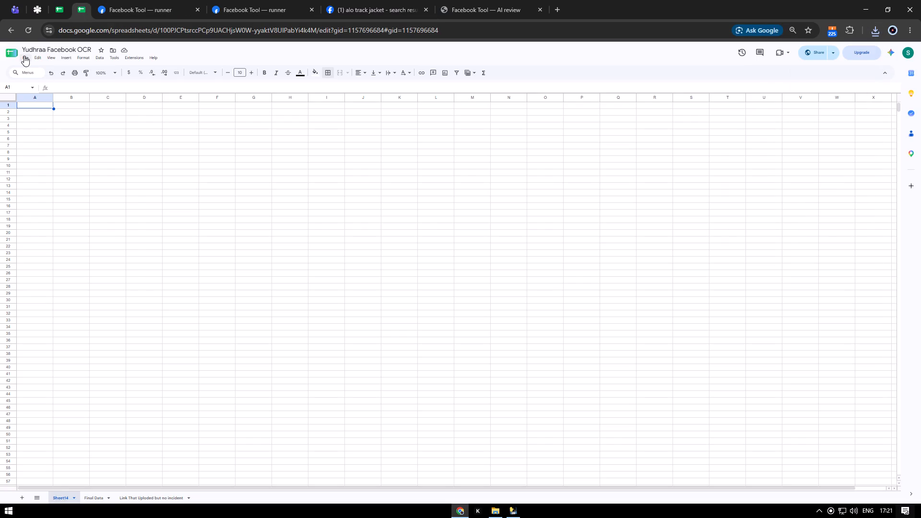
click(24, 56)
click(39, 92)
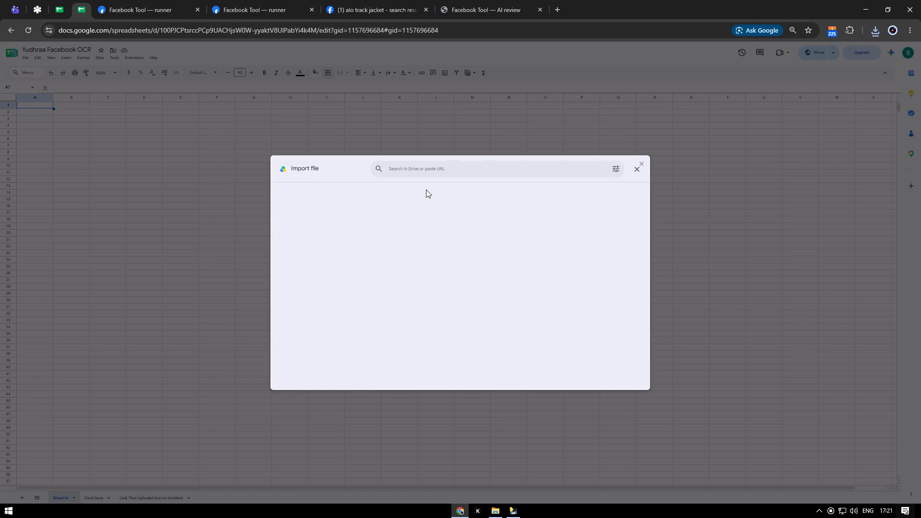
click(379, 195)
click(468, 311)
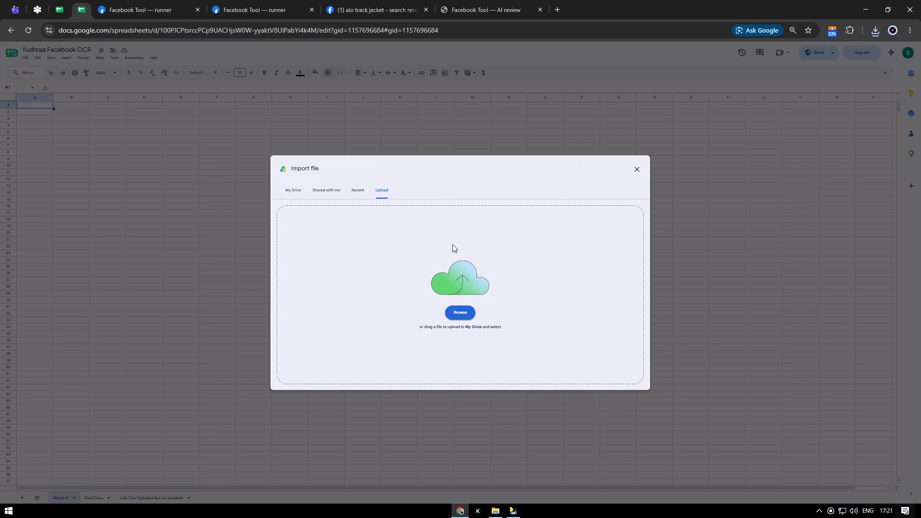
click(385, 313)
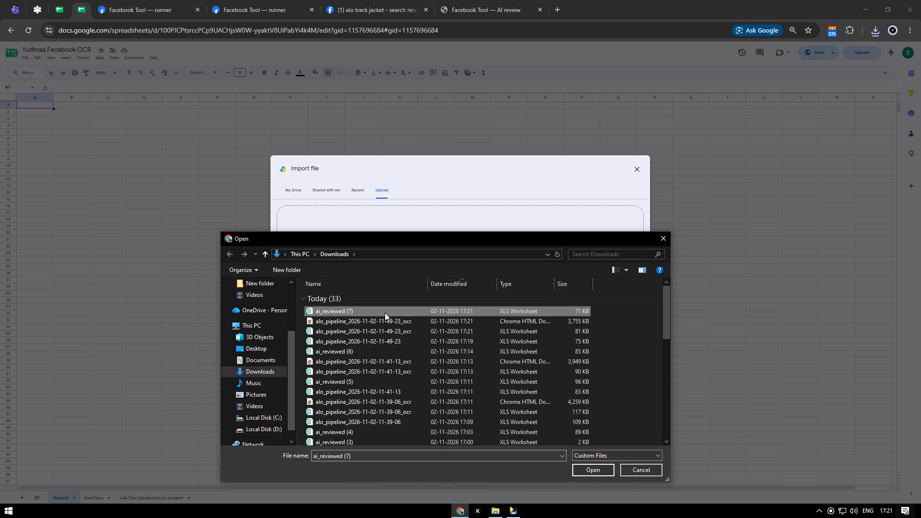
click(385, 313)
double_click(392, 313)
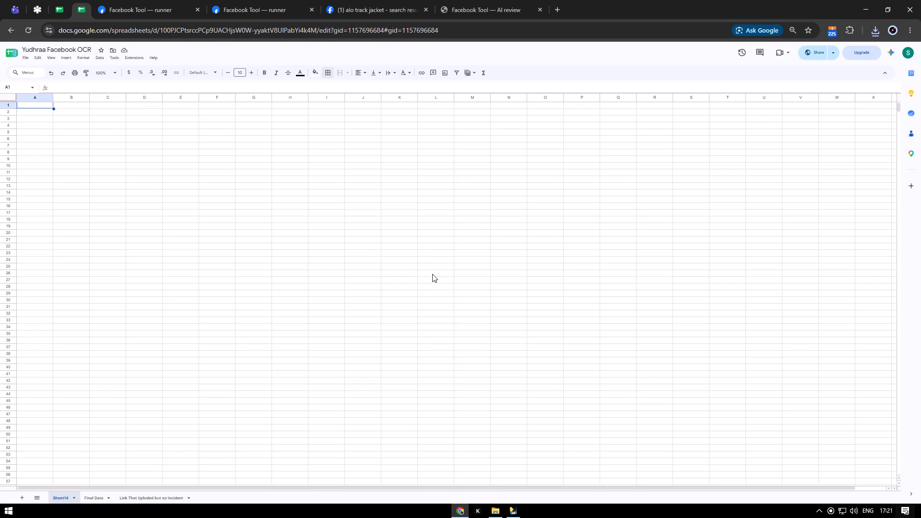
click(422, 271)
click(413, 316)
click(485, 312)
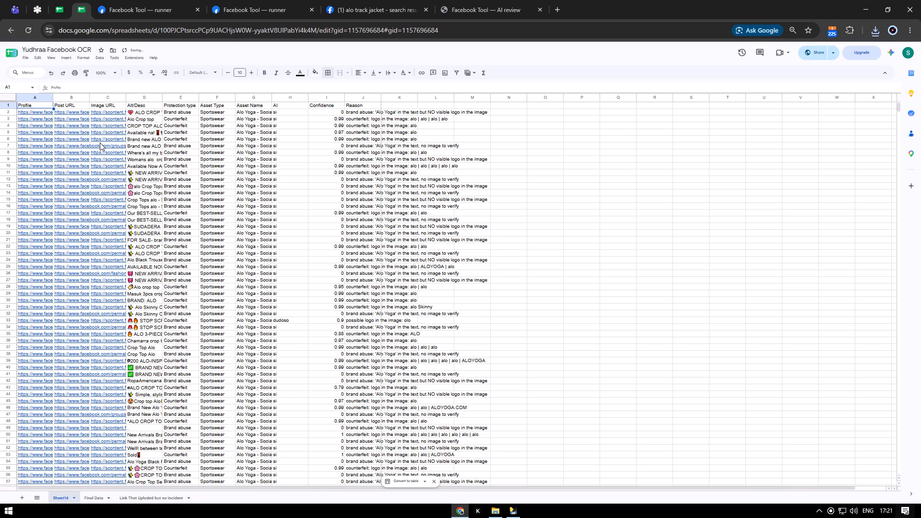
Copy all Post URL entries below the header in the imported crop top data.
key(Right)
key(Down)
key(ctrl+shift+Down)
key(ctrl+c)
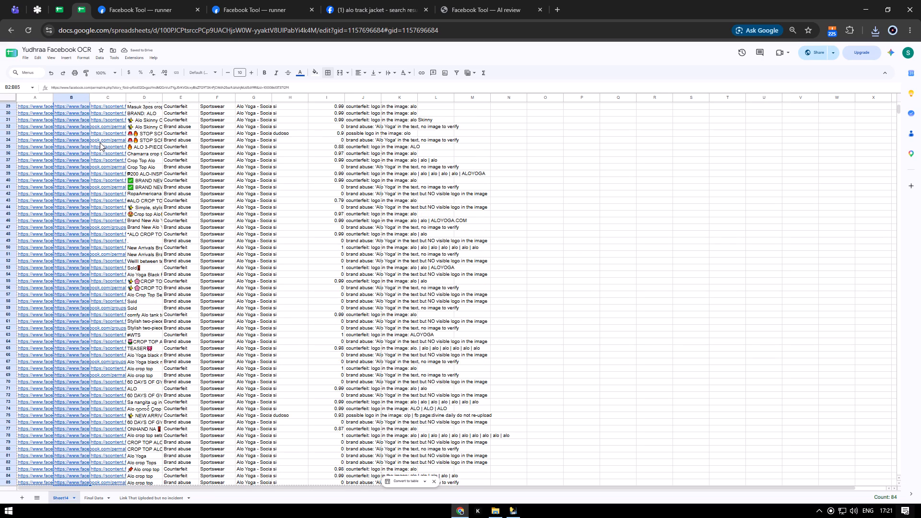
key(ctrl+c)
key(ctrl+c)
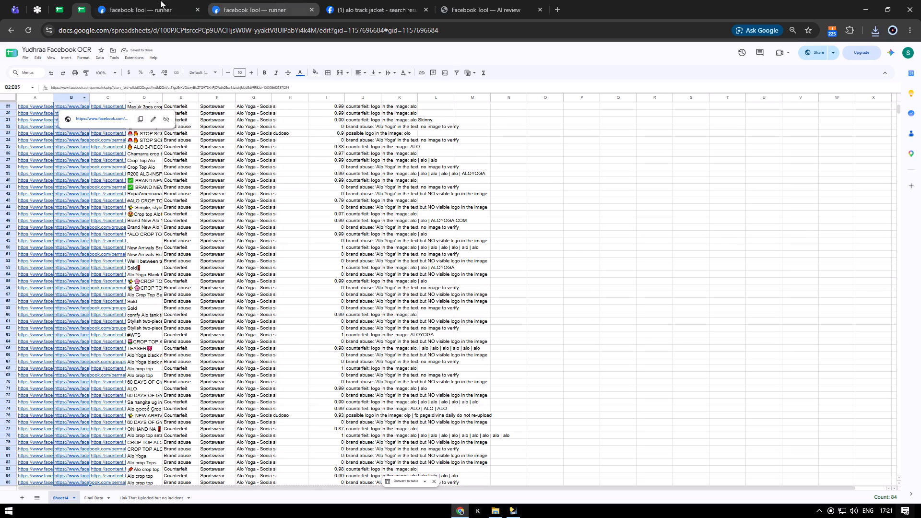
Replace the detection links in Red Points' New incident form with the copied post URLs and save the incidents.
click(42, 0)
click(345, 303)
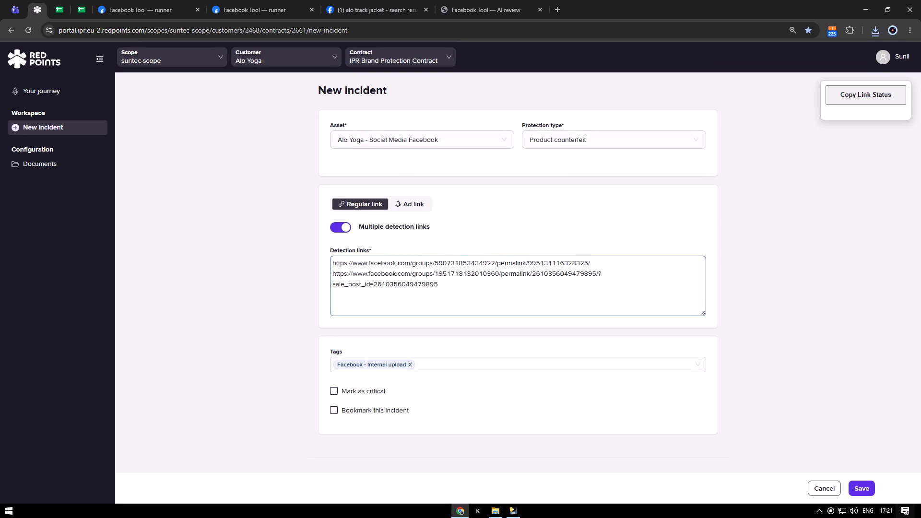
drag(532, 311, 283, 253)
key(ctrl+v)
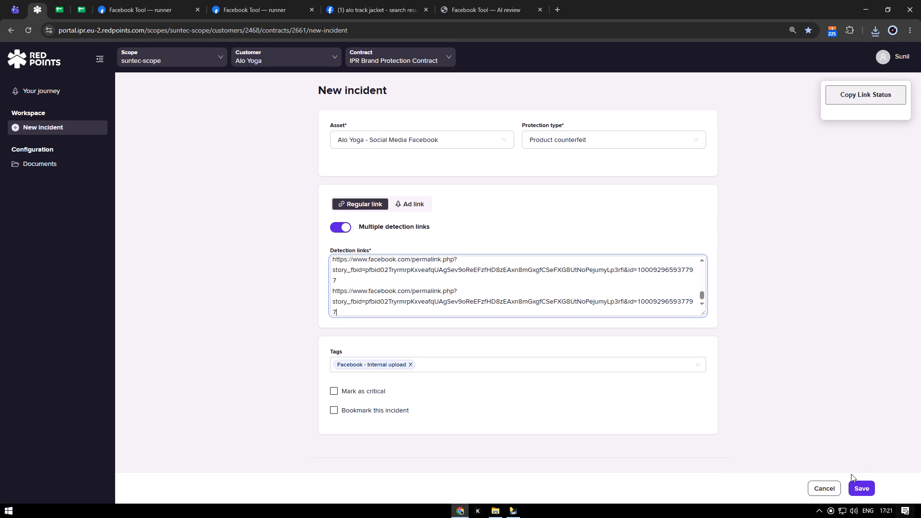
click(862, 487)
Move the AI review tab directly after the first Facebook Tool runner tab.
click(372, 0)
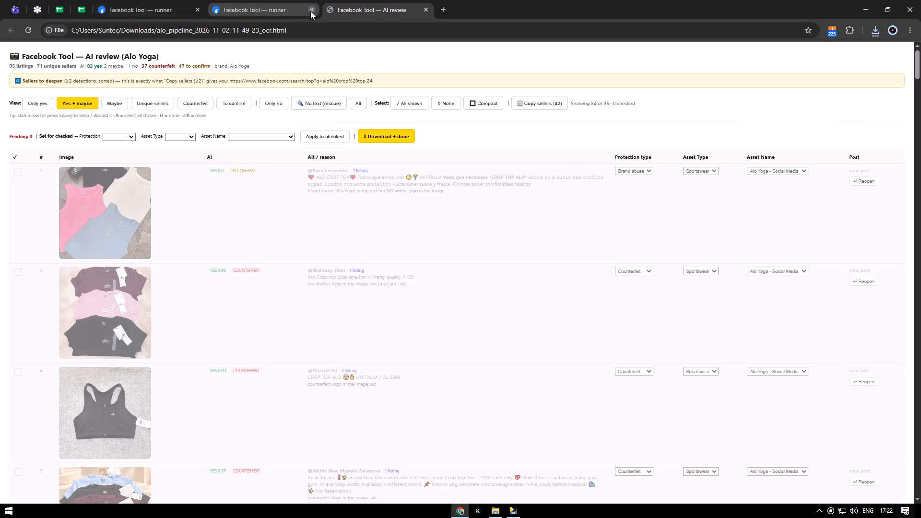
drag(360, 0, 242, 0)
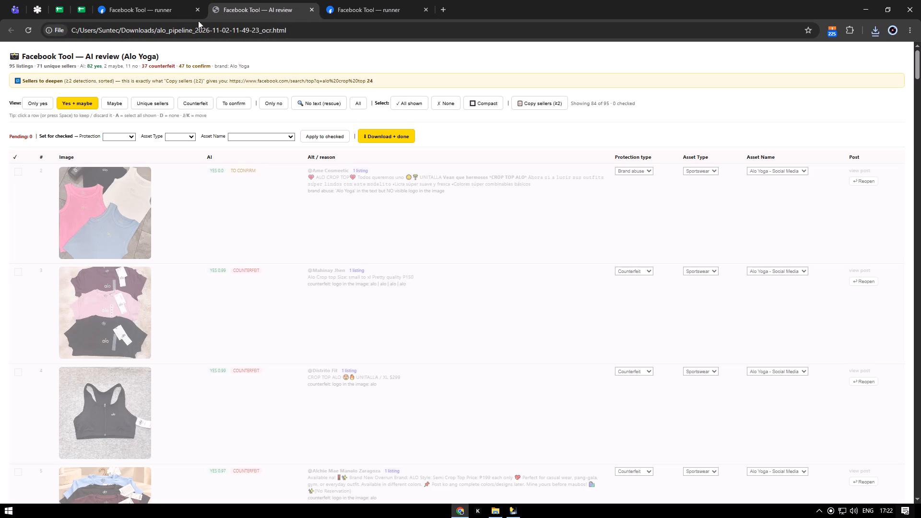
Remove duplicates from the column A profile links in A2:A85 of the imported data, leaving the other columns untouched.
click(77, 0)
key(Up)
key(Left)
key(Down)
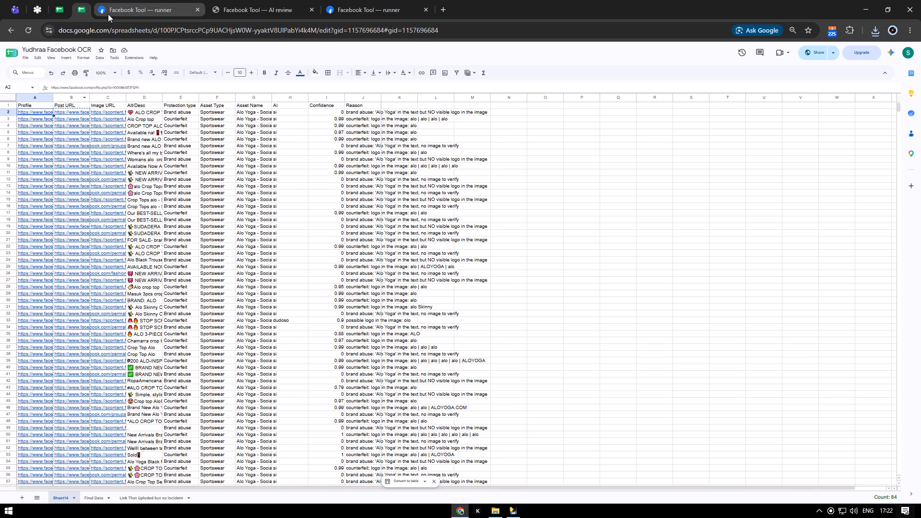
key(ctrl+shift+Down)
key(alt+o)
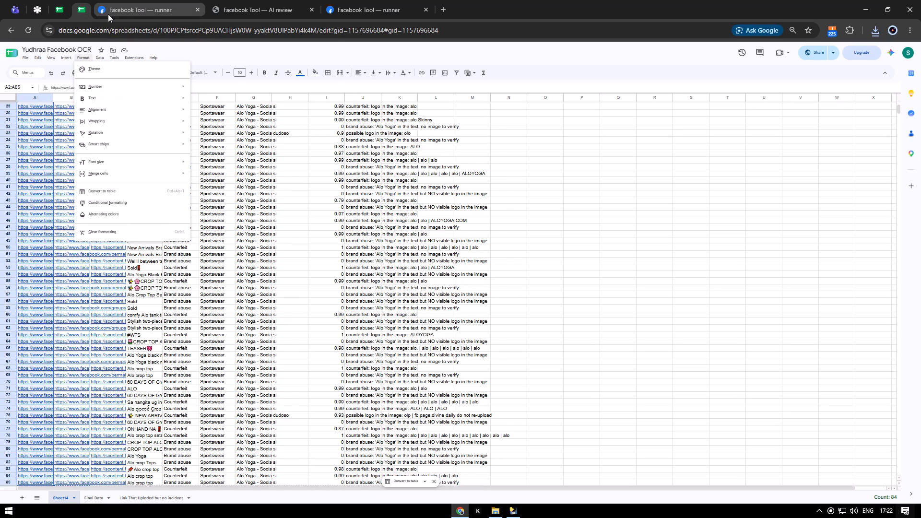
key(Right)
key(Up)
key(Up)
key(Up)
key(Up)
key(Right)
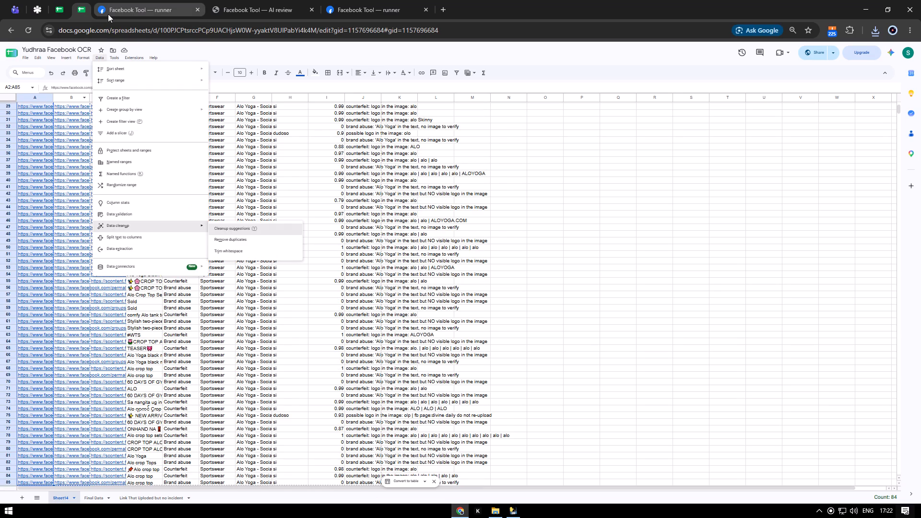
key(Down)
key(Return)
key(shift+Tab)
key(Return)
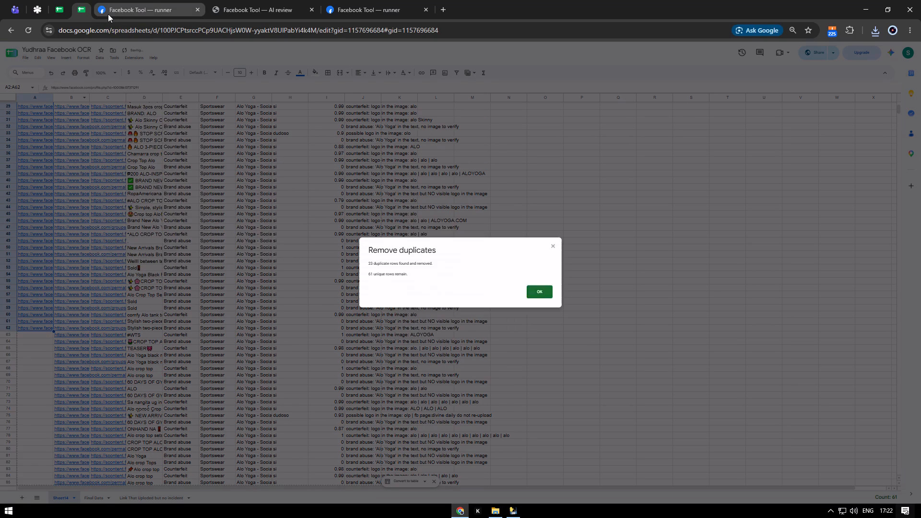
key(shift+Tab)
key(Return)
Copy the deduplicated profile links into the Profiles (Sellers) cell of the alo crop top row in the US-EAST sheet.
key(shift+Tab)
key(ctrl+c)
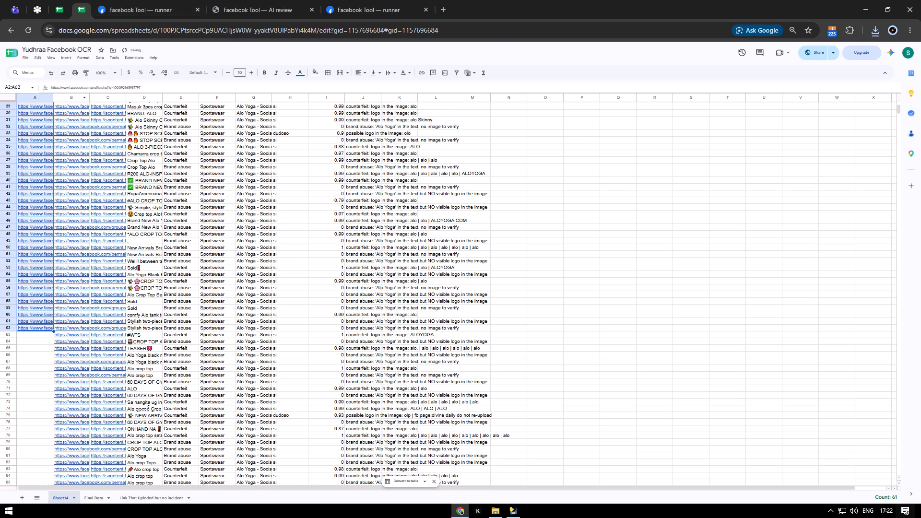
key(ctrl+c)
key(ctrl+c)
key(ctrl+shift+Tab)
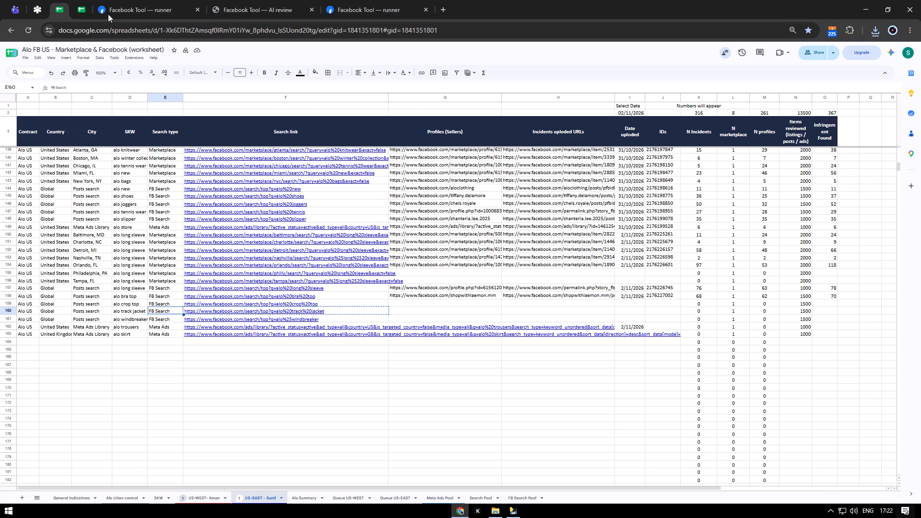
key(Right)
key(Right)
key(Up)
key(Return)
key(ctrl+shift+v)
key(Return)
key(Up)
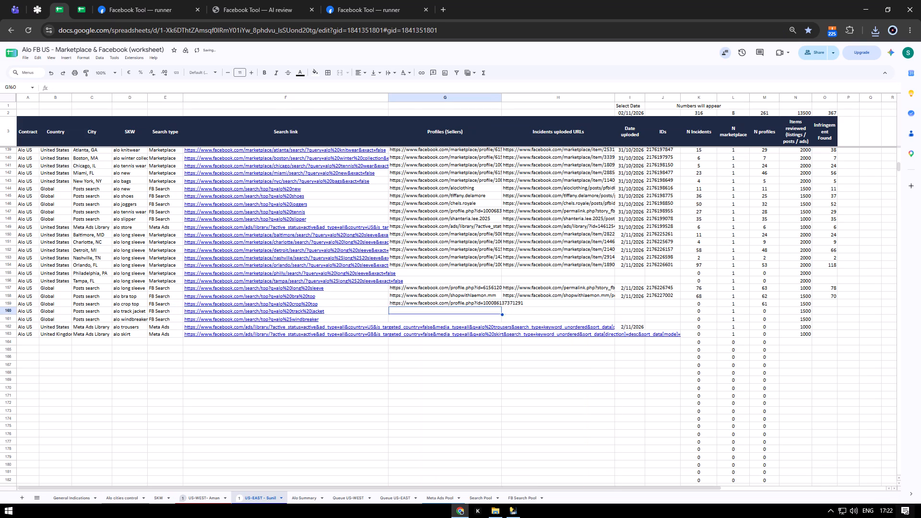
Enter 2/11/2026 as the Date uploaded for the alo crop top row.
key(Right)
key(Right)
key(Right)
key(Left)
key(ctrl+semicolon)
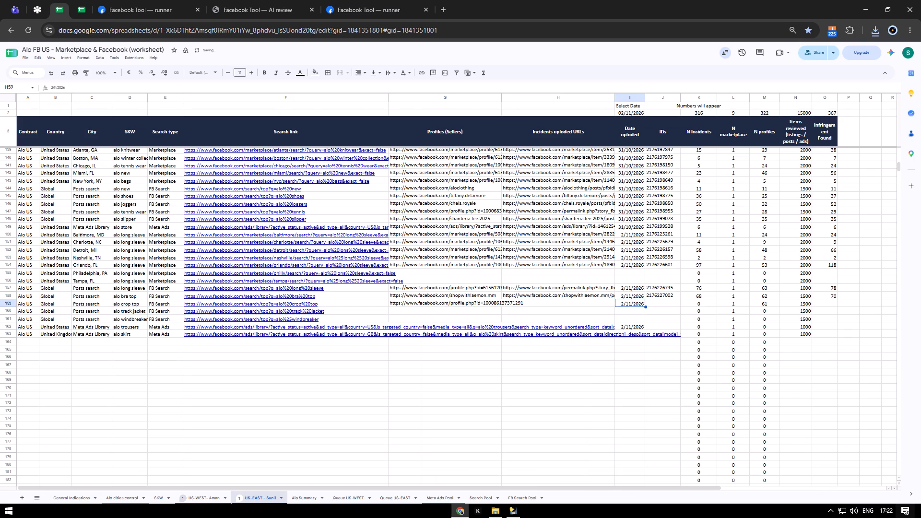
key(Right)
key(Right)
key(Right)
key(Right)
key(Right)
key(Right)
key(Left)
key(Left)
key(Left)
key(Left)
key(Left)
key(Left)
key(Left)
Examine the Red Points incident creation results down to the summary below the detection links.
key(ctrl+shift+Tab)
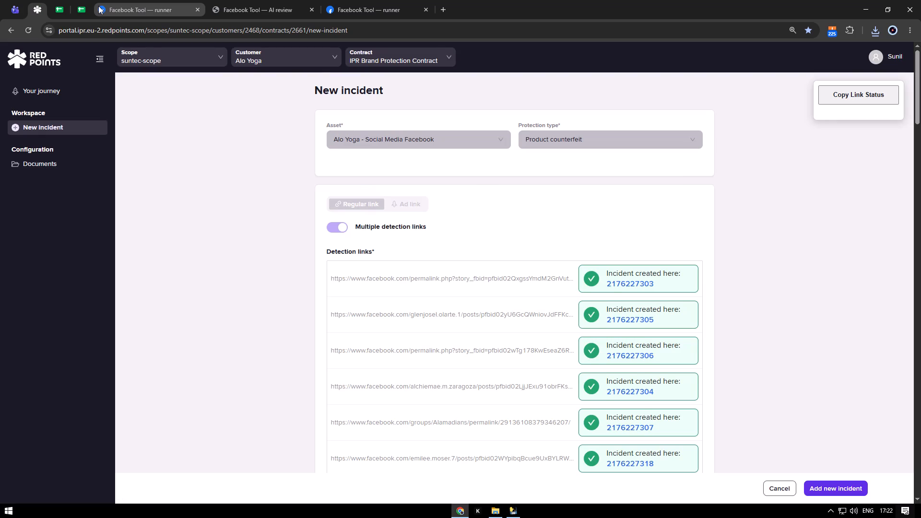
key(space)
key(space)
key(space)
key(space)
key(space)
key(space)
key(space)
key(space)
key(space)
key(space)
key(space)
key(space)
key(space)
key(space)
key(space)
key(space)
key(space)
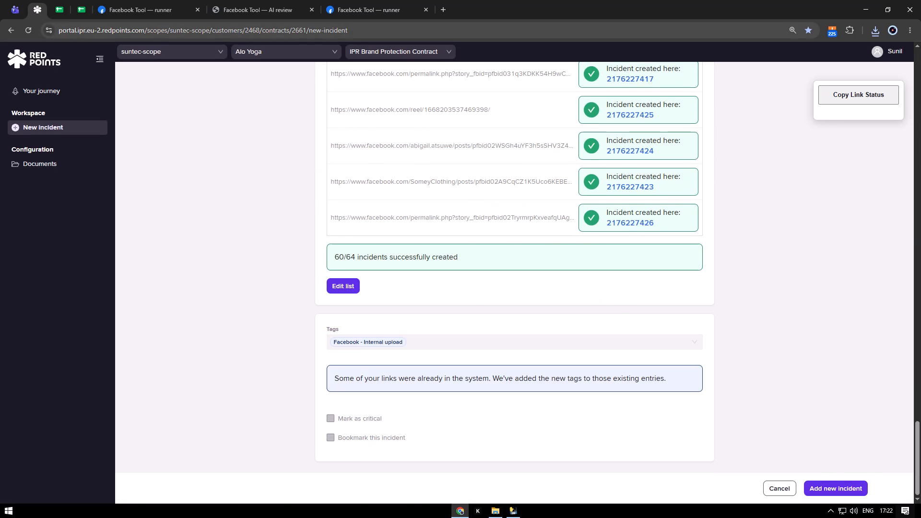
Enter 64 under Infringement Found for the alo crop top row in the US-EAST sheet.
key(ctrl+Tab)
key(Right)
key(Right)
key(Right)
key(Right)
key(Right)
key(Right)
key(Right)
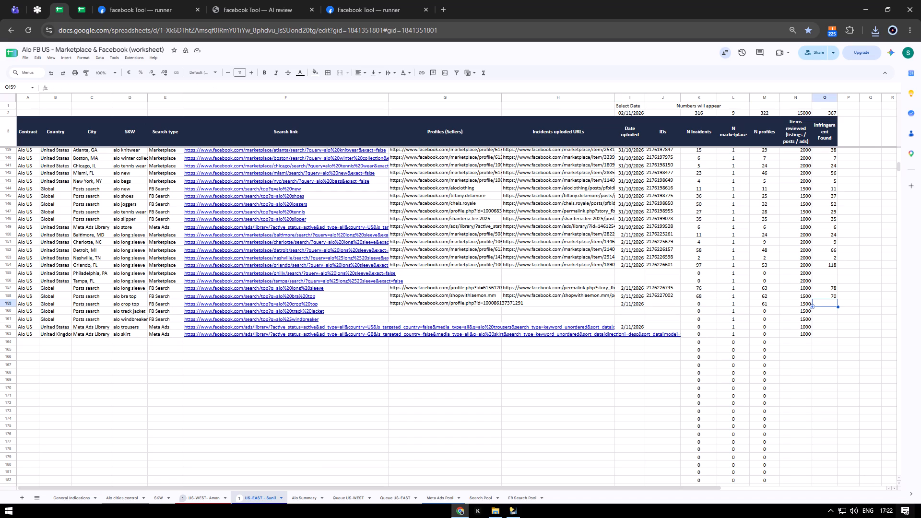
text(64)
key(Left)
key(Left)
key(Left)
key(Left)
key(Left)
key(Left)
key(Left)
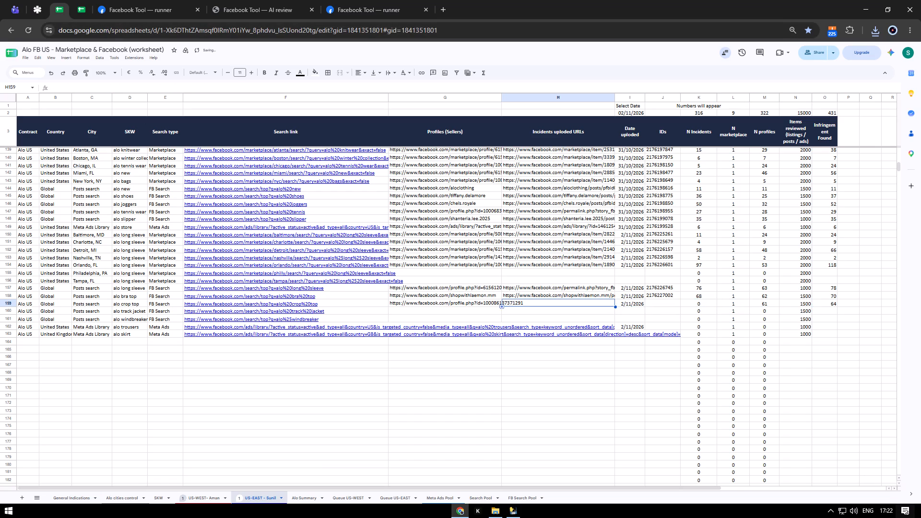
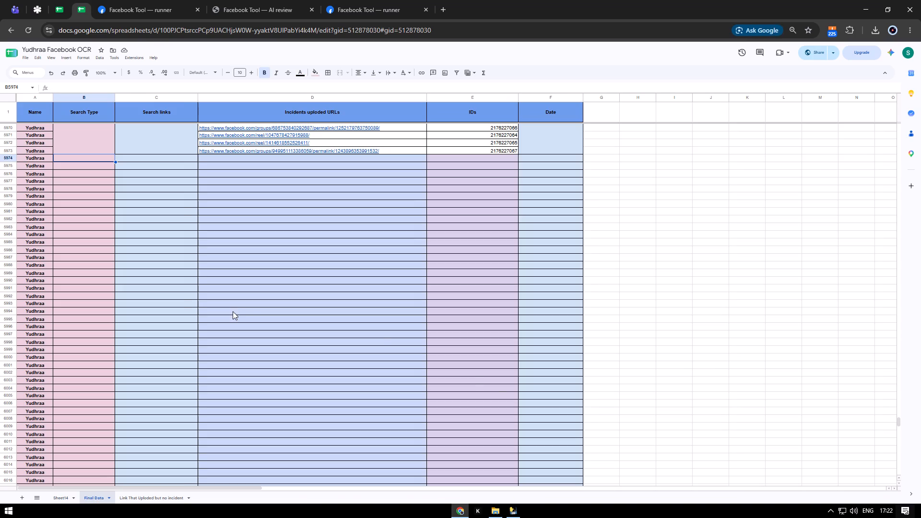
Paste the copied upload results with Link, Status and Incident Id's columns beside the Final Data table, starting at H5976.
key(Right)
key(Right)
key(Right)
key(Right)
key(Right)
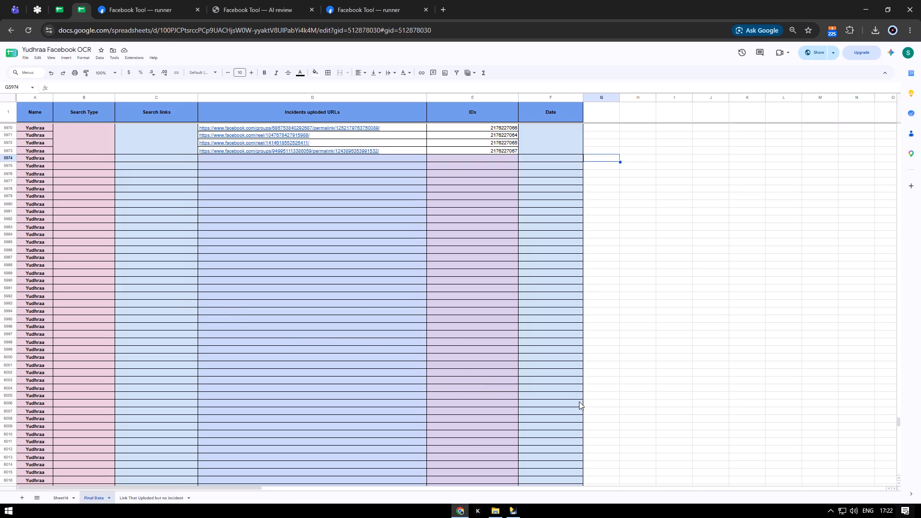
key(Down)
key(Right)
key(Down)
key(ctrl+v)
key(Right)
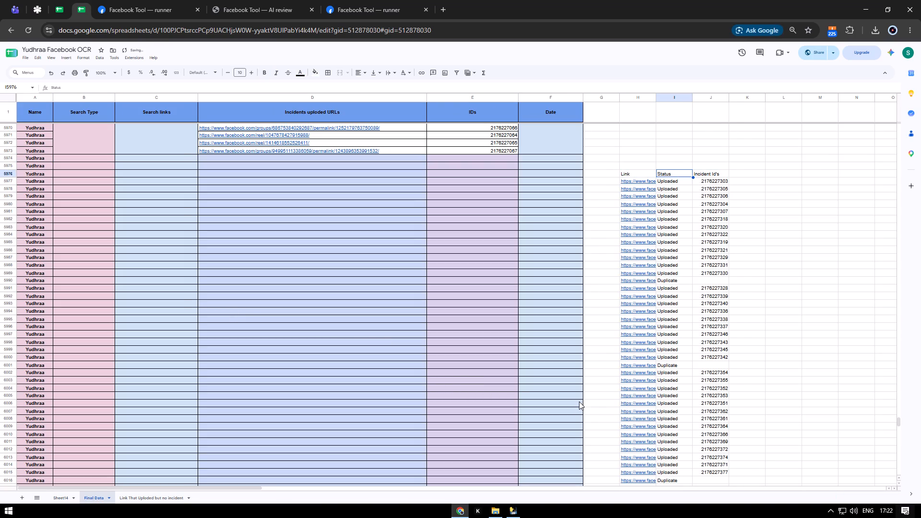
Delete the Status column from the pasted upload results.
key(ctrl+shift+x)
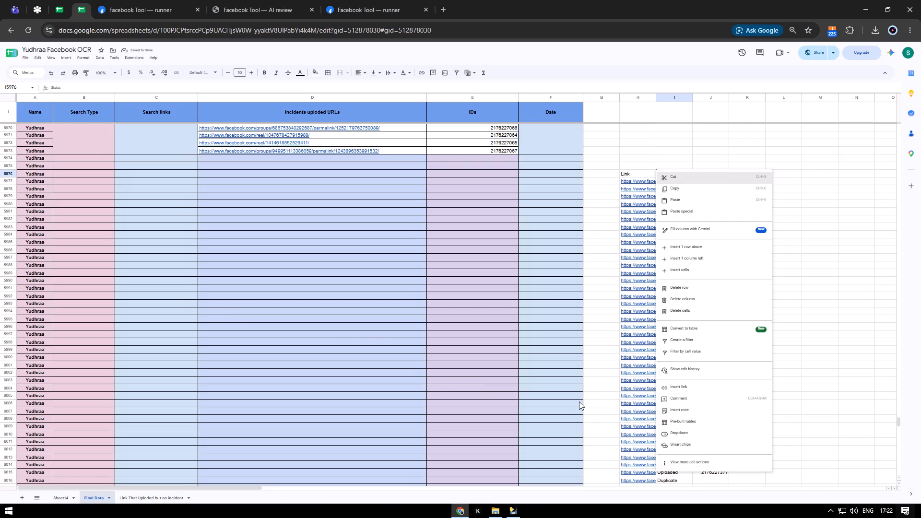
key(Up)
key(Up)
key(Up)
key(Up)
key(Up)
key(Up)
key(Up)
key(Up)
key(Up)
key(Up)
key(Up)
key(Up)
key(Up)
key(Up)
key(Up)
key(Up)
key(Up)
key(Down)
key(Down)
key(Down)
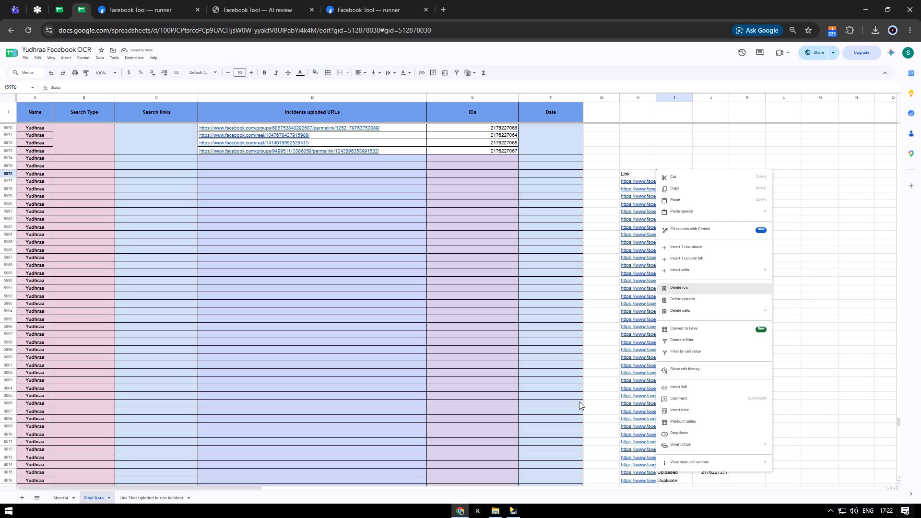
key(Down)
key(Return)
Create a filter on the Link and Incident Id's data and show only rows with blank Incident Id's.
key(shift+Left)
key(alt+d)
key(alt+f)
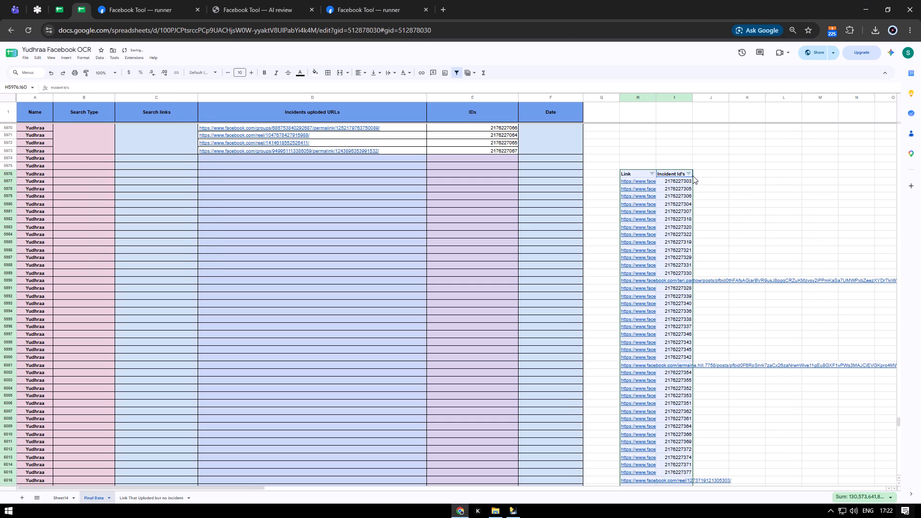
click(685, 174)
click(617, 259)
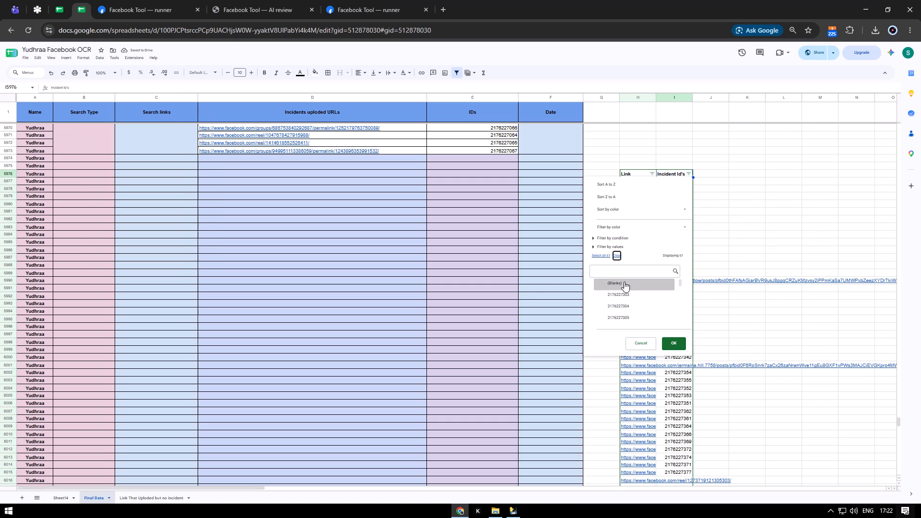
click(624, 282)
click(670, 341)
Delete the filtered rows whose links have no incident ID.
key(Down)
key(Left)
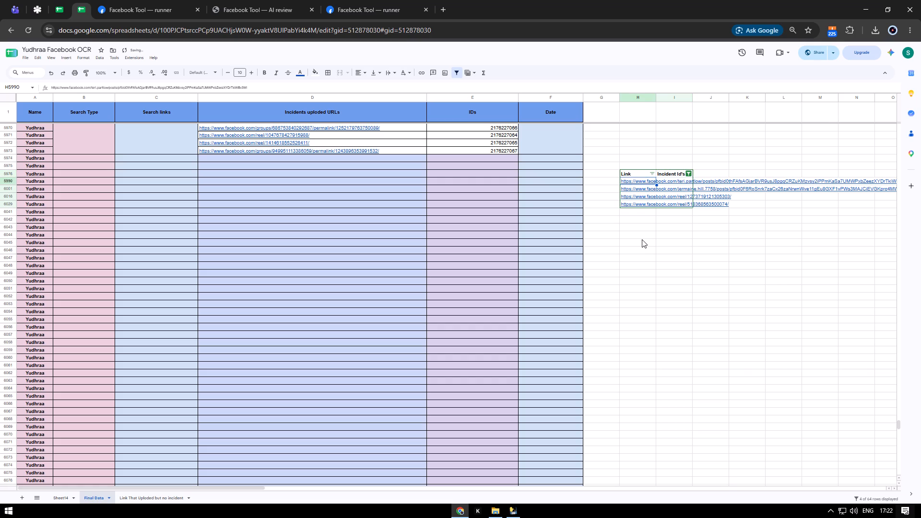
key(ctrl+shift+Down)
key(ctrl+shift+x)
key(Up)
key(Down)
key(Down)
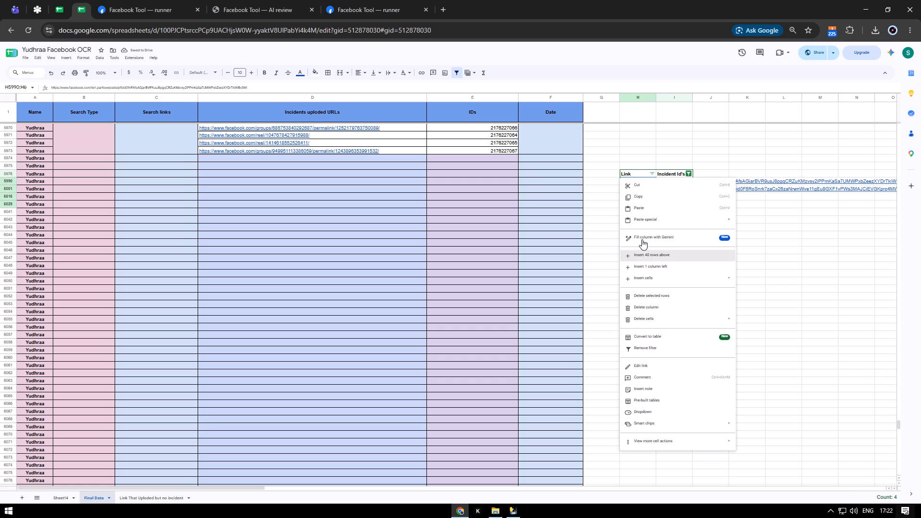
key(Down)
key(Down)
key(Down)
key(Down)
key(Down)
key(Up)
key(Up)
key(Return)
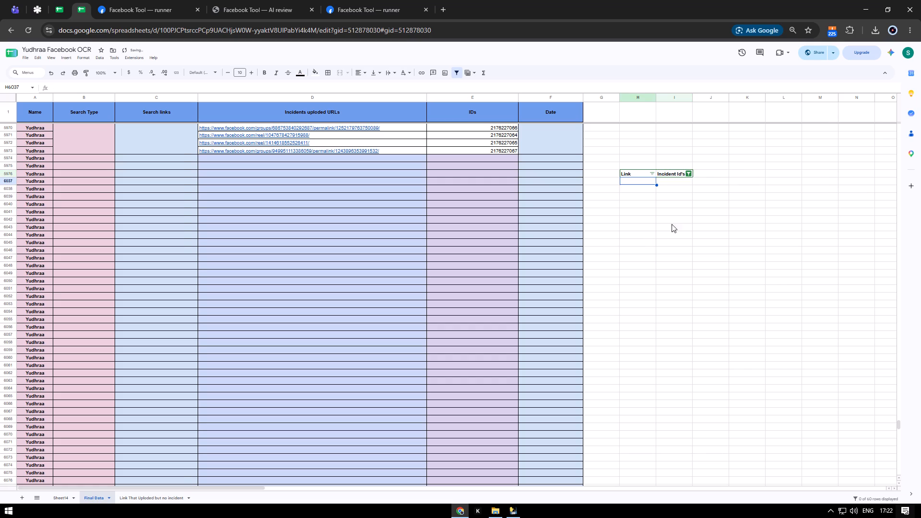
Select all Incident Id's values again, remove the filter, and clear the Link and Incident Id's header cells.
click(690, 174)
click(598, 259)
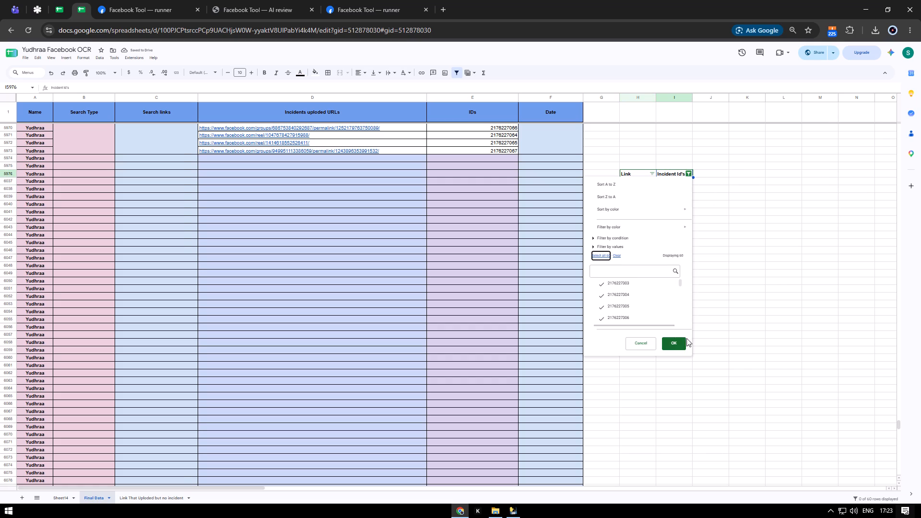
click(679, 344)
key(shift+Left)
key(alt+d)
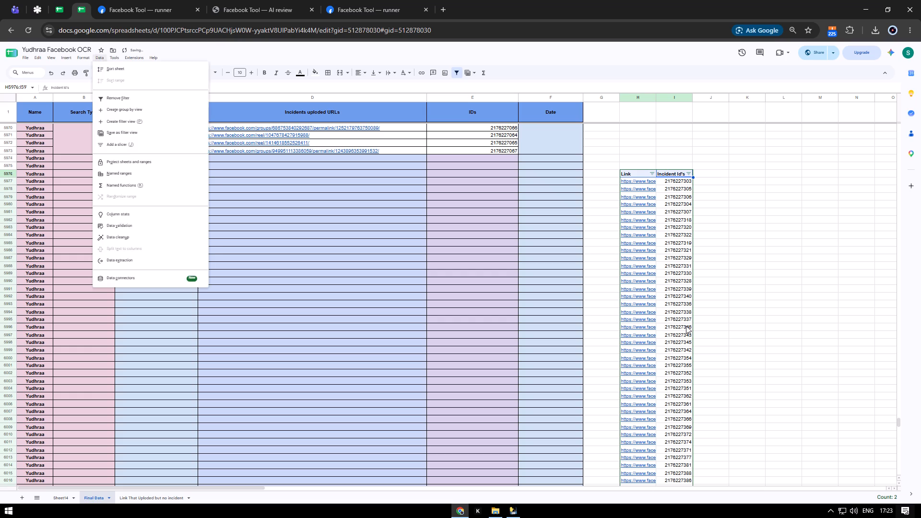
key(alt+d)
key(alt+f)
scroll(685, 325, up, 1)
click(673, 240)
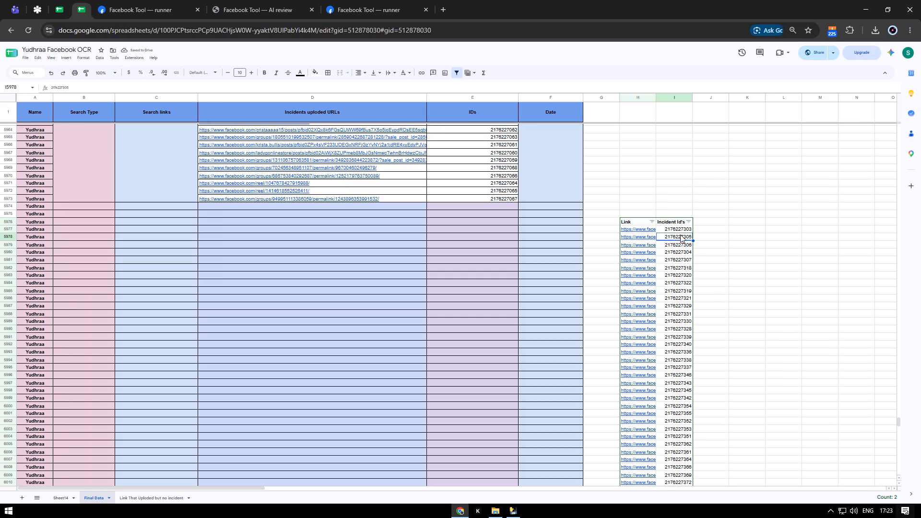
click(681, 224)
key(shift+Left)
key(alt+d)
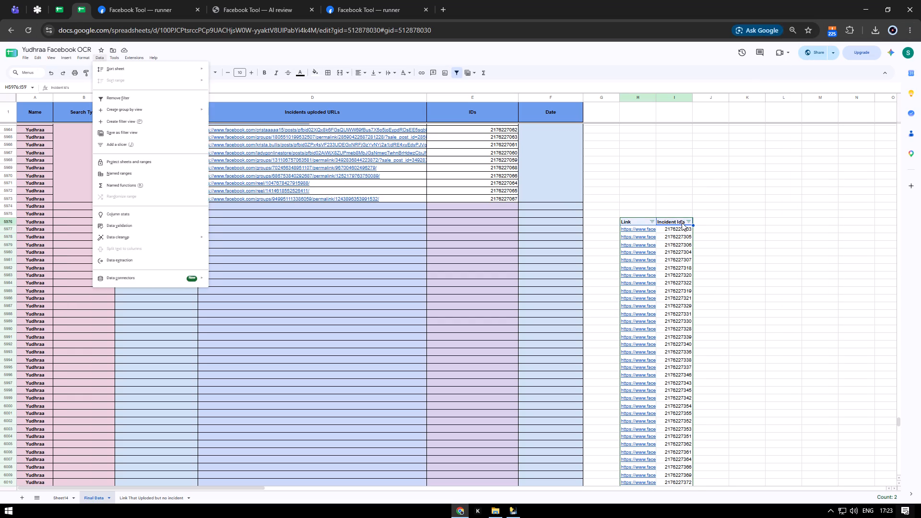
key(alt+f)
key(Delete)
Move the remaining links and incident IDs into the Incidents uploaded URLs and IDs columns, starting at D5974.
key(Left)
key(Down)
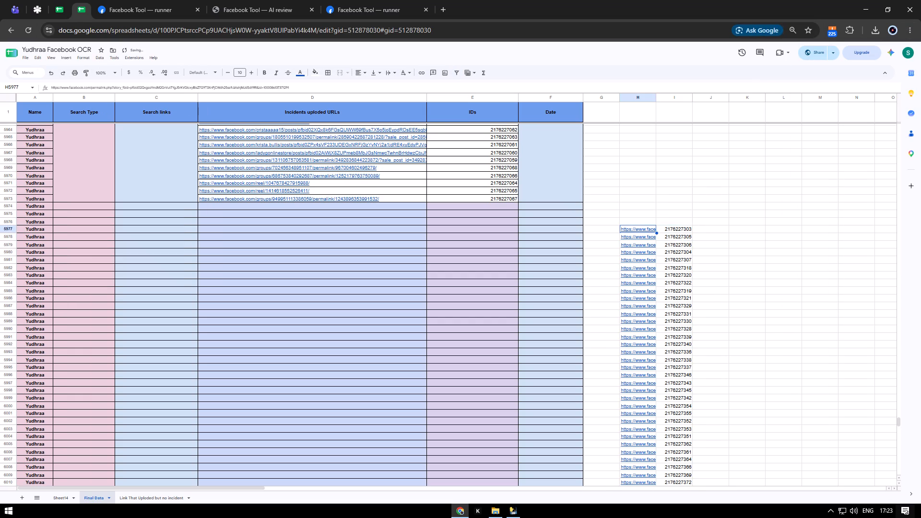
key(ctrl+shift+Right)
key(ctrl+shift+Down)
key(ctrl+x)
key(ctrl+Left)
key(Right)
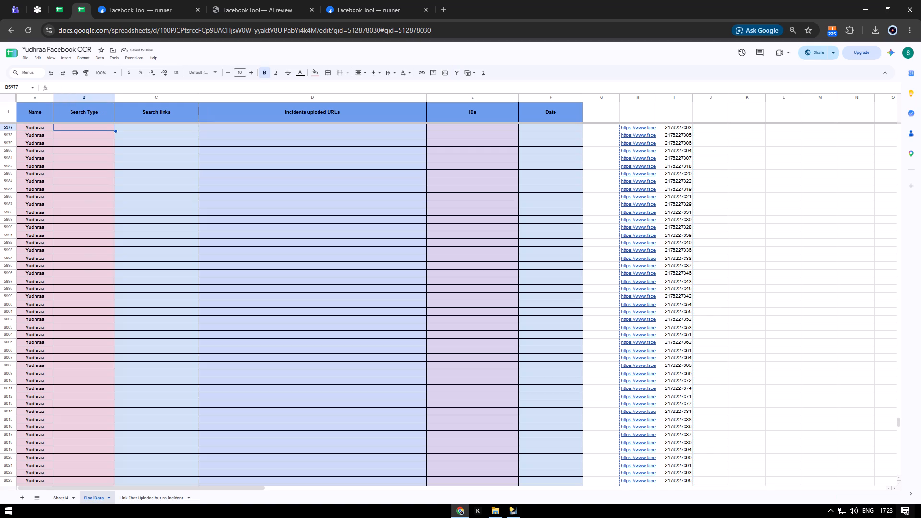
key(Right)
key(Right)
key(ctrl+Up)
key(Down)
key(ctrl+v)
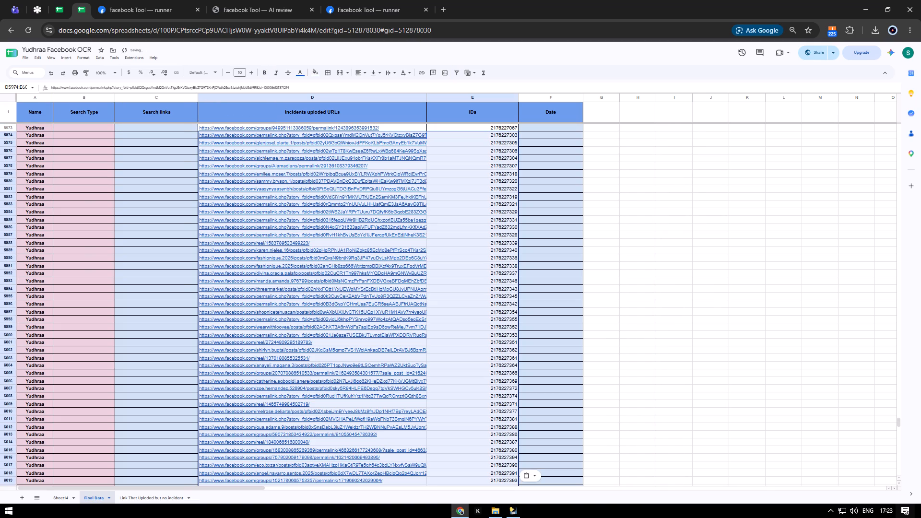
Copy the newly added incident URLs into the alo crop top row's Incidents uploaded URLs cell in the Alo FB US worksheet.
key(shift+Left)
key(ctrl+c)
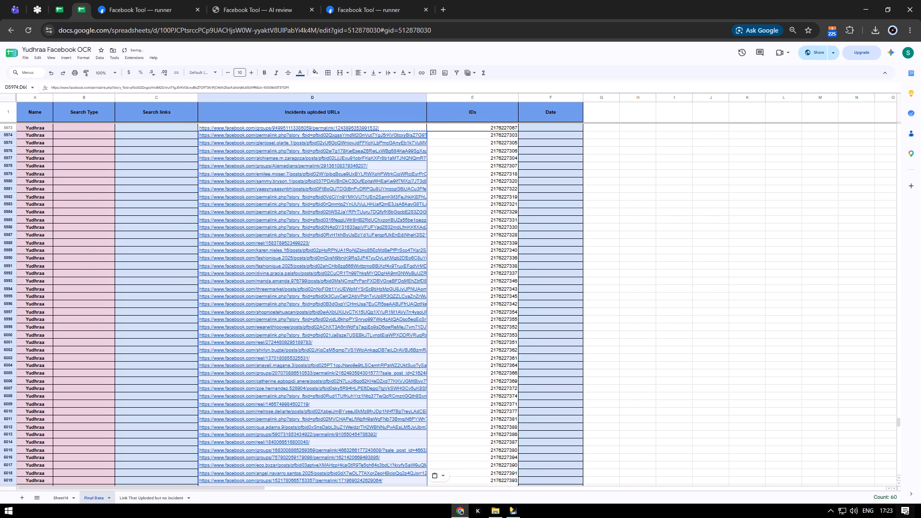
key(ctrl+c)
key(ctrl+c)
key(ctrl+c)
key(ctrl+c)
key(ctrl+shift+Tab)
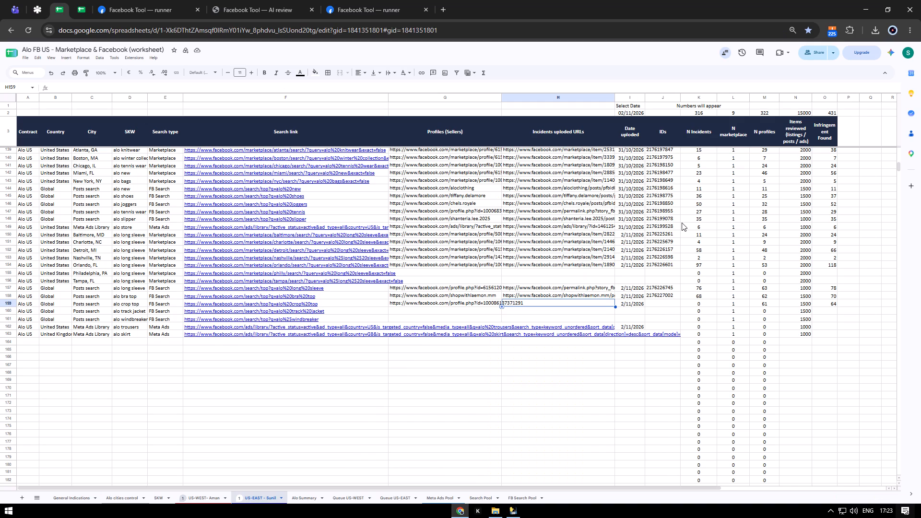
key(Return)
key(ctrl+shift+v)
key(Return)
Copy the new incident IDs from E5974 downward in Final Data into the alo crop top row's IDs cell in the Alo FB US worksheet.
key(Up)
key(Right)
key(Right)
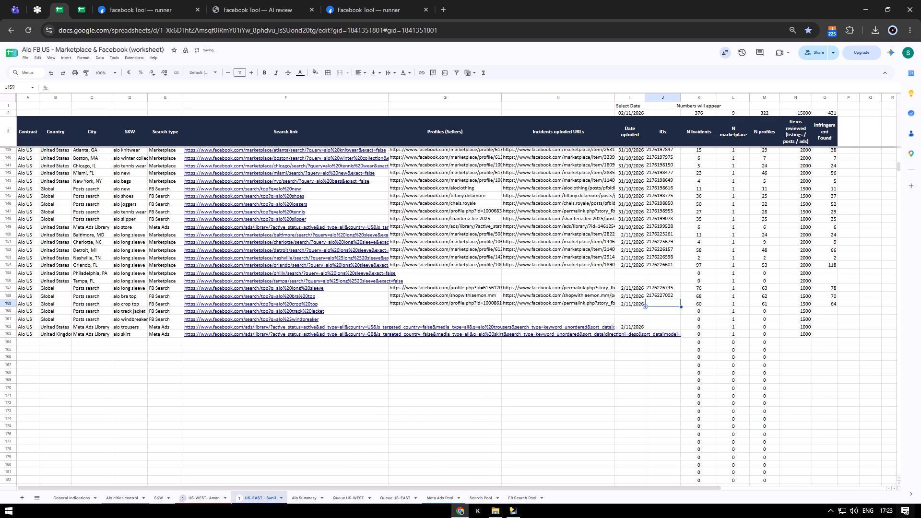
key(ctrl+Tab)
key(Right)
key(ctrl+Down)
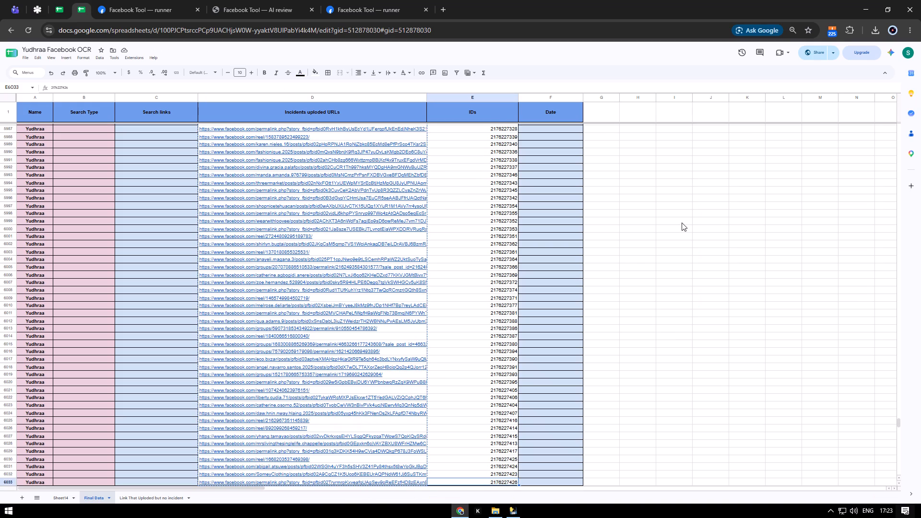
key(Left)
key(Left)
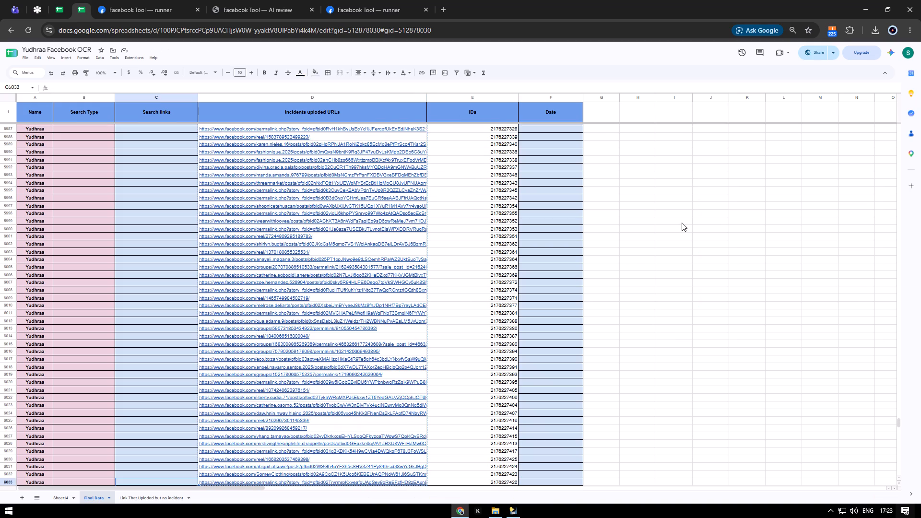
key(ctrl+Up)
key(Down)
key(Down)
key(Up)
key(Right)
key(Right)
key(Right)
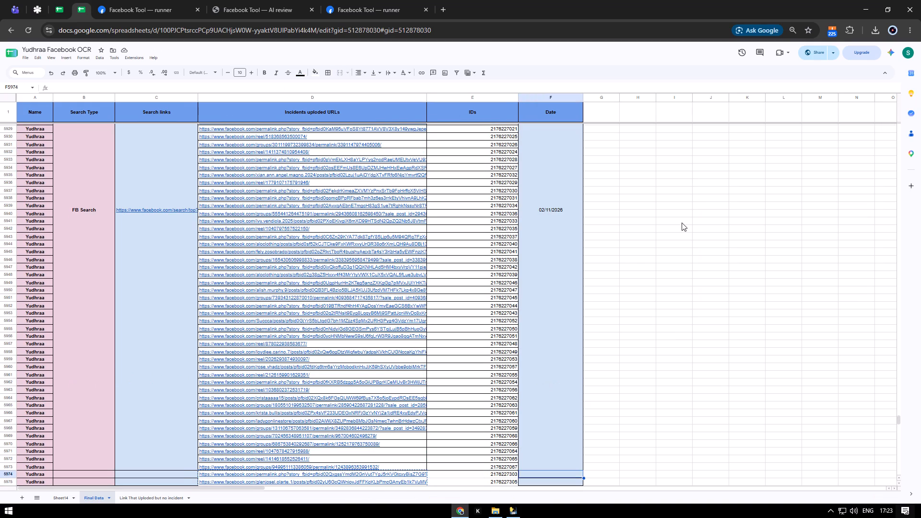
key(Left)
key(ctrl+shift+Down)
key(ctrl+c)
key(ctrl+c)
key(ctrl+c)
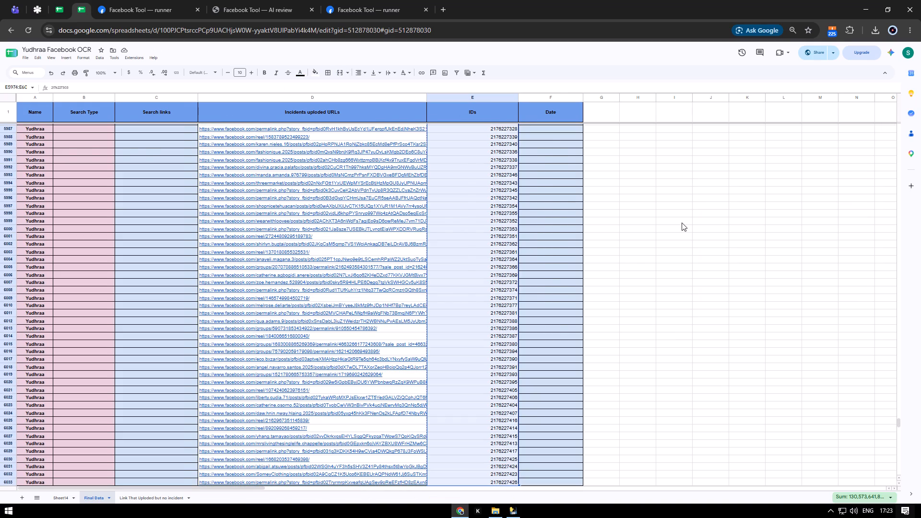
key(ctrl+shift+Tab)
key(Return)
key(ctrl+shift+v)
key(Return)
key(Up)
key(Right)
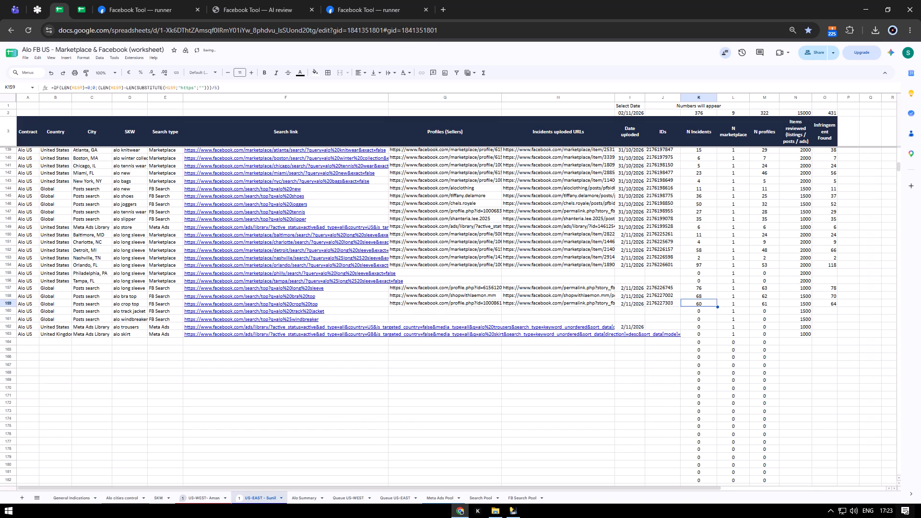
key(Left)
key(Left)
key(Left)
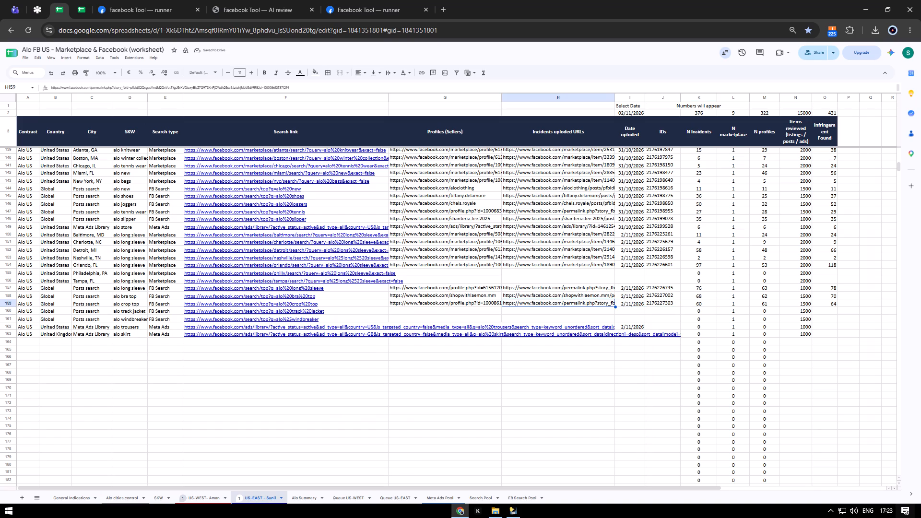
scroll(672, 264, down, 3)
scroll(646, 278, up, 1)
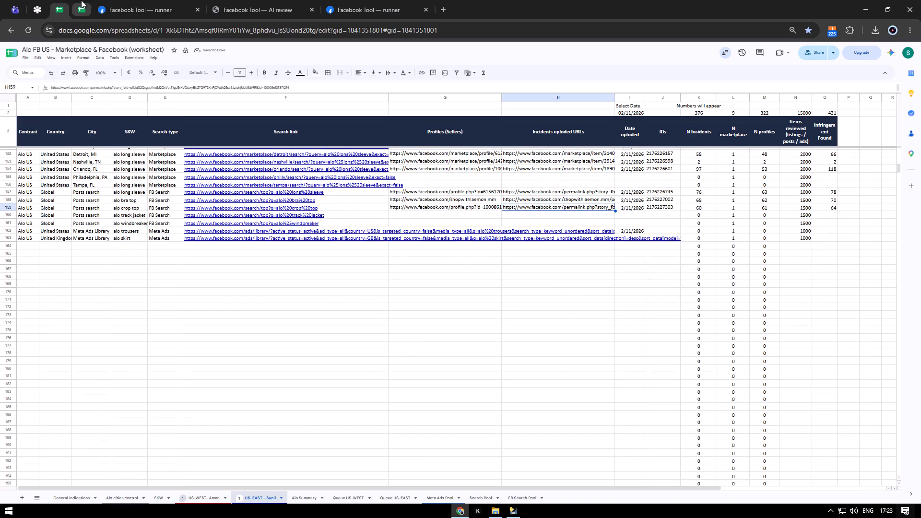
In Yudhraa Facebook OCR's Final Data sheet, enter FB Search as the Search Type in B5974.
click(81, 0)
key(Up)
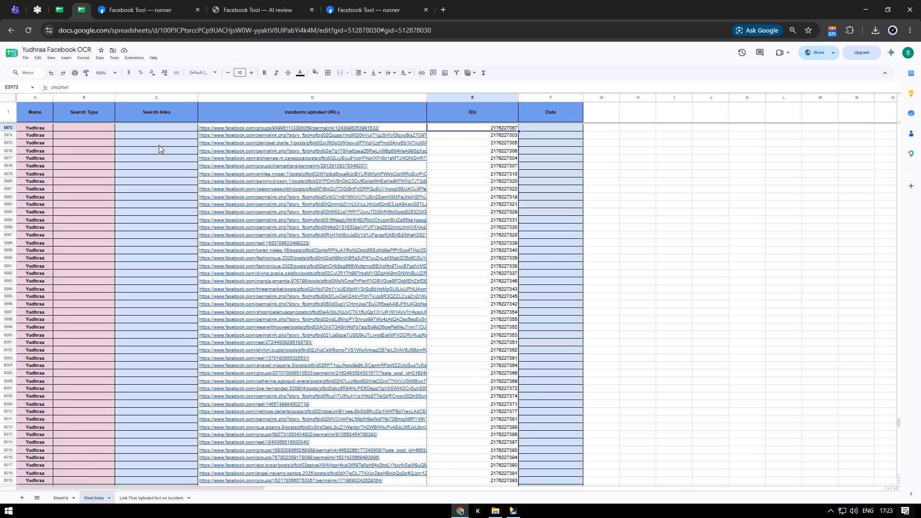
key(Down)
key(Left)
key(Left)
key(Up)
key(Down)
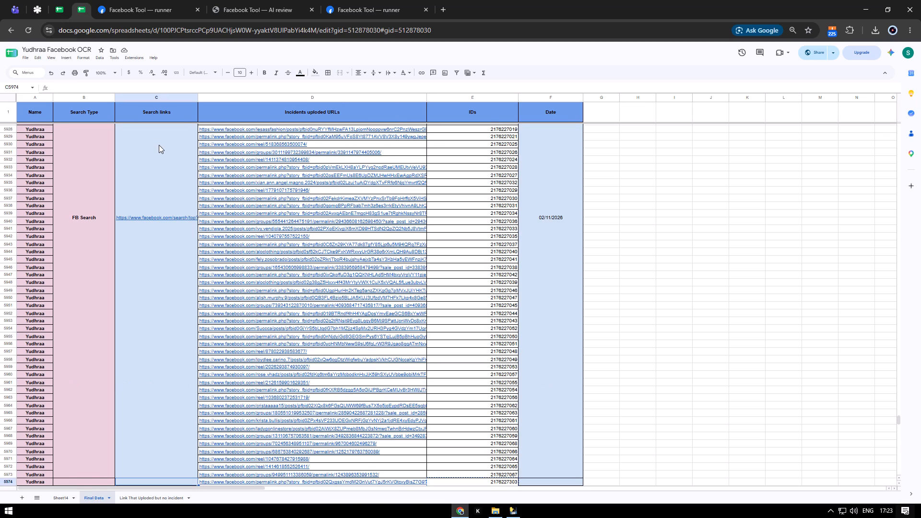
scroll(217, 157, down, 3)
key(Left)
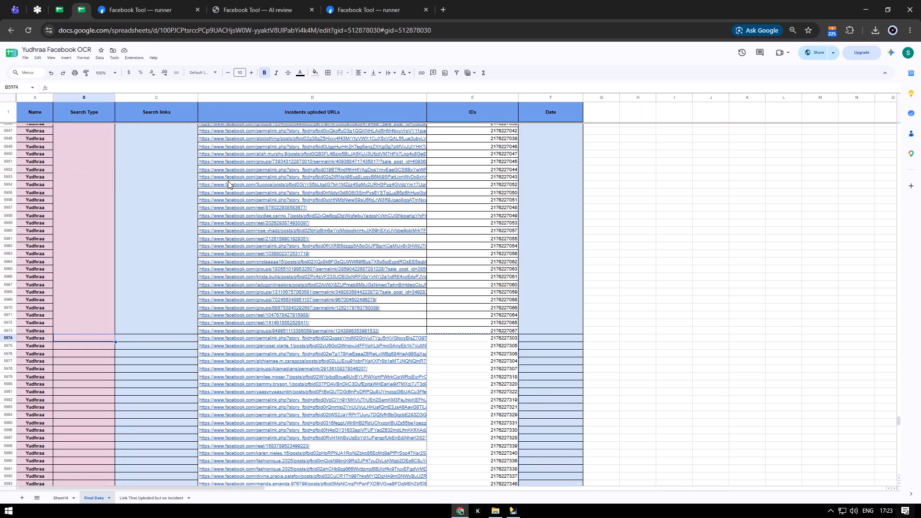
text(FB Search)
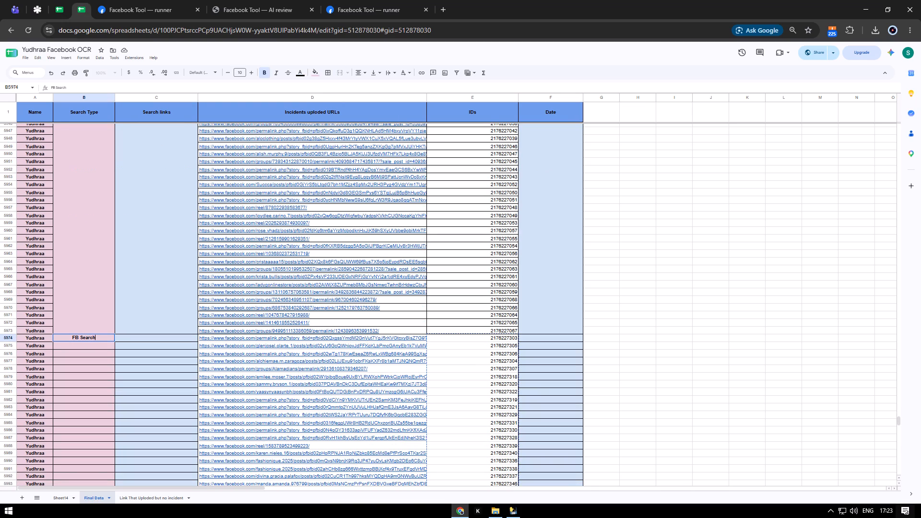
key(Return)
Enter 02/11/2026 in the Date cell F5974 and centre it.
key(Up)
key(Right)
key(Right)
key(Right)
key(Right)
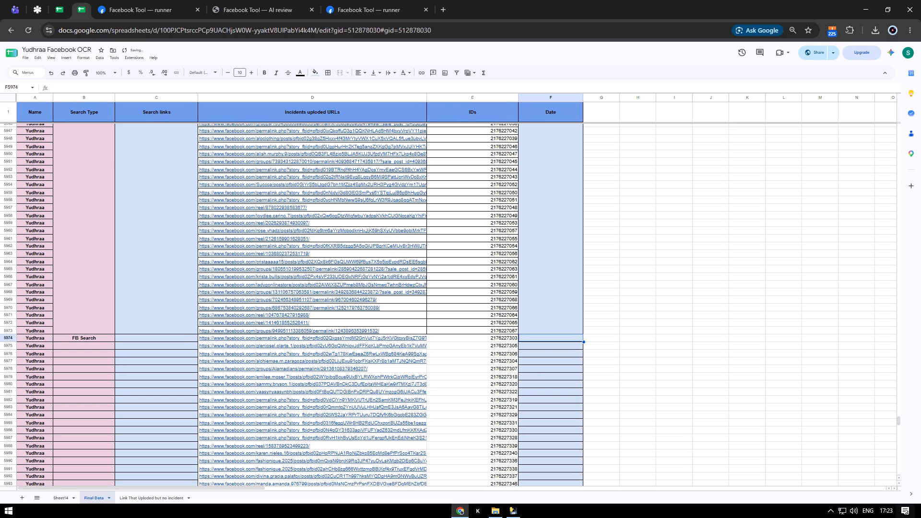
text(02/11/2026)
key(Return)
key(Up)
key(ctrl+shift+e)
Merge the Date cells from F5974 to F6033 for the new entries.
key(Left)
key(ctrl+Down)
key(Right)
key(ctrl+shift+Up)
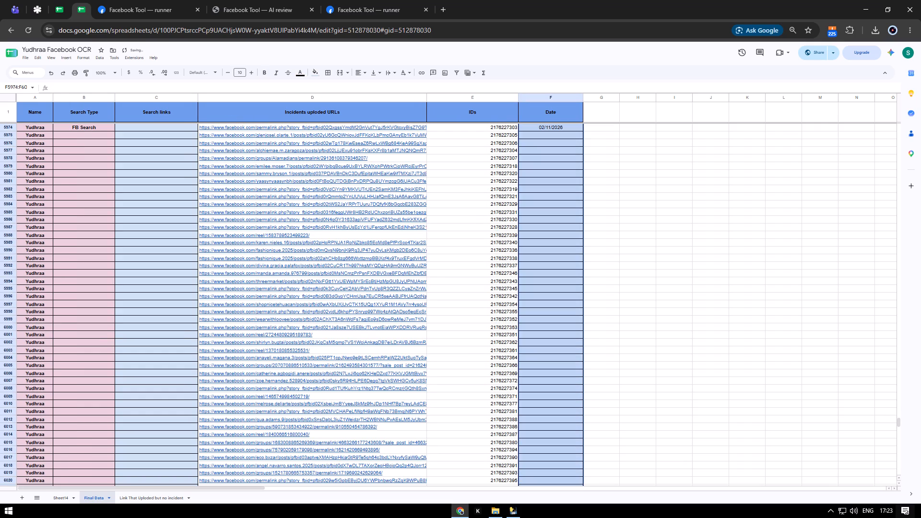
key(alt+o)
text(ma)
Merge the Search Type cells from B5974 to B6033 for the new entries.
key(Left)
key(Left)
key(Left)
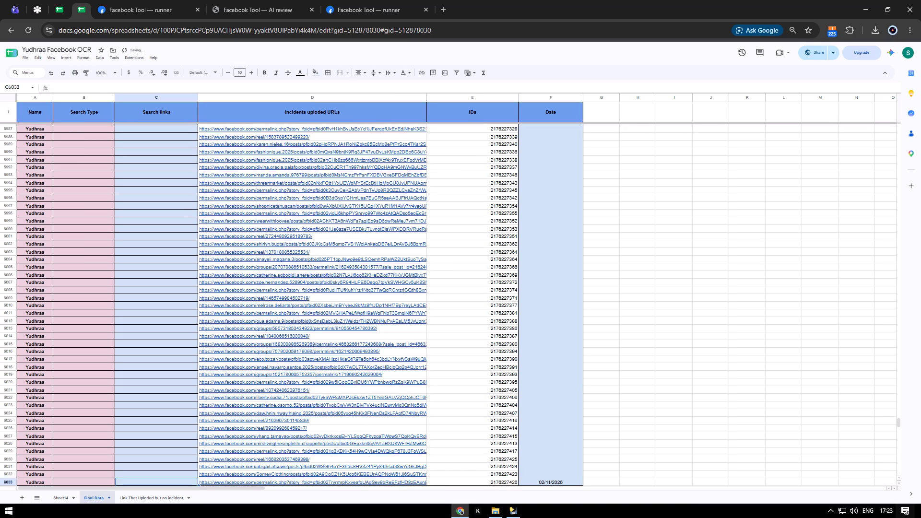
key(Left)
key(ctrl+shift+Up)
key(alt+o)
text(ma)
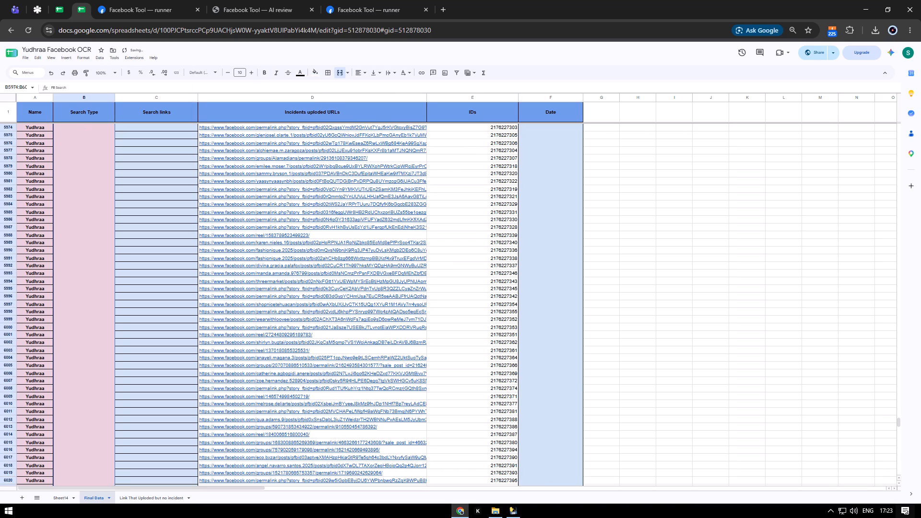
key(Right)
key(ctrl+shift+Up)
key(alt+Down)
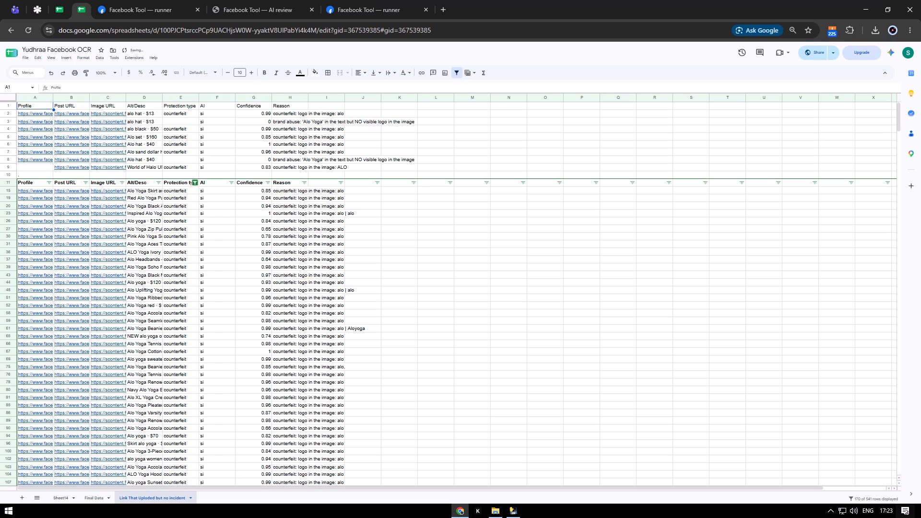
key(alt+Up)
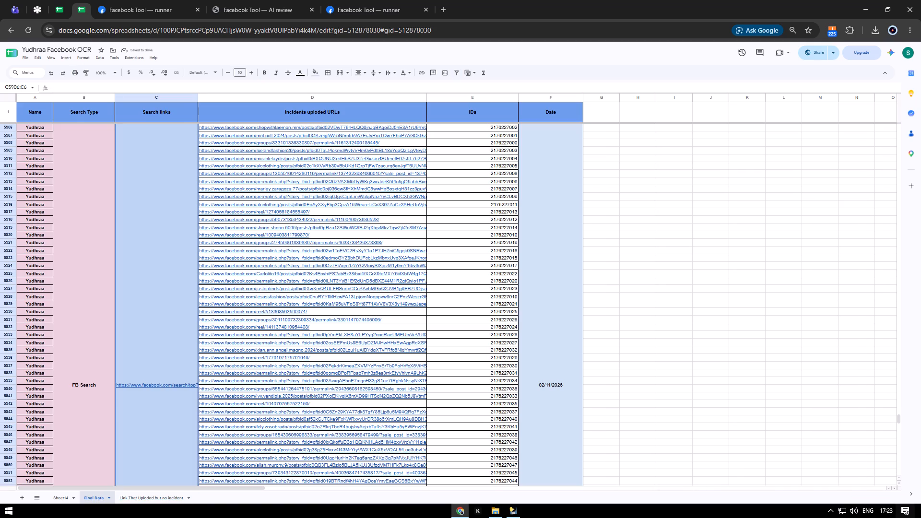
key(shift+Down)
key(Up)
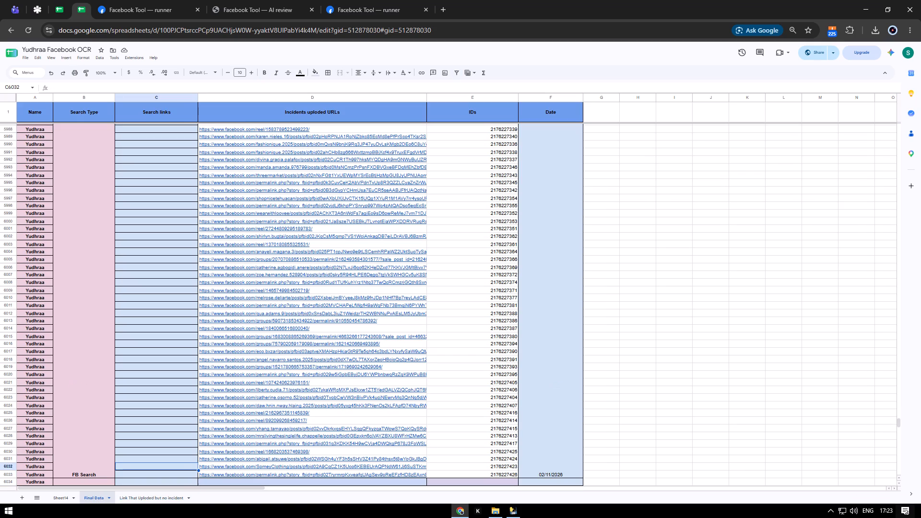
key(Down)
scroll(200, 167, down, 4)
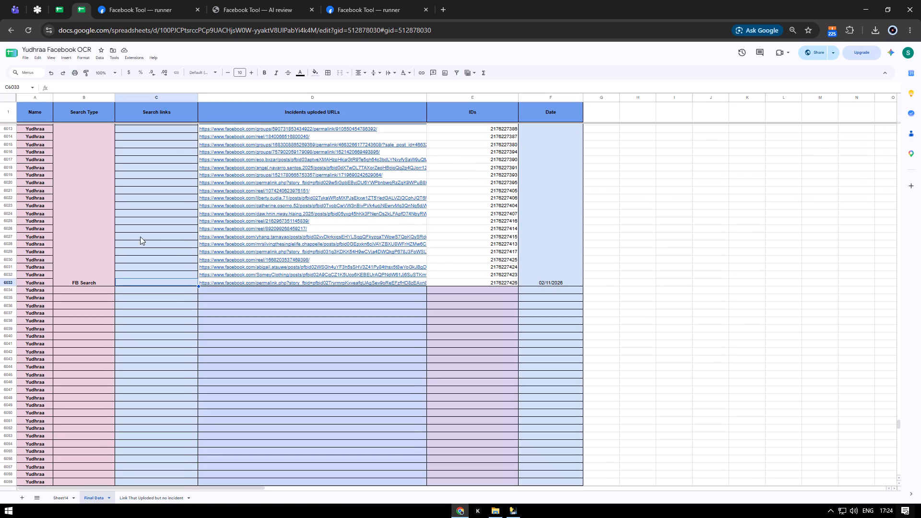
Vertically centre the contents of the merged Search Type and Date cells for rows 5974 to 6033.
ctrl+click(99, 230)
ctrl+click(157, 283)
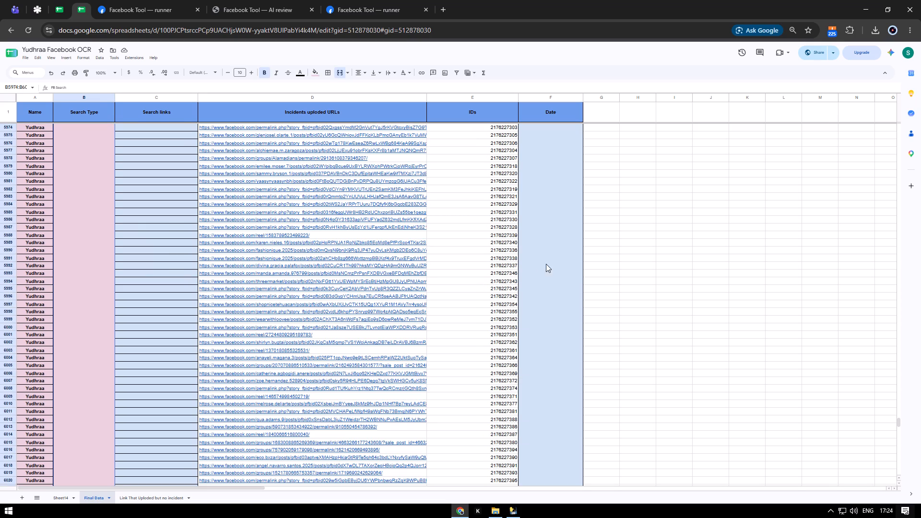
ctrl+click(559, 276)
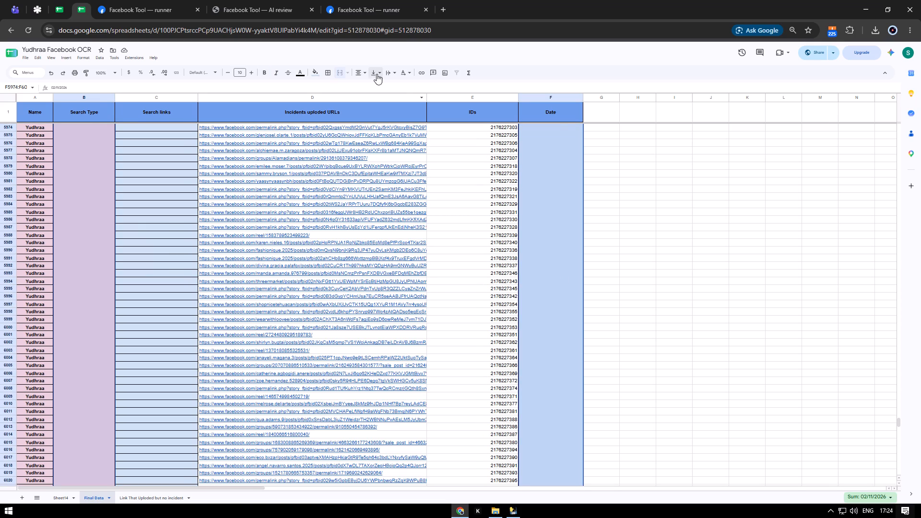
click(377, 74)
click(380, 86)
click(372, 75)
click(388, 85)
Merge the Search links cells from C5974 to C6033 for the new entries.
scroll(220, 280, up, 3)
click(146, 272)
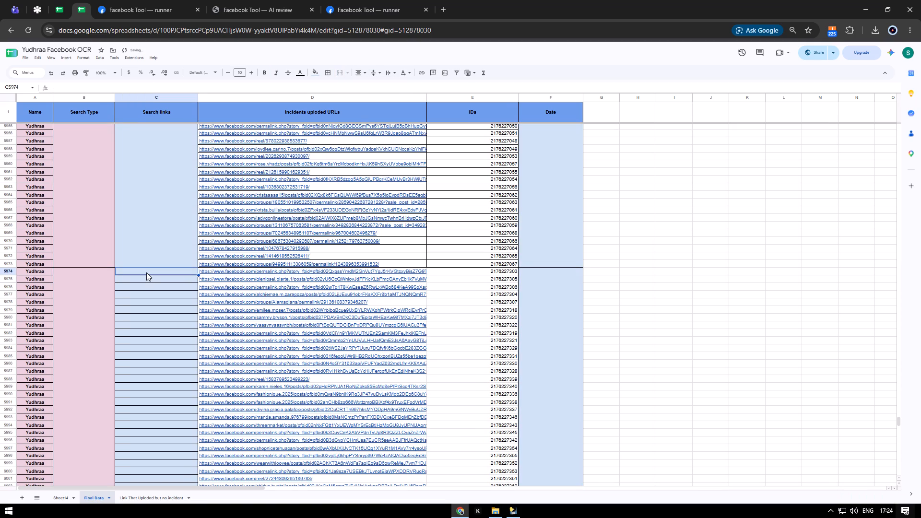
key(shift+Down)
key(shift+Down)
key(shift+Down)
key(shift+Down)
key(shift+Down)
key(shift+Down)
key(shift+Down)
key(shift+Down)
key(shift+Down)
key(shift+Down)
key(shift+Down)
key(shift+Down)
key(shift+Down)
key(shift+Down)
key(shift+Down)
key(shift+Down)
key(shift+Down)
key(shift+Down)
key(shift+Down)
key(shift+Down)
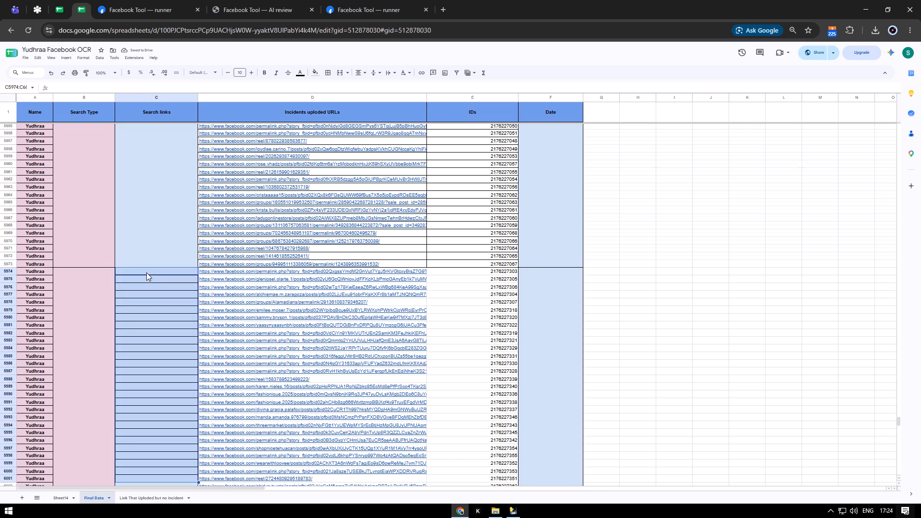
key(shift+Up)
key(shift+Up)
key(shift+Up)
key(shift+Up)
key(shift+Up)
key(shift+Up)
key(shift+Up)
key(shift+Up)
key(shift+Up)
key(shift+Up)
key(shift+Up)
key(shift+Up)
key(shift+Up)
key(shift+Up)
key(shift+Up)
key(shift+Up)
key(shift+Up)
key(shift+Up)
key(shift+Up)
key(shift+Up)
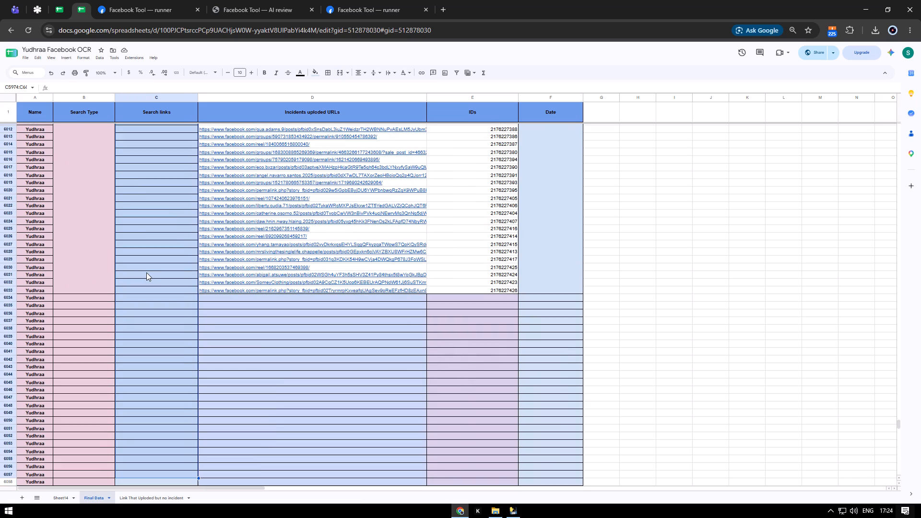
key(shift+Up)
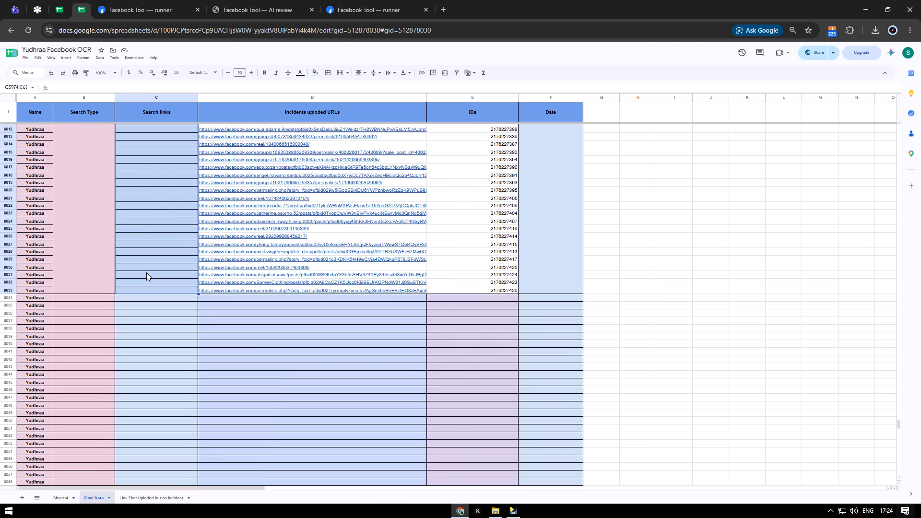
key(alt+o)
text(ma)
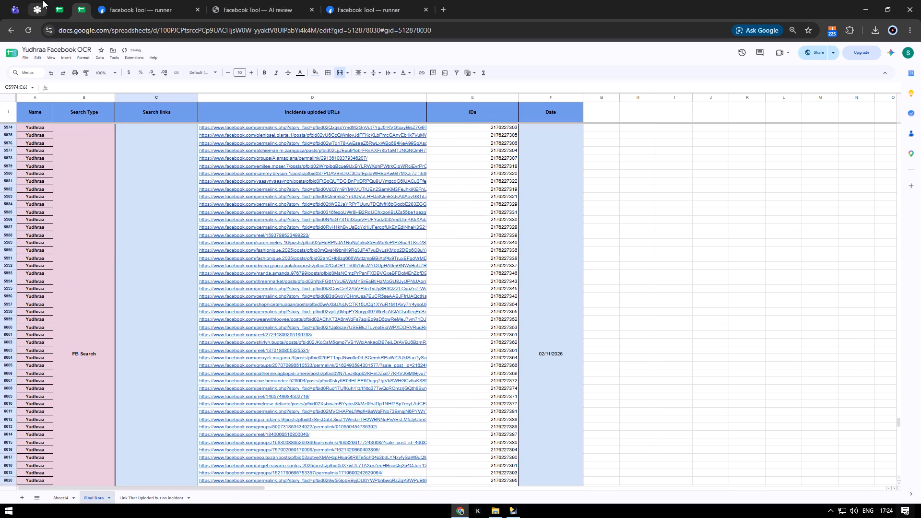
Copy the alo crop top FB Search link from F159 of the US-EAST sheet into Yudhraa's merged Search links cell C5974.
click(59, 0)
key(Left)
key(Left)
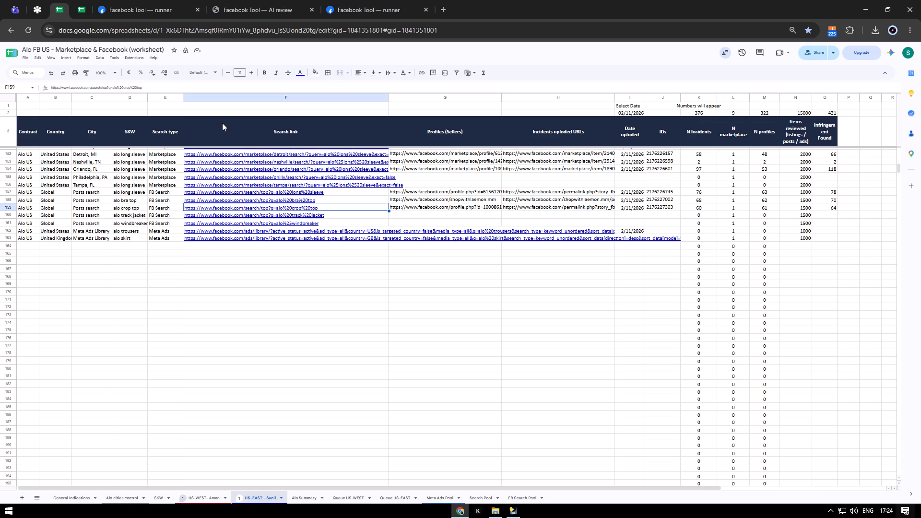
key(ctrl+c)
key(ctrl+Tab)
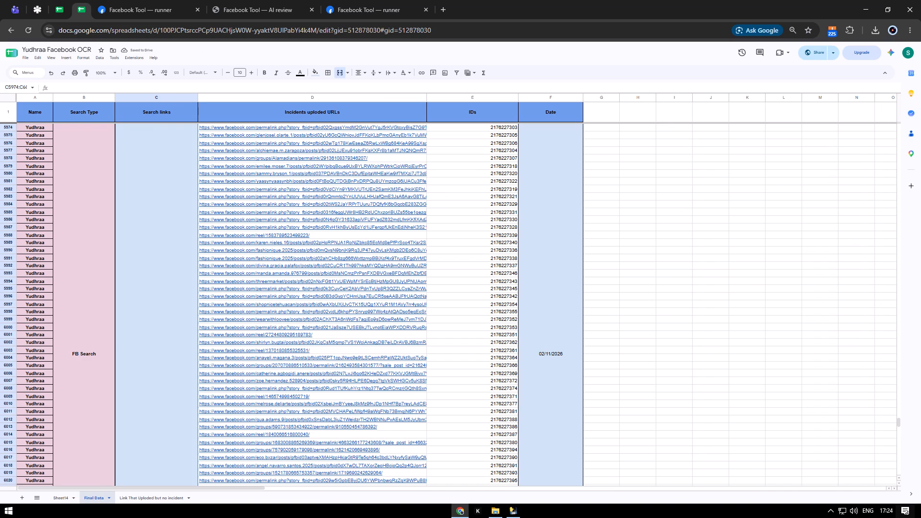
key(Return)
key(ctrl+shift+v)
key(Return)
key(Up)
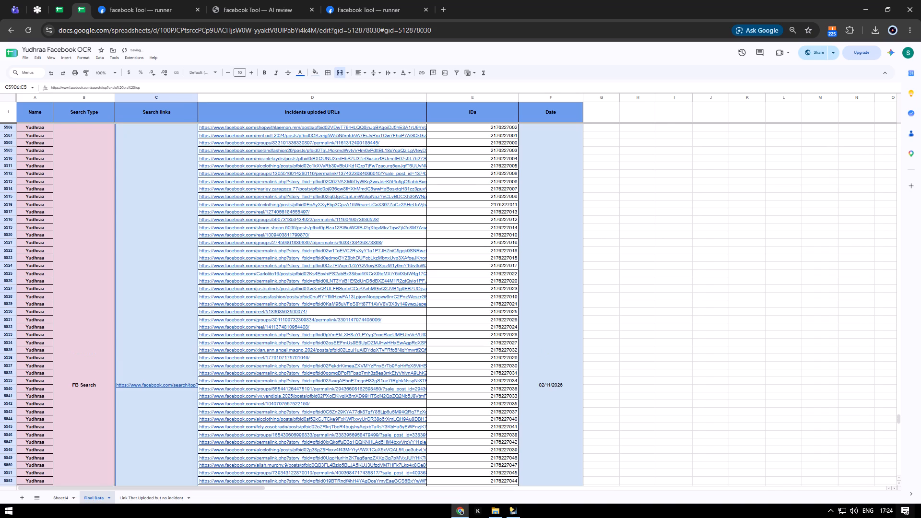
Left-align the crop top link in the merged Search links cell C5974.
key(Left)
key(Right)
scroll(299, 126, down, 5)
scroll(341, 277, down, 4)
scroll(295, 289, down, 5)
click(169, 286)
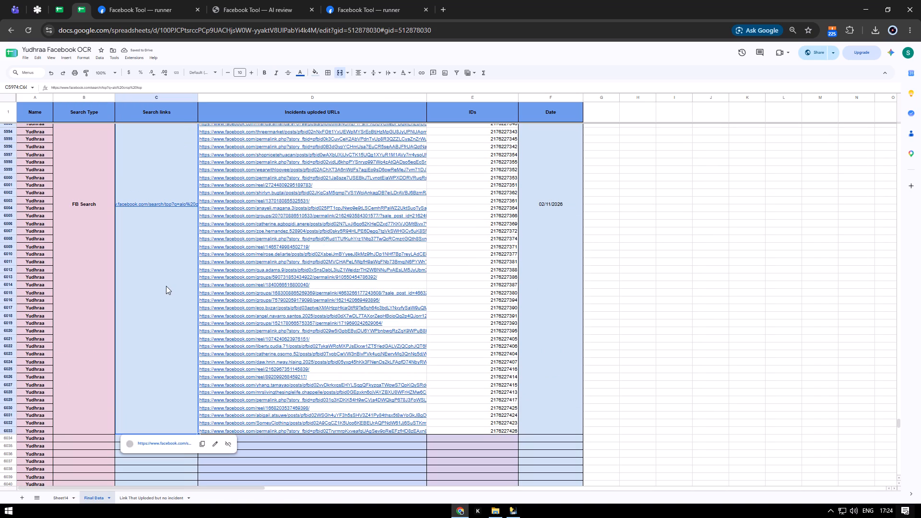
key(ctrl+shift+l)
Centre the IDs horizontally from E5962 down through the end of the new crop top entries.
scroll(319, 288, down, 4)
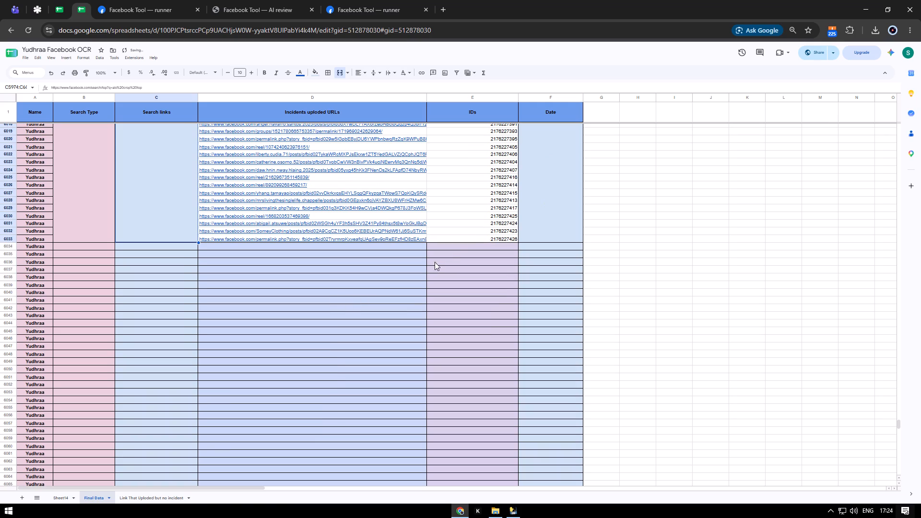
scroll(472, 272, up, 2)
drag(481, 354, 470, 314)
scroll(470, 314, up, 2)
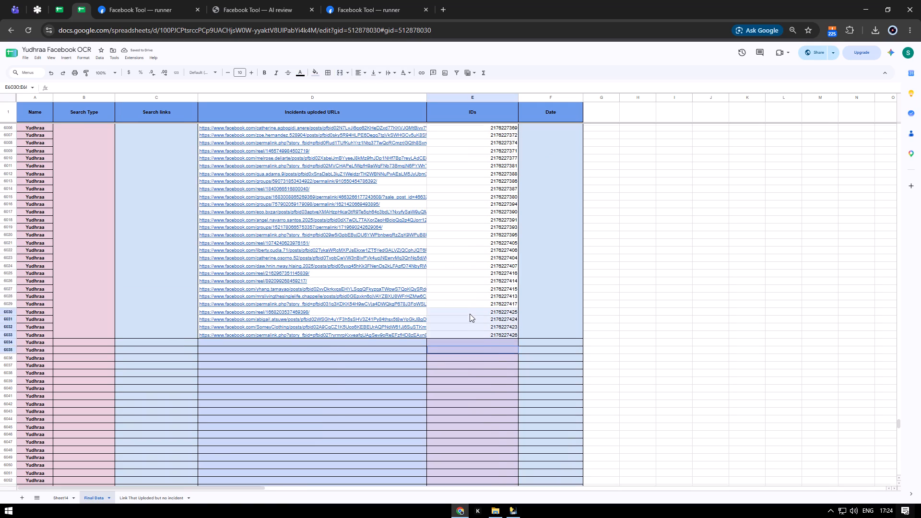
scroll(470, 314, up, 9)
drag(470, 314, 463, 314)
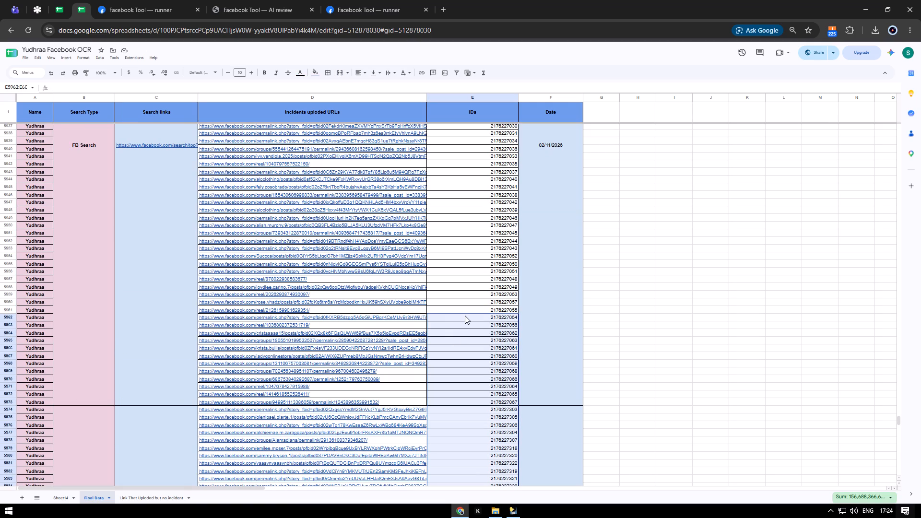
key(ctrl+shift+e)
Centre the IDs above that block horizontally, extending the range up to E5686.
scroll(464, 387, up, 1)
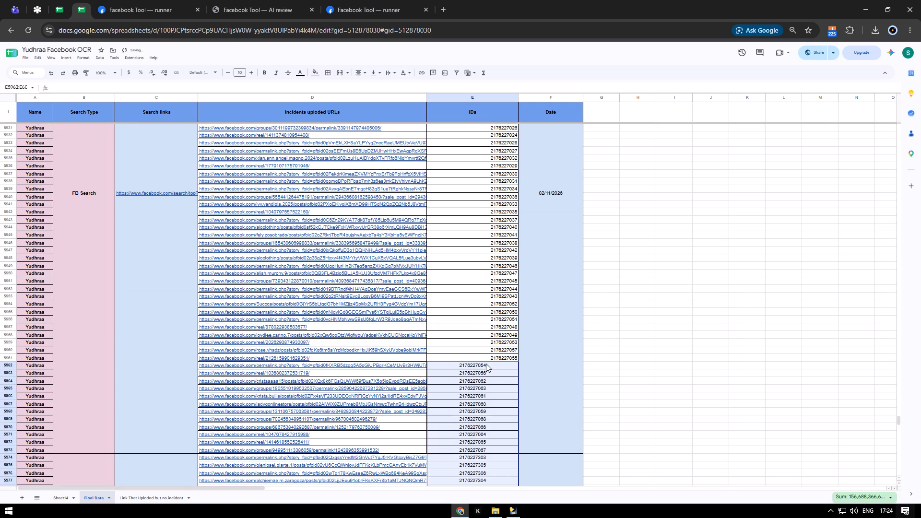
drag(486, 360, 475, 312)
scroll(481, 319, up, 16)
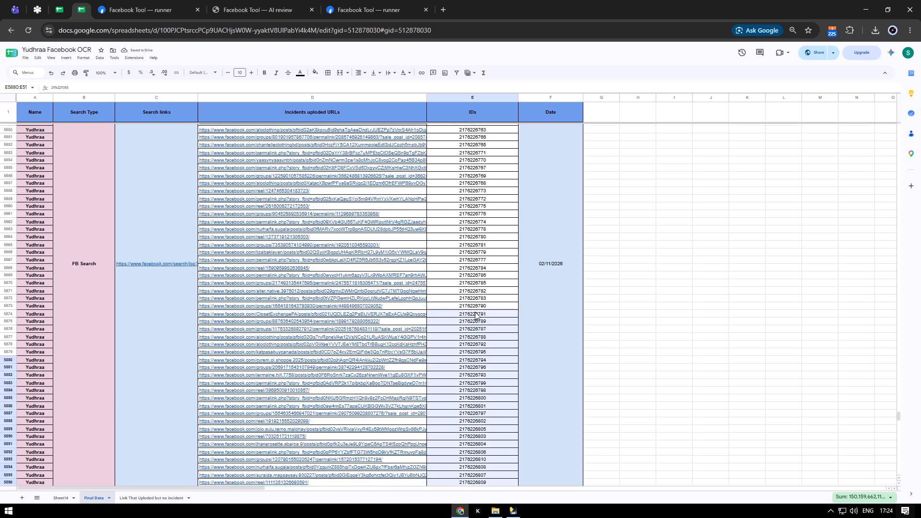
scroll(475, 312, up, 3)
drag(475, 312, 474, 310)
scroll(475, 312, up, 20)
scroll(475, 312, up, 13)
key(ctrl+shift+e)
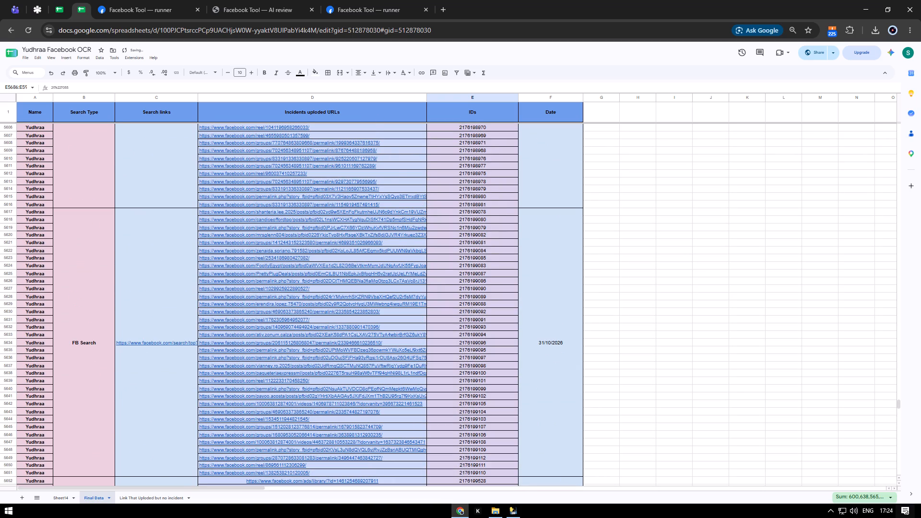
Fill the selected ID cells starting at E5686 with light purple.
click(316, 72)
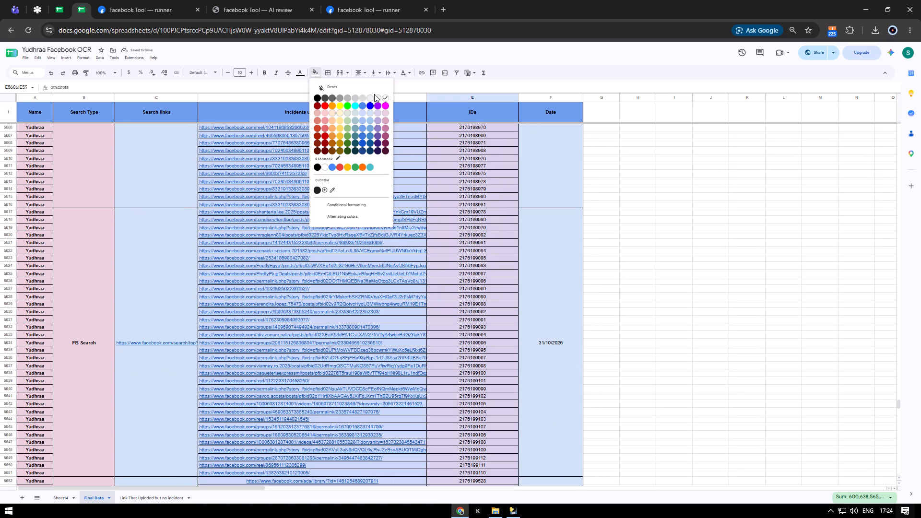
click(377, 113)
scroll(482, 333, down, 6)
scroll(503, 387, down, 3)
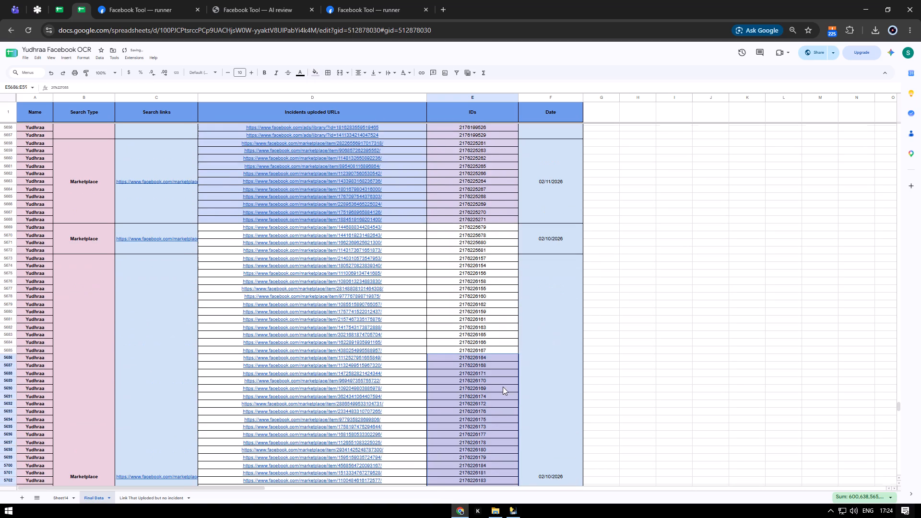
scroll(503, 387, down, 1)
scroll(472, 308, up, 1)
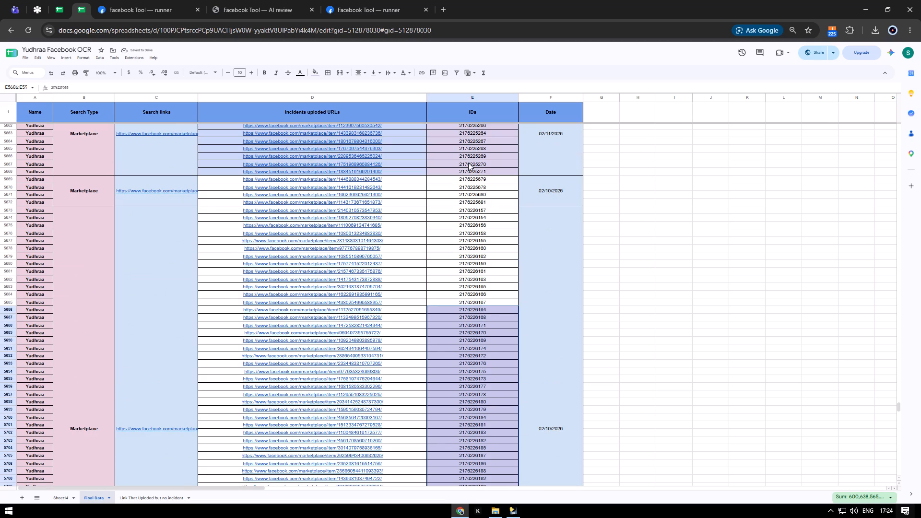
Fill the IDs column cells in rows 5667 to 5691 with light purple to match the column's shading.
drag(468, 162, 482, 346)
click(313, 76)
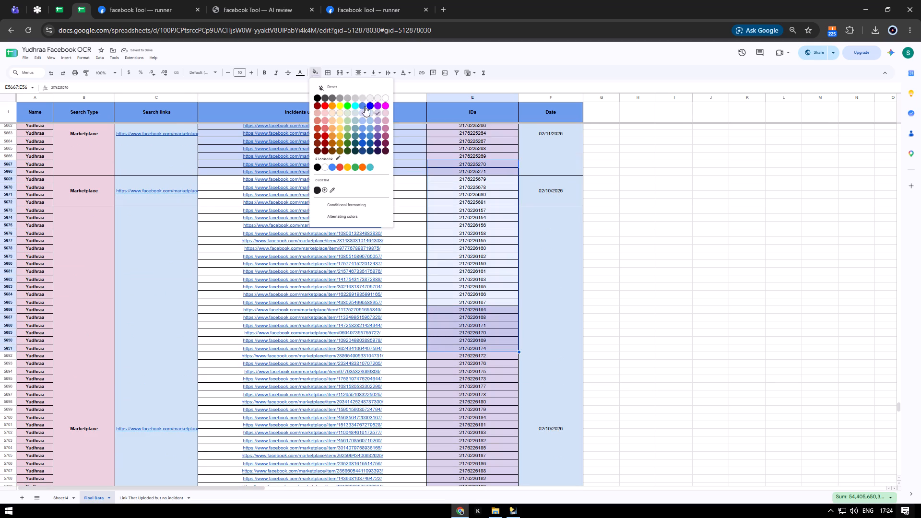
click(378, 110)
Select the IDs column cells from row 5663 down to the sheet's end, including the blank rows, and open their fill colour choices.
click(455, 136)
key(ctrl+shift+Down)
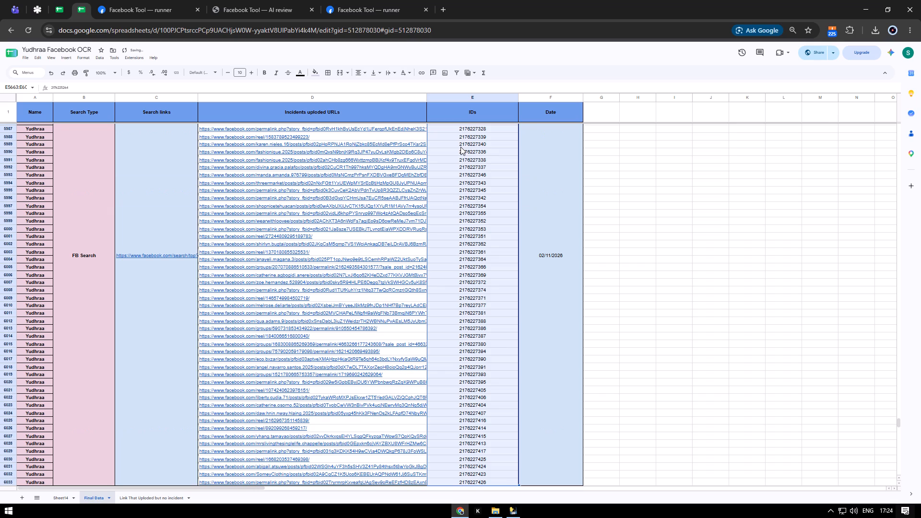
scroll(476, 242, down, 5)
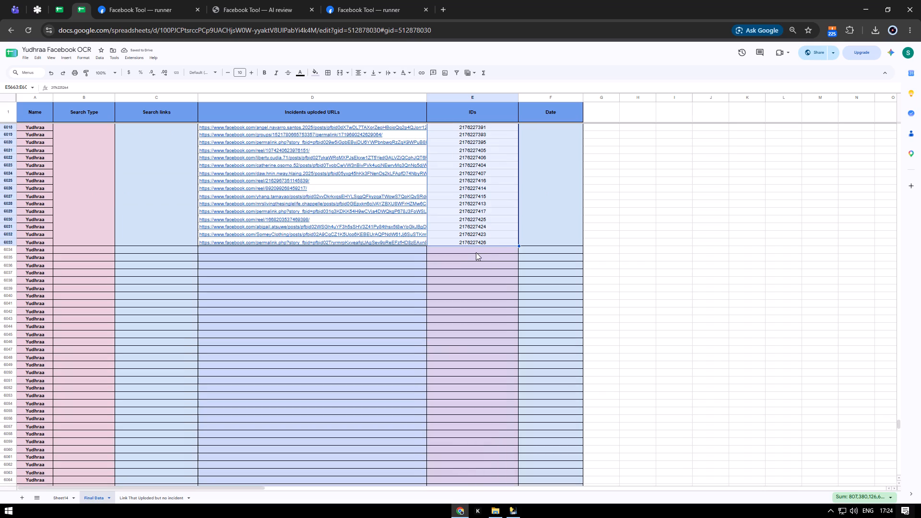
key(ctrl+shift+Down)
click(316, 71)
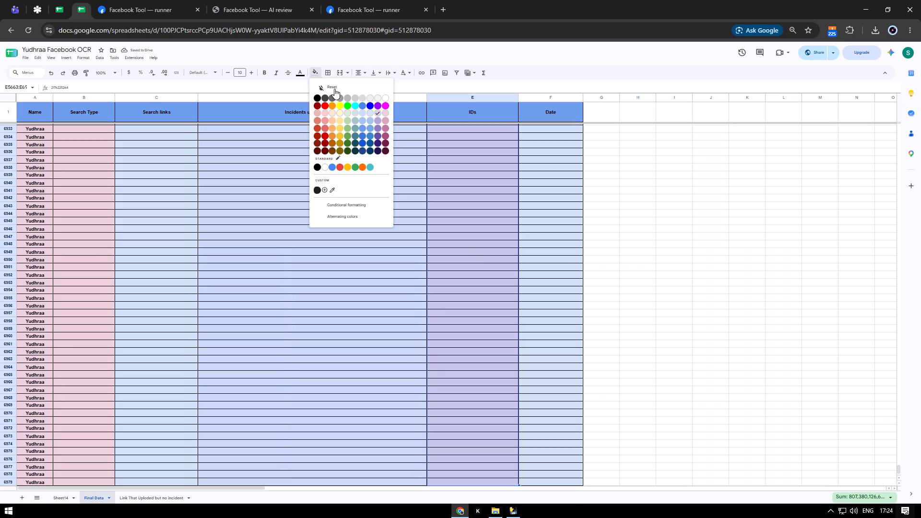
Apply the light purple fill to the selected IDs cells from row 5663 down to the sheet's end.
click(378, 113)
Fill the Incidents uploaded URLs column from row 5662 down to the sheet's end with the column's light blue.
key(Up)
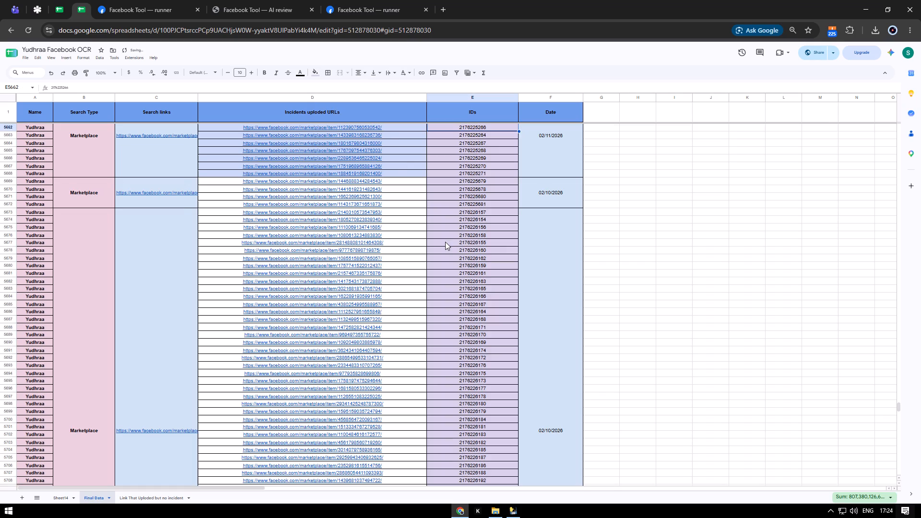
key(Left)
key(ctrl+shift+Down)
key(ctrl+shift+Down)
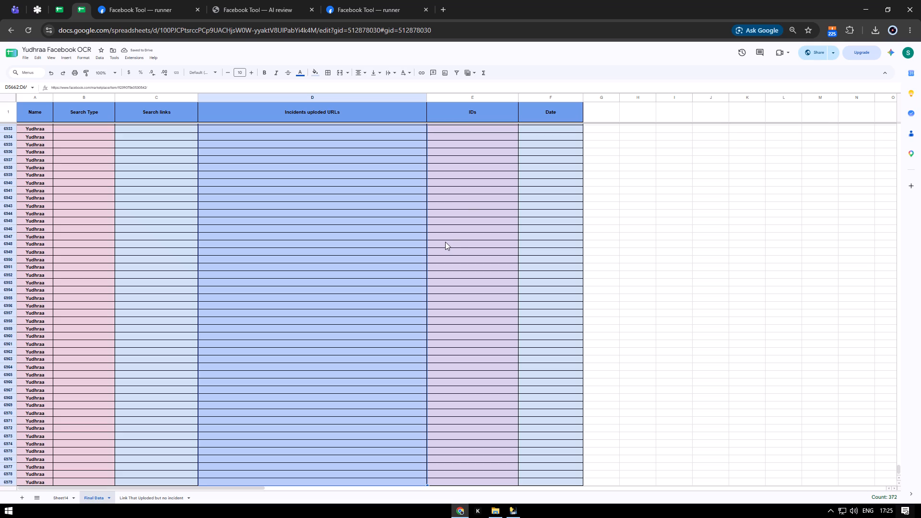
click(313, 70)
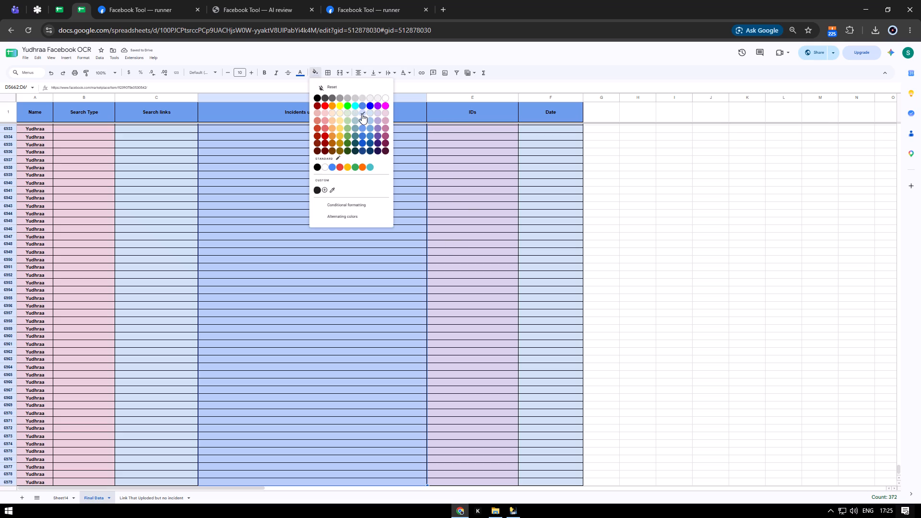
click(361, 114)
Apply all borders to the Incidents uploaded URLs and IDs columns from row 5662 down to the sheet's end.
key(shift+Right)
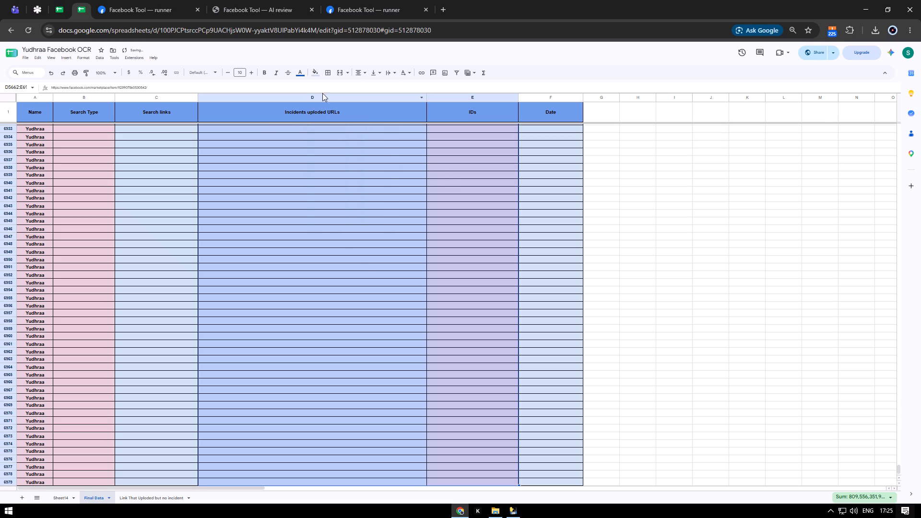
click(327, 71)
click(331, 89)
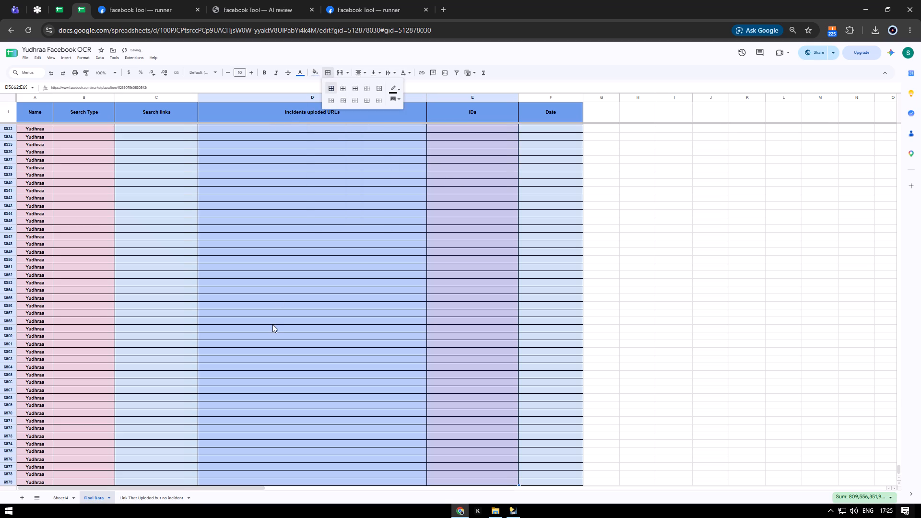
Go to the Search Type cell B6034, in the first blank row below the last logged incident.
click(272, 324)
key(ctrl+Up)
key(Left)
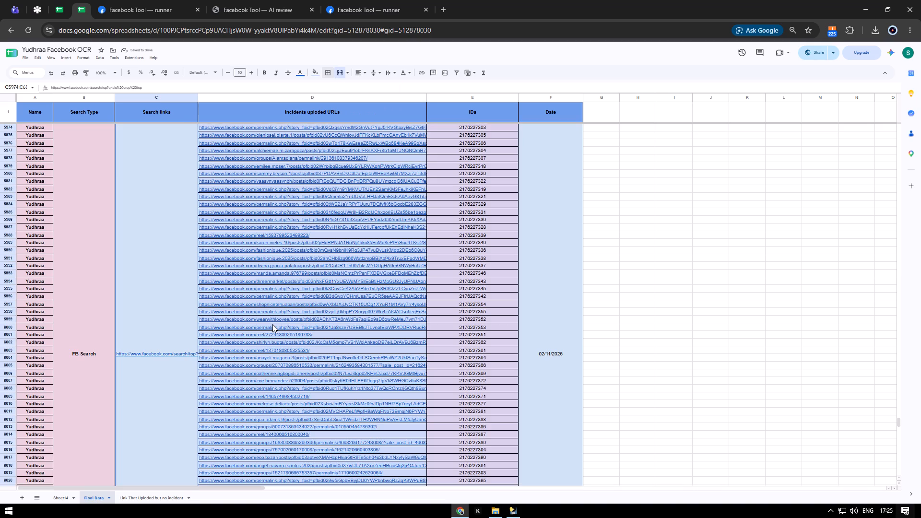
key(Right)
scroll(273, 319, down, 6)
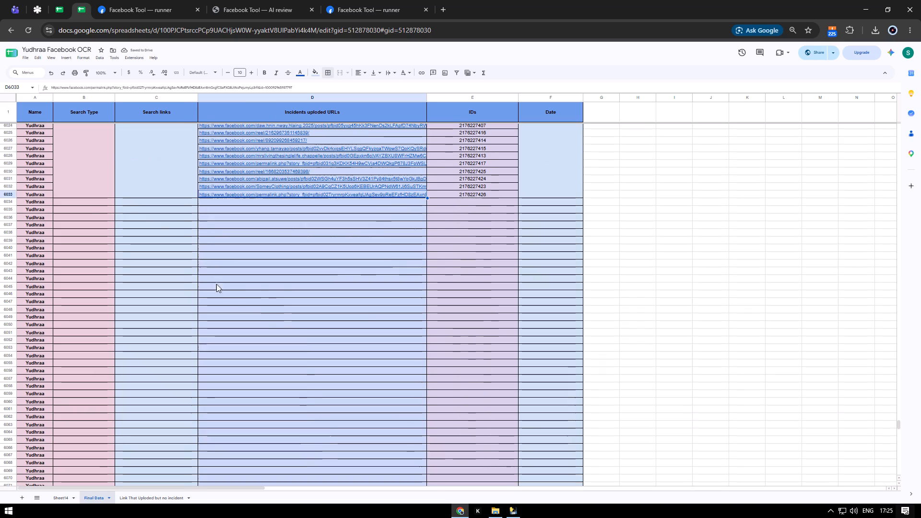
click(99, 202)
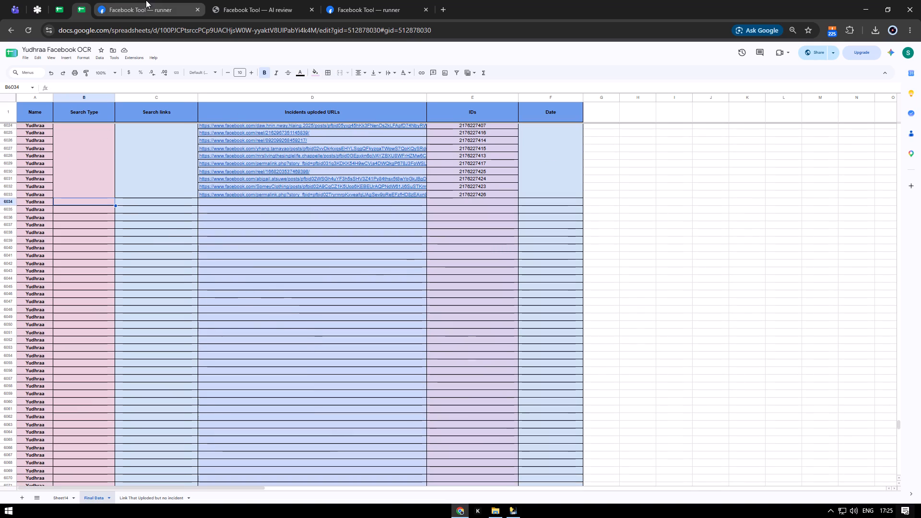
Close the finished FB-OCR console window.
click(350, 0)
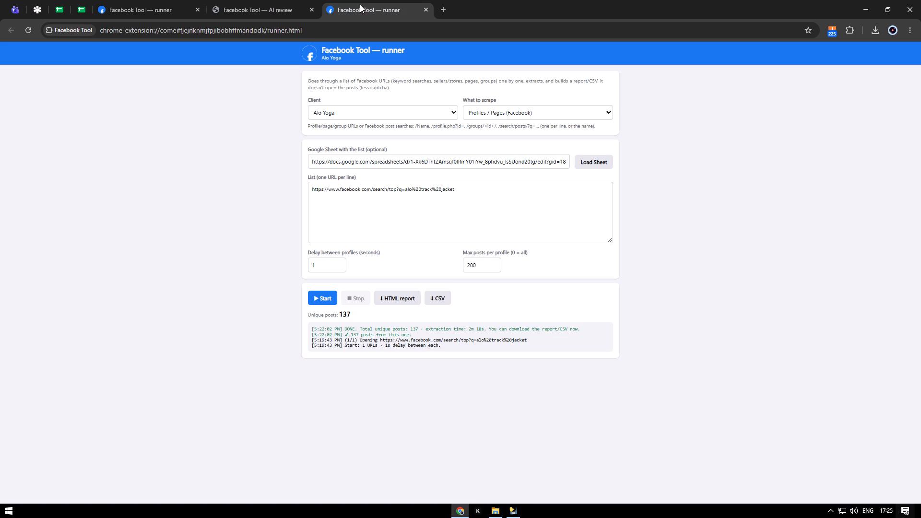
click(247, 4)
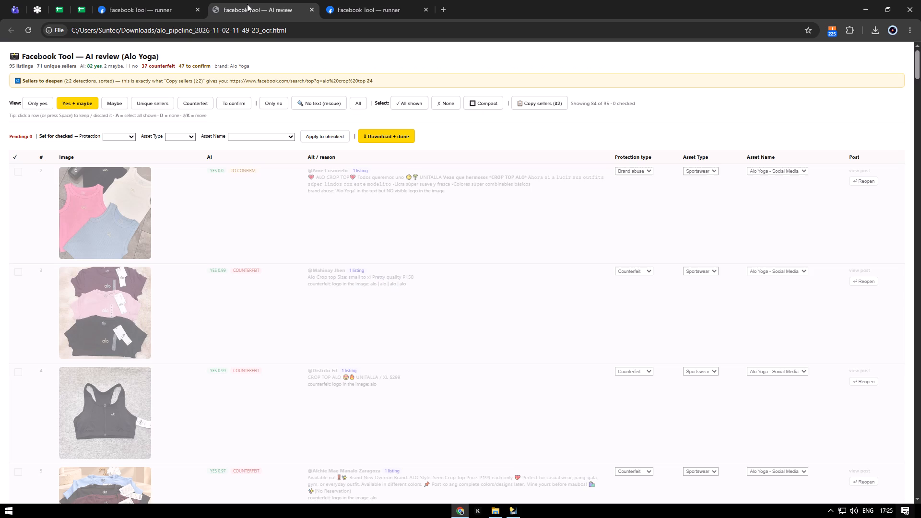
click(518, 513)
key(Return)
From the Alo FB US worksheet, close the older runner tab and the alo crop top AI review tab, keeping the alo track jacket runner.
click(386, 0)
click(189, 0)
click(230, 0)
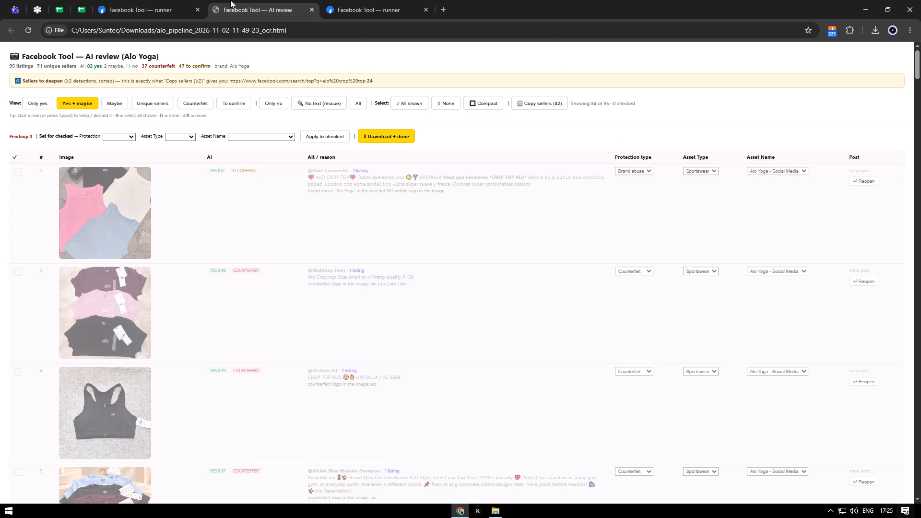
click(86, 0)
click(61, 0)
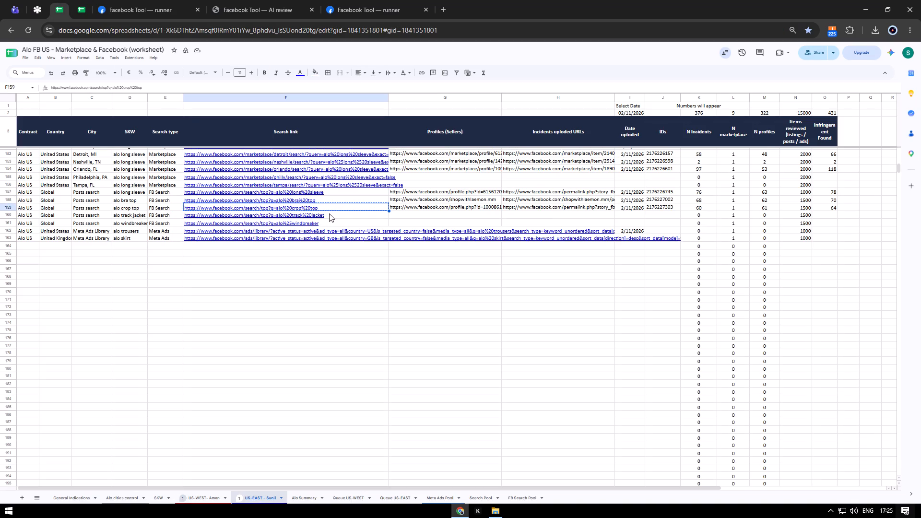
middle_click(161, 0)
middle_click(157, 0)
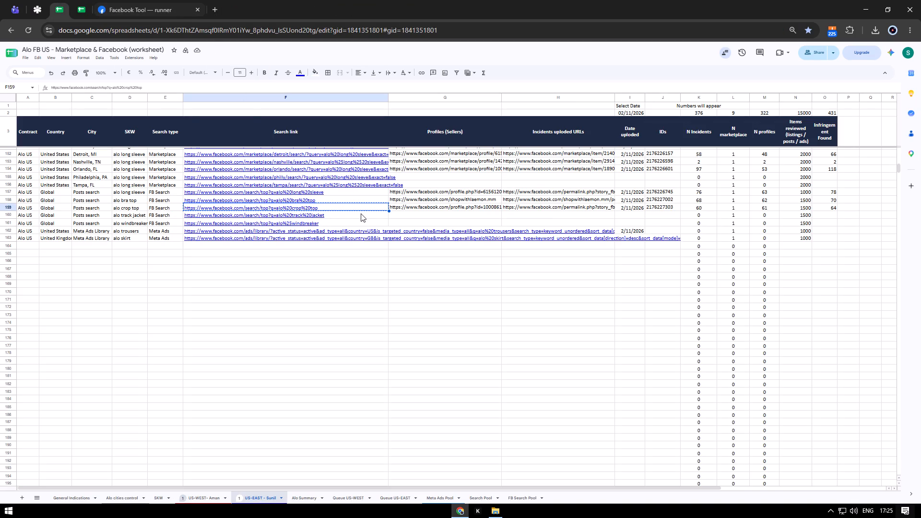
Enter today's date, 2/11/2026, as Date uploaded for the alo track jacket row and return to its Profiles (Sellers) cell.
key(Down)
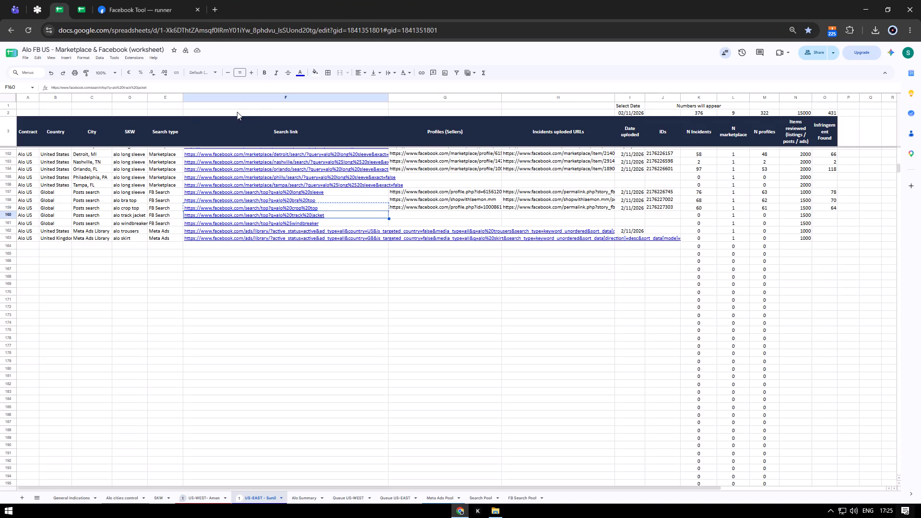
key(Right)
key(Right)
key(Right)
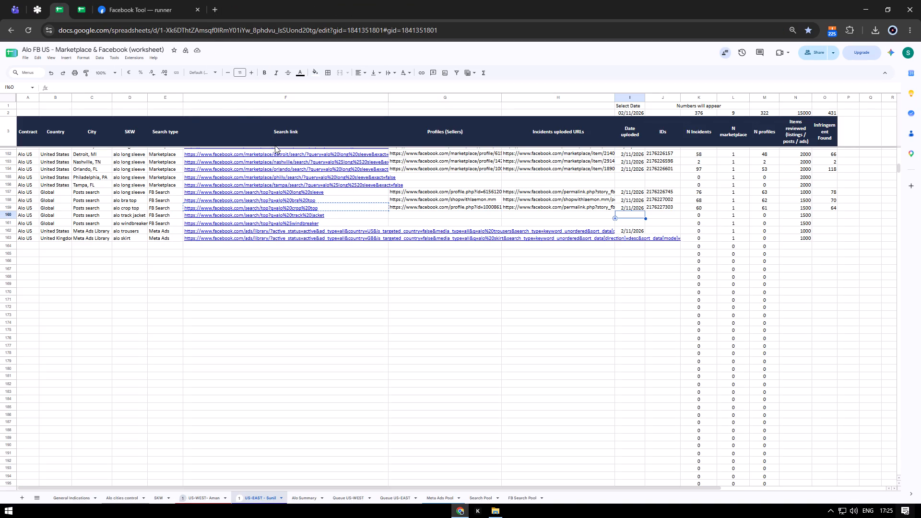
key(ctrl+semicolon)
key(Left)
key(Left)
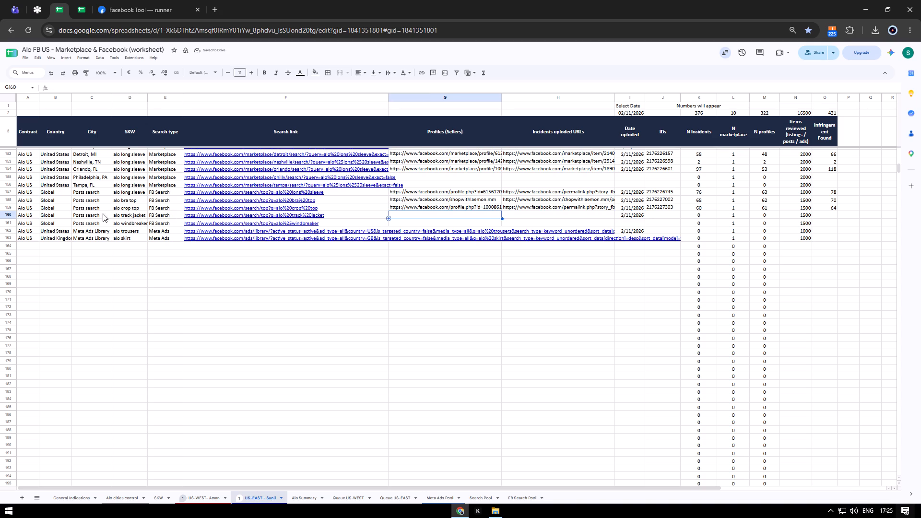
Download the CSV of the alo track jacket scrape from the Facebook Tool runner.
click(159, 0)
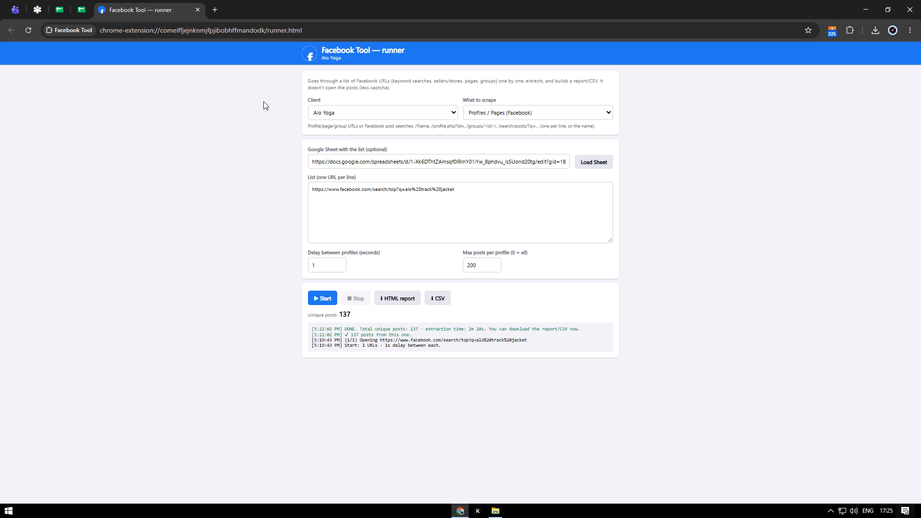
click(444, 299)
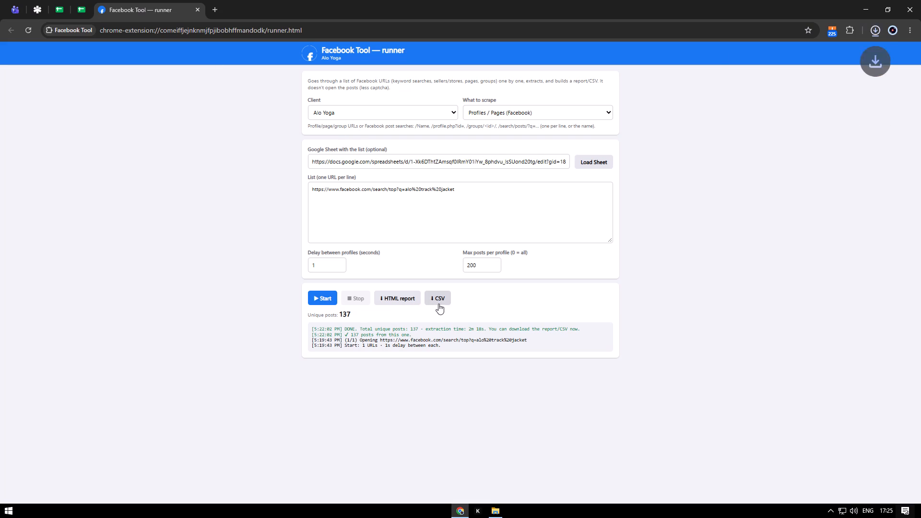
Switch to File Explorer and launch the FB-OCR application from the 2-OCR folder.
key(alt+Tab)
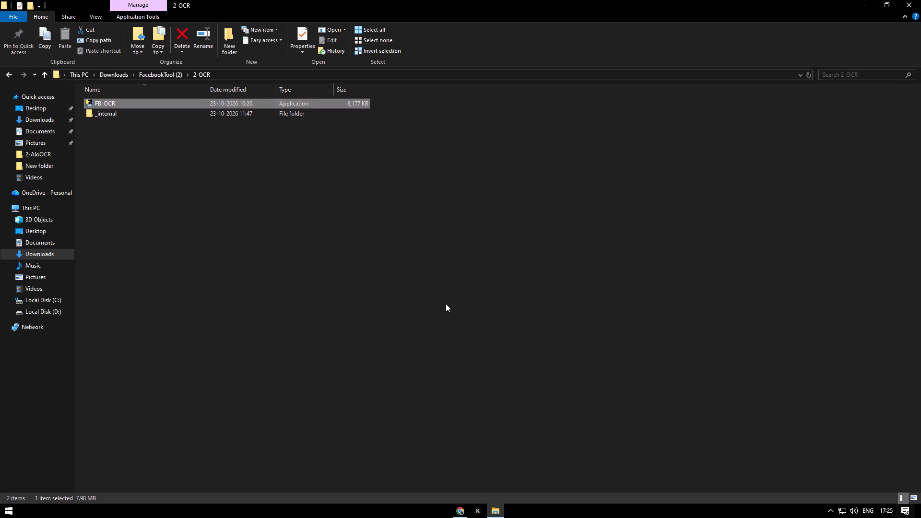
key(Return)
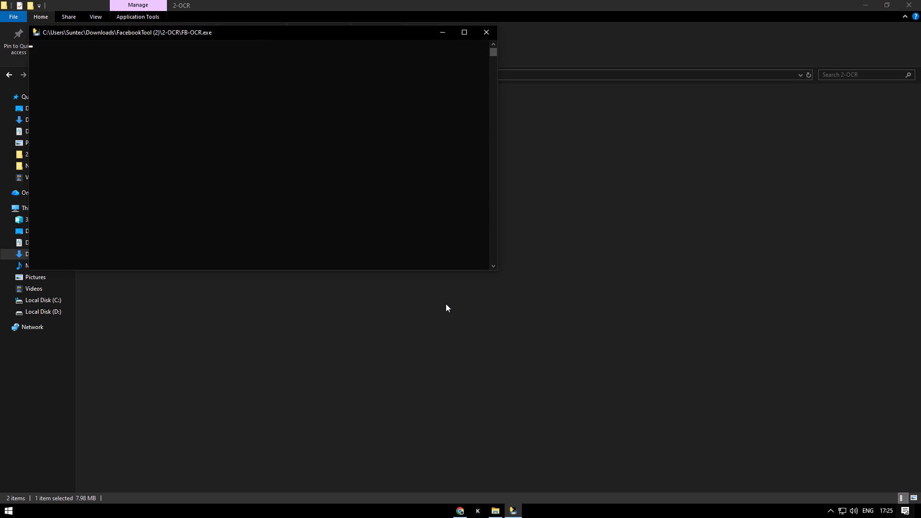